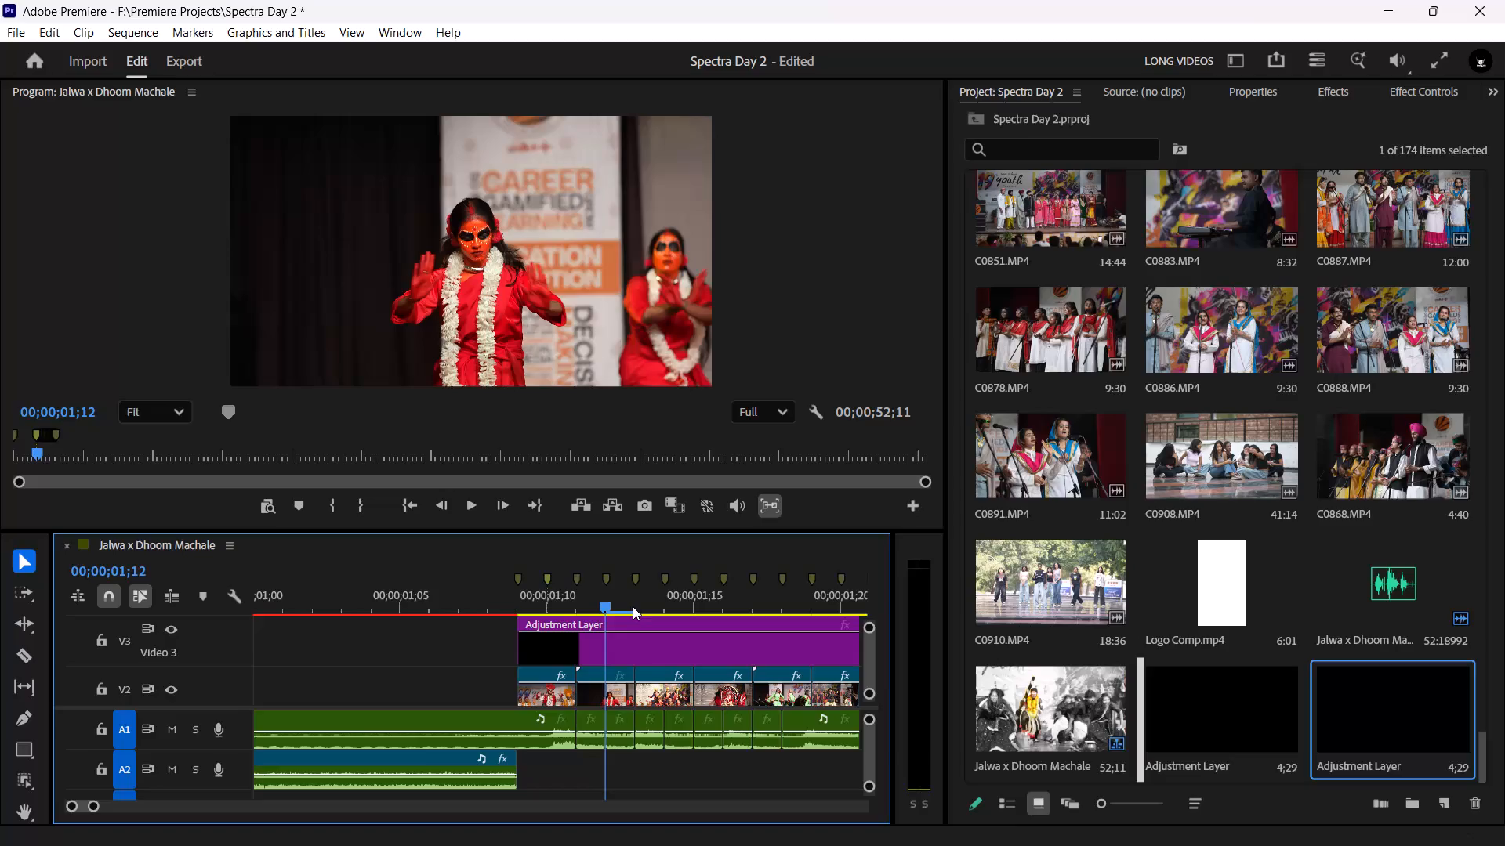
Keyframe the V3 adjustment layer's Crop Bottom at 00;00;01;12 with a value of 40%.
{"action": "left_click", "coordinate": [633, 656]}
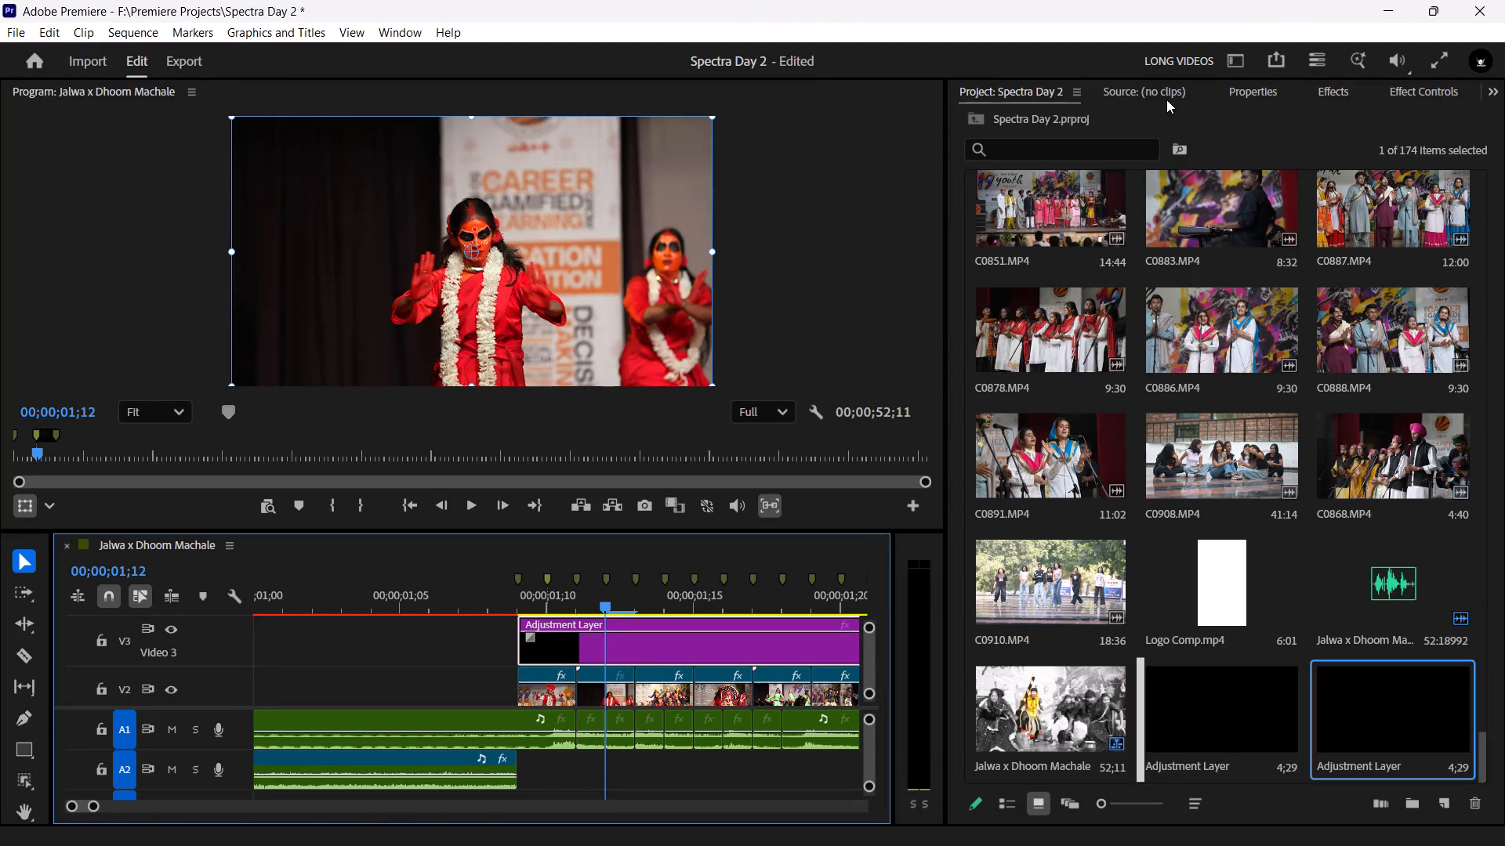
{"action": "left_click", "coordinate": [1141, 98]}
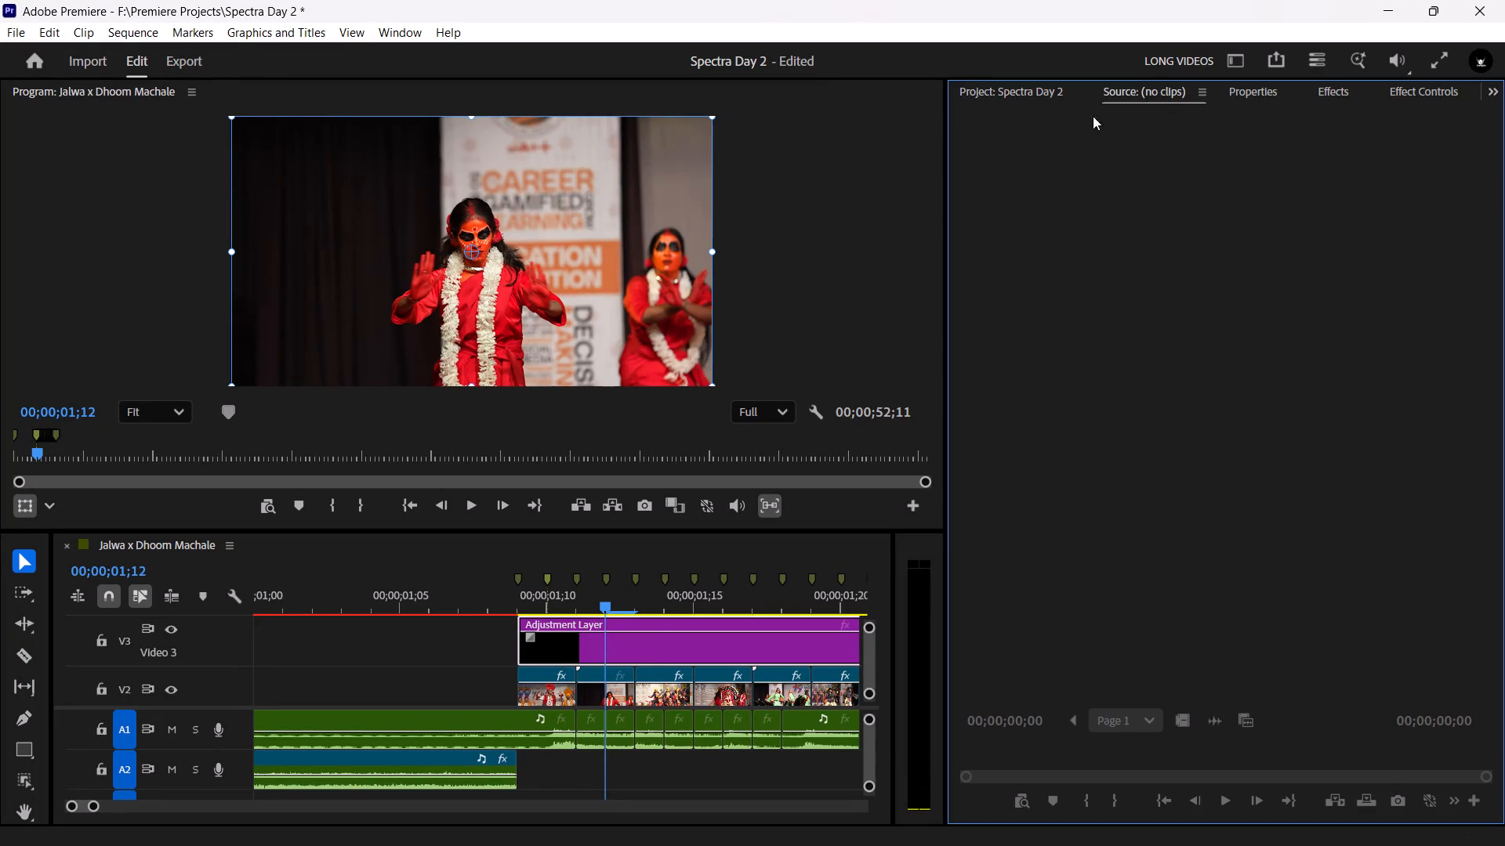
{"action": "left_click", "coordinate": [1049, 90]}
{"action": "left_click", "coordinate": [1415, 91]}
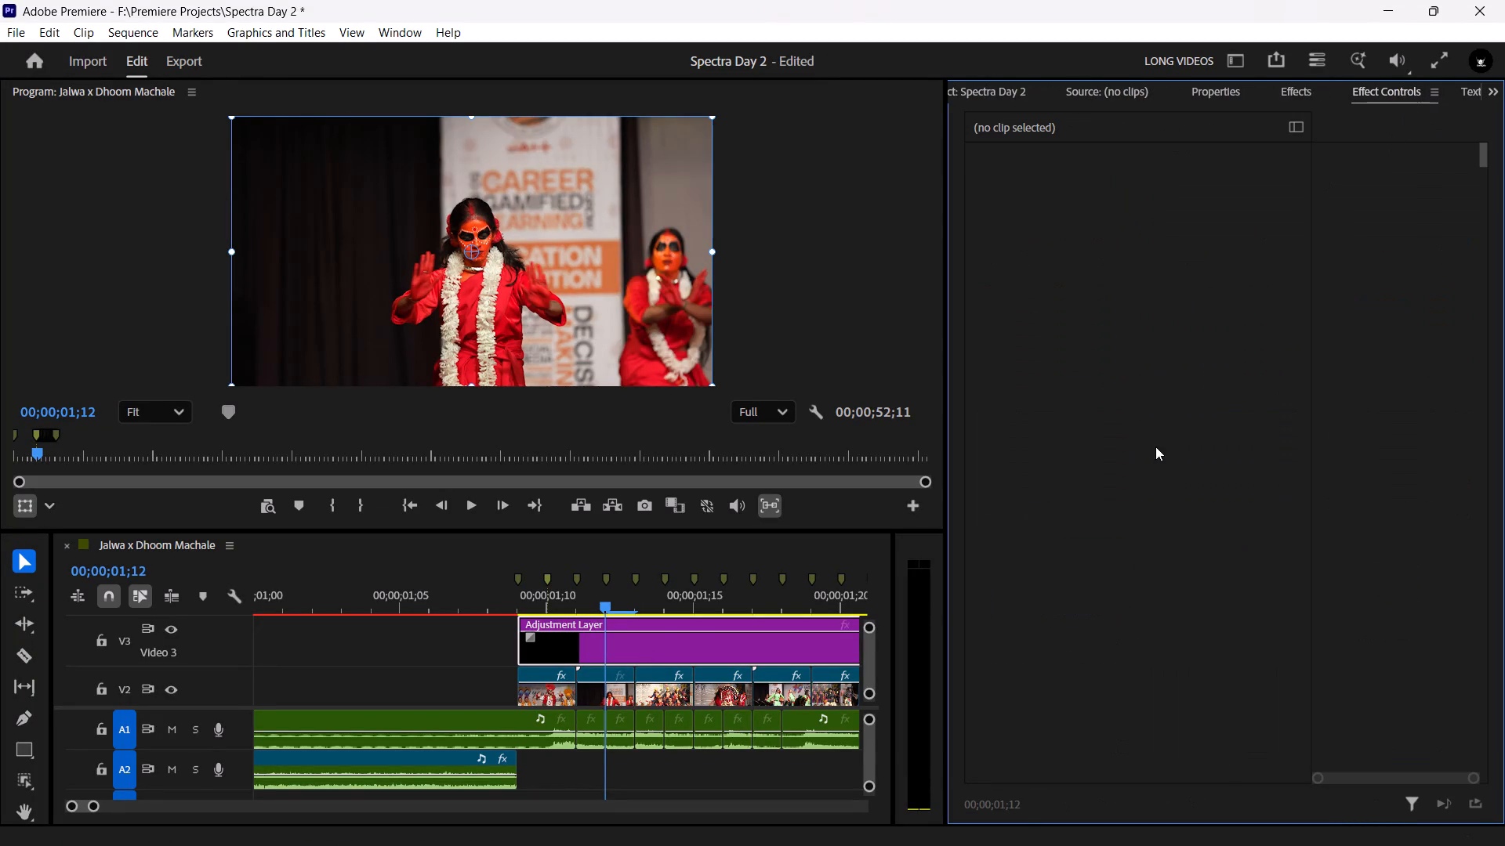
{"action": "left_click", "coordinate": [644, 649]}
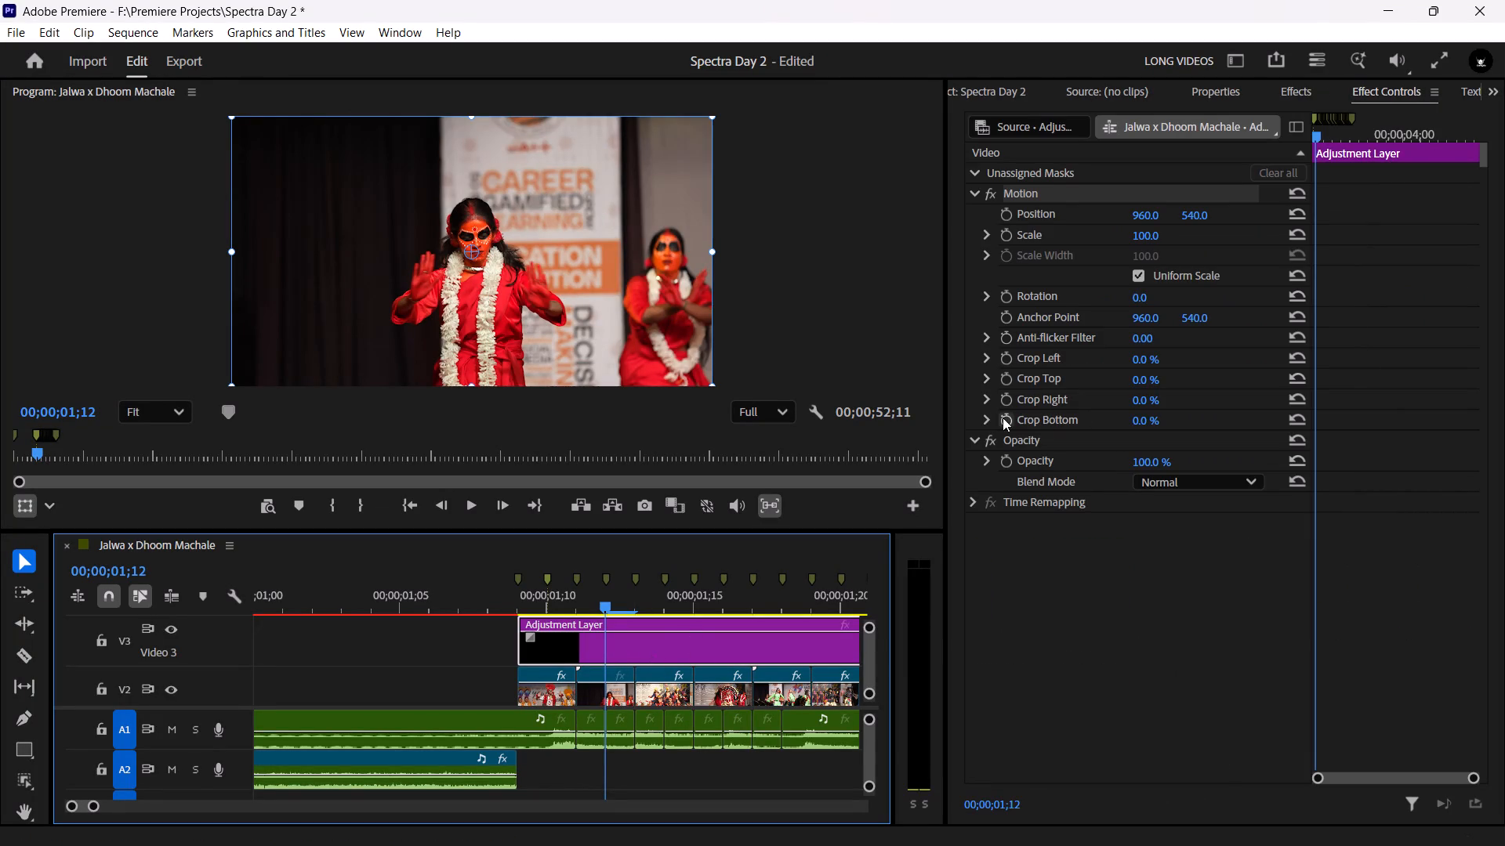
{"action": "left_click", "coordinate": [1004, 424]}
{"action": "left_click_drag", "start_coordinate": [1140, 421], "coordinate": [1170, 421]}
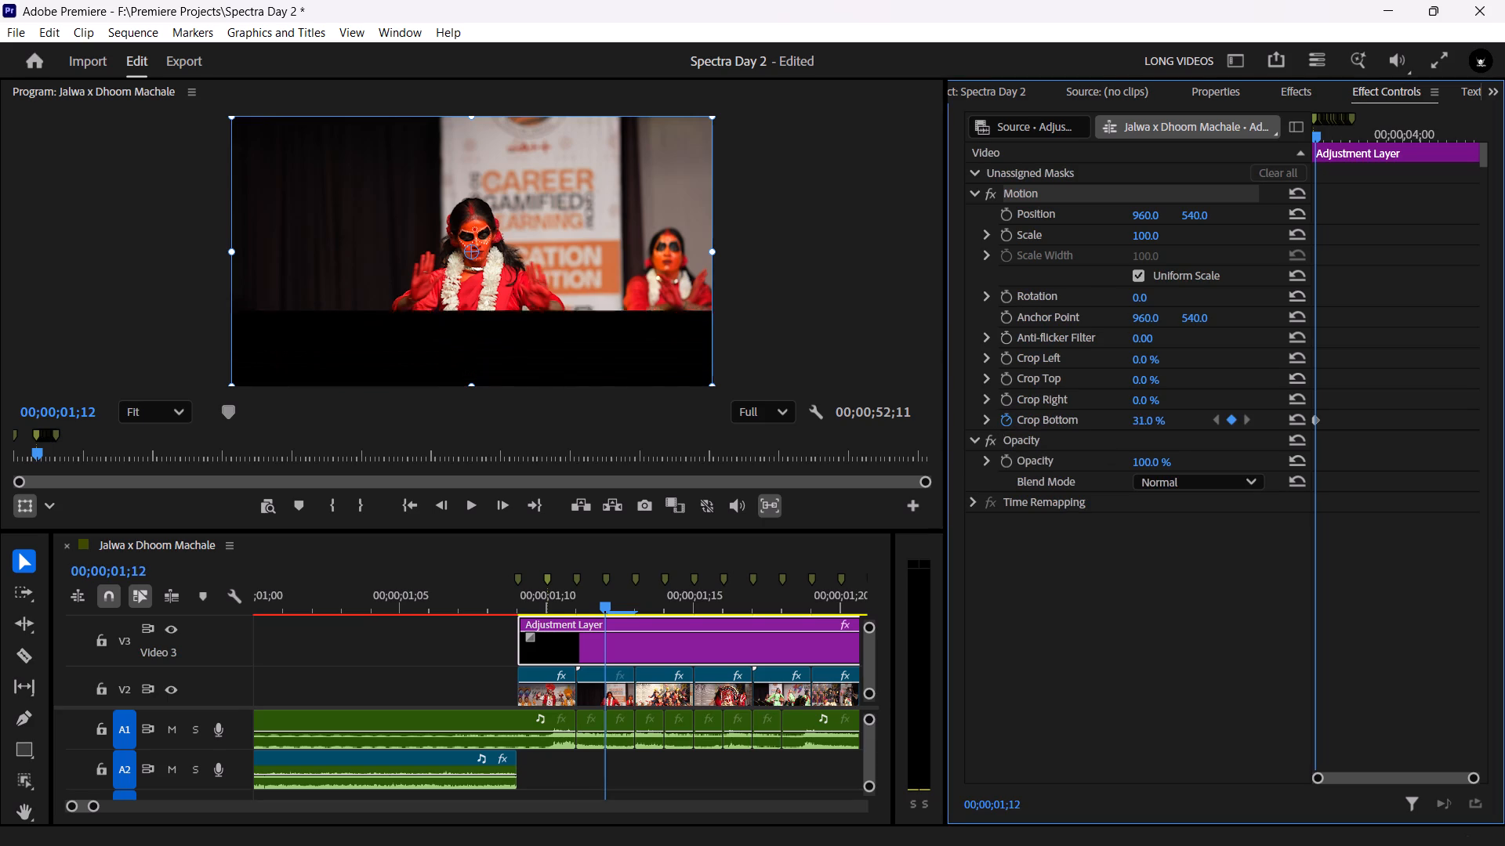
{"action": "left_click_drag", "start_coordinate": [1170, 421], "coordinate": [1179, 418]}
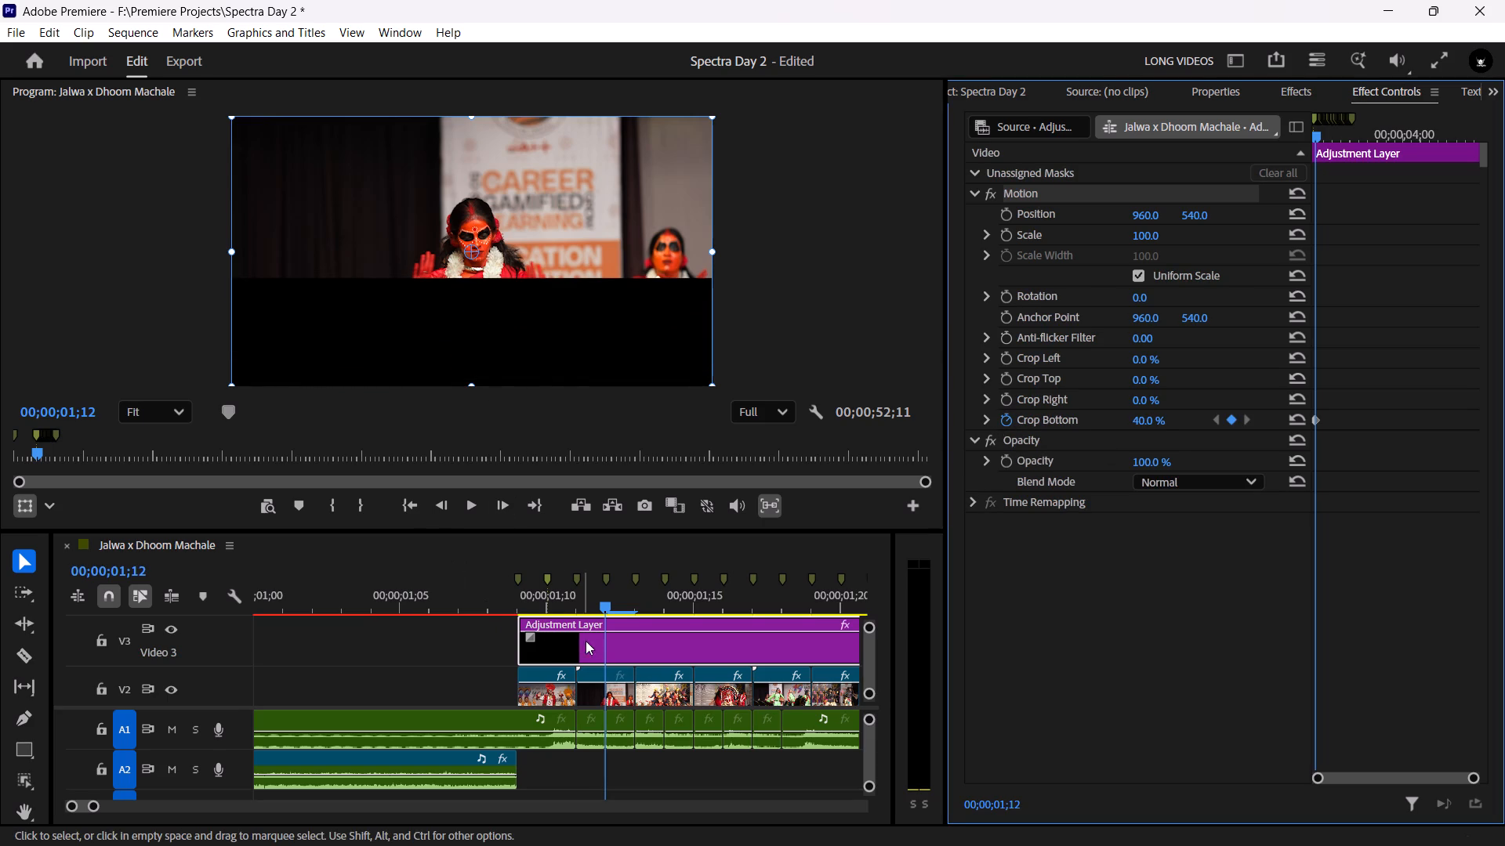
Keyframe the adjustment layer's Crop Top at 00;00;01;12 with a value of 40%.
{"action": "scroll", "coordinate": [643, 667], "scroll_direction": "down", "scroll_amount": 6, "text": "ctrl"}
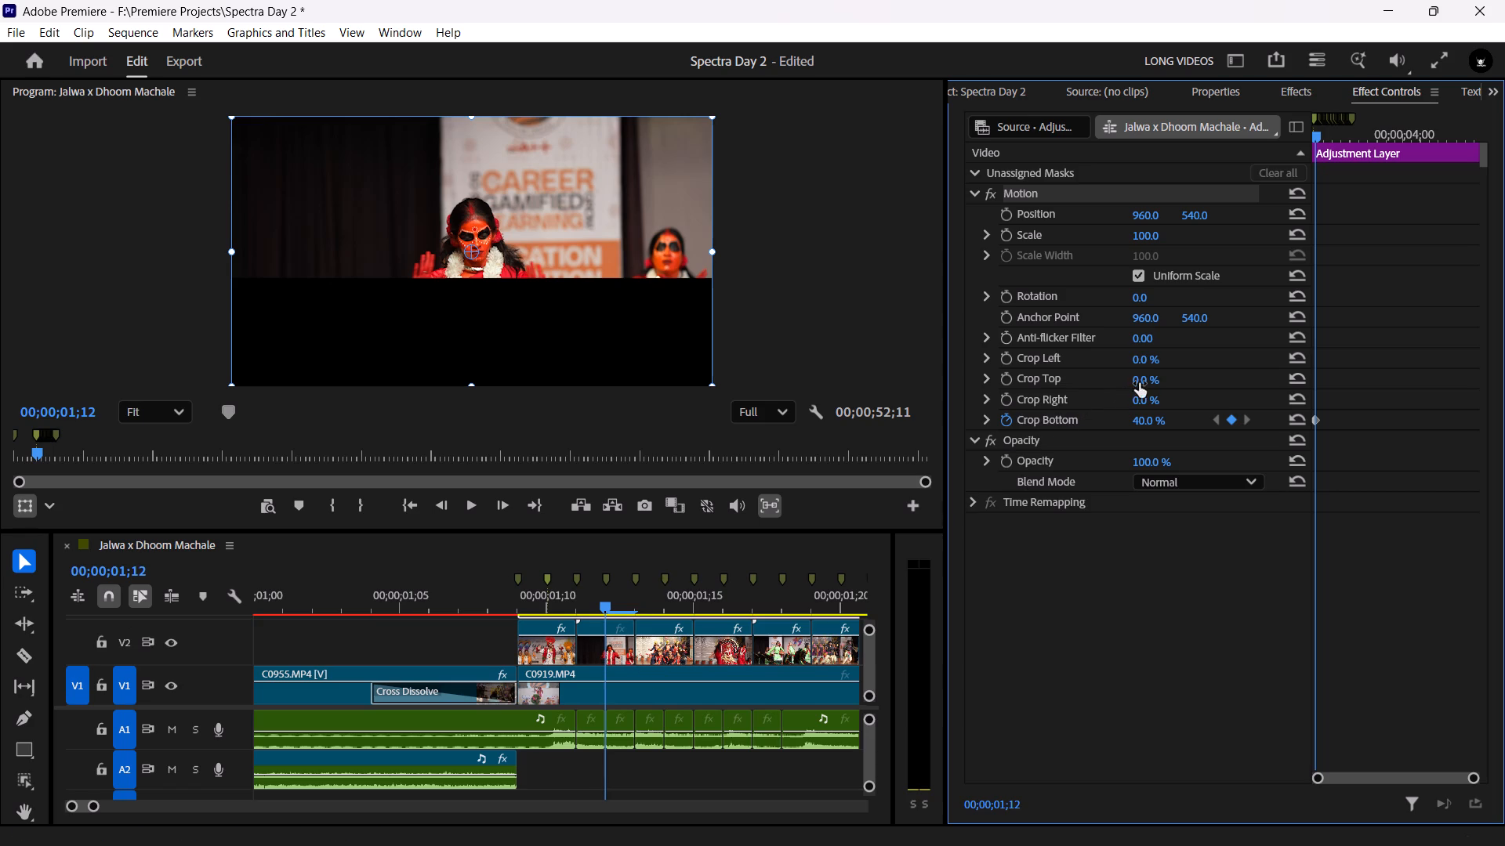
{"action": "left_click_drag", "start_coordinate": [1140, 379], "coordinate": [1193, 379]}
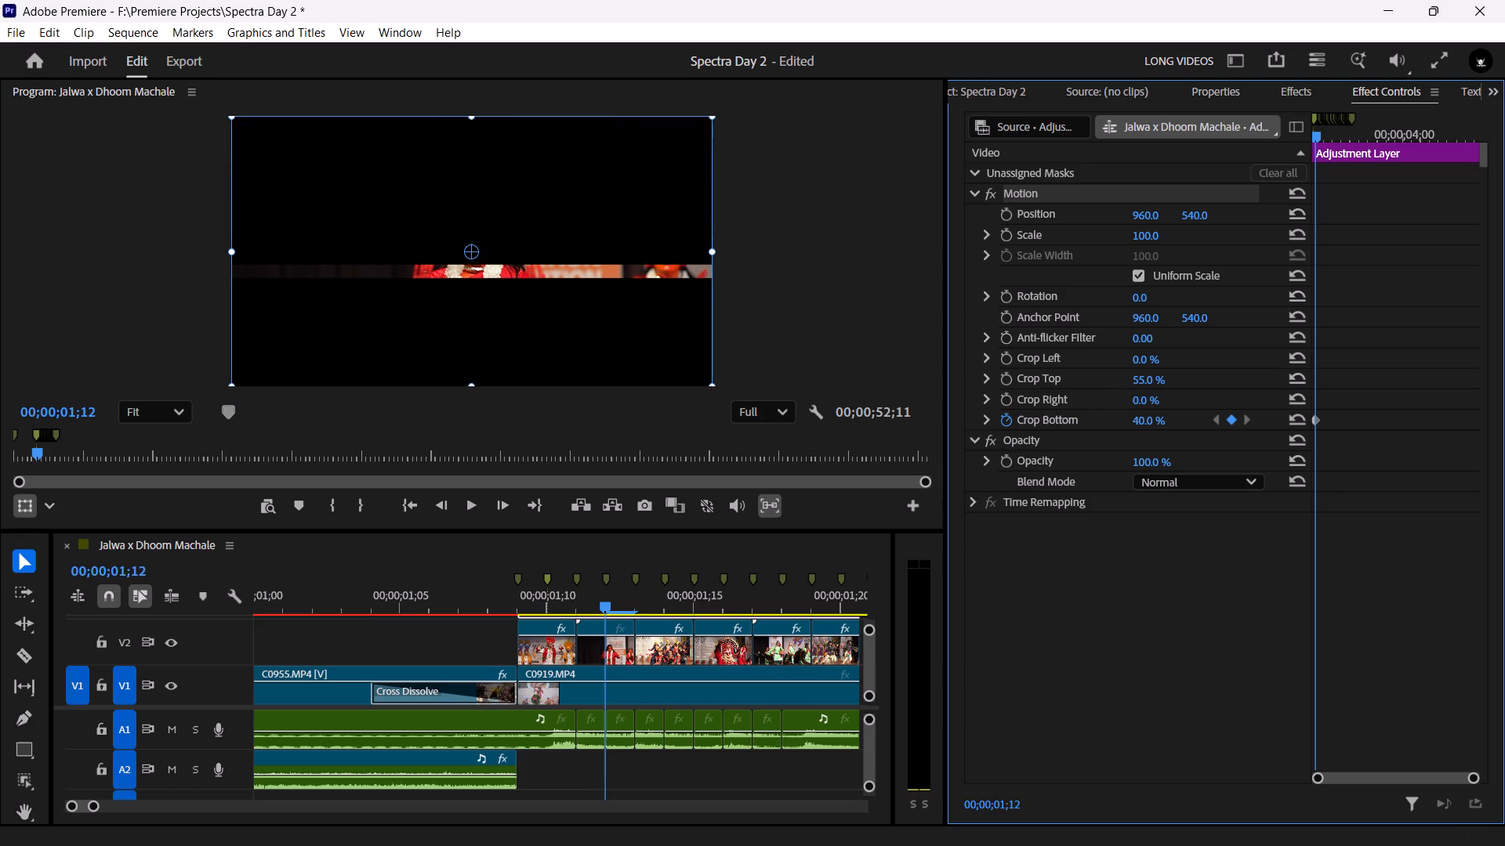
{"action": "left_click_drag", "start_coordinate": [1193, 379], "coordinate": [1193, 380]}
{"action": "left_click", "coordinate": [1007, 381]}
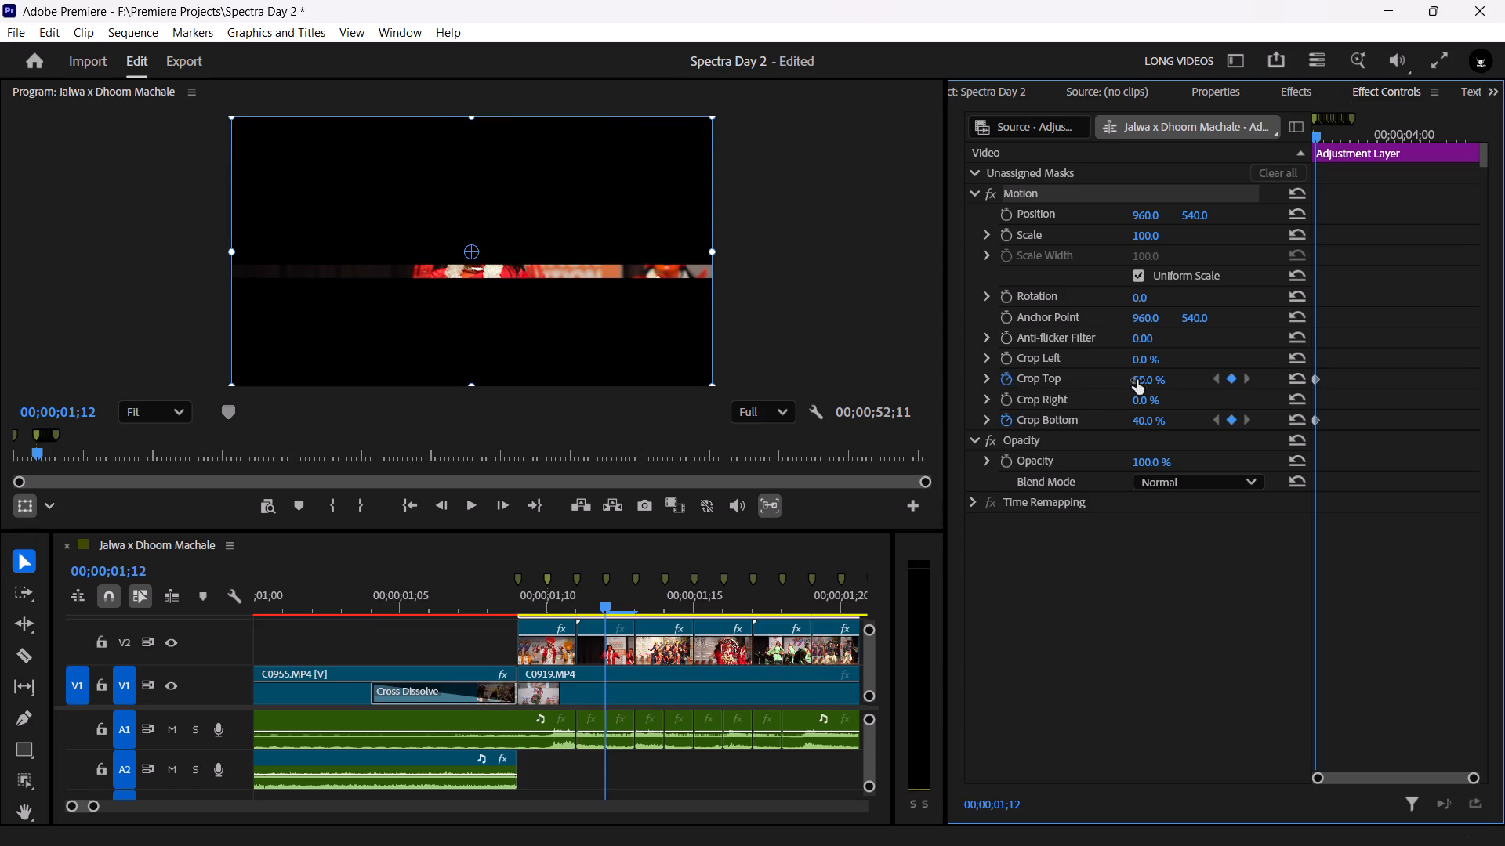
{"action": "left_click", "coordinate": [1138, 380]}
{"action": "left_click_drag", "start_coordinate": [1153, 376], "coordinate": [1144, 378]}
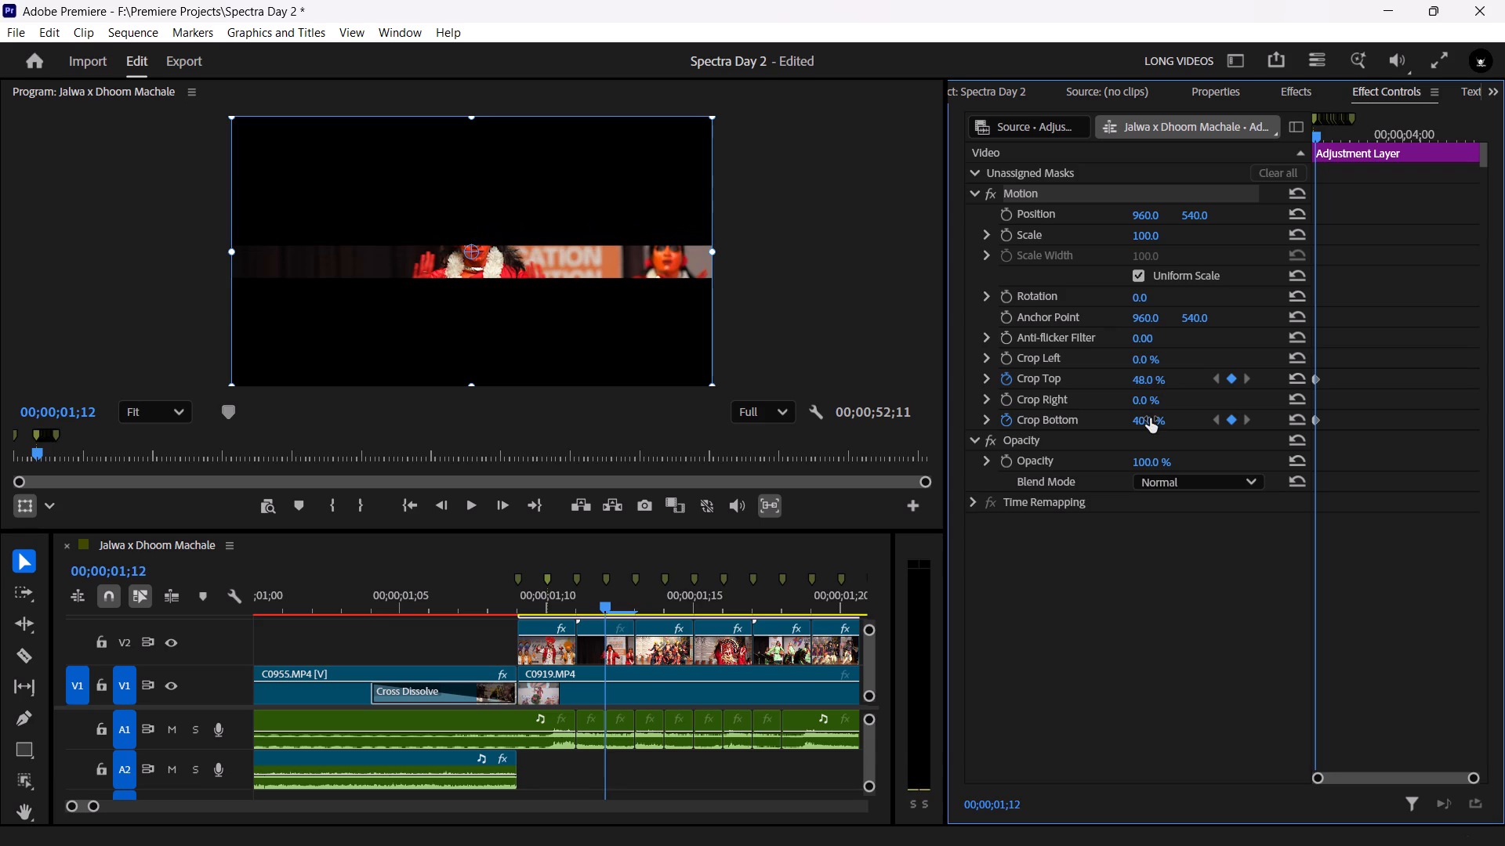
{"action": "left_click", "coordinate": [1144, 376]}
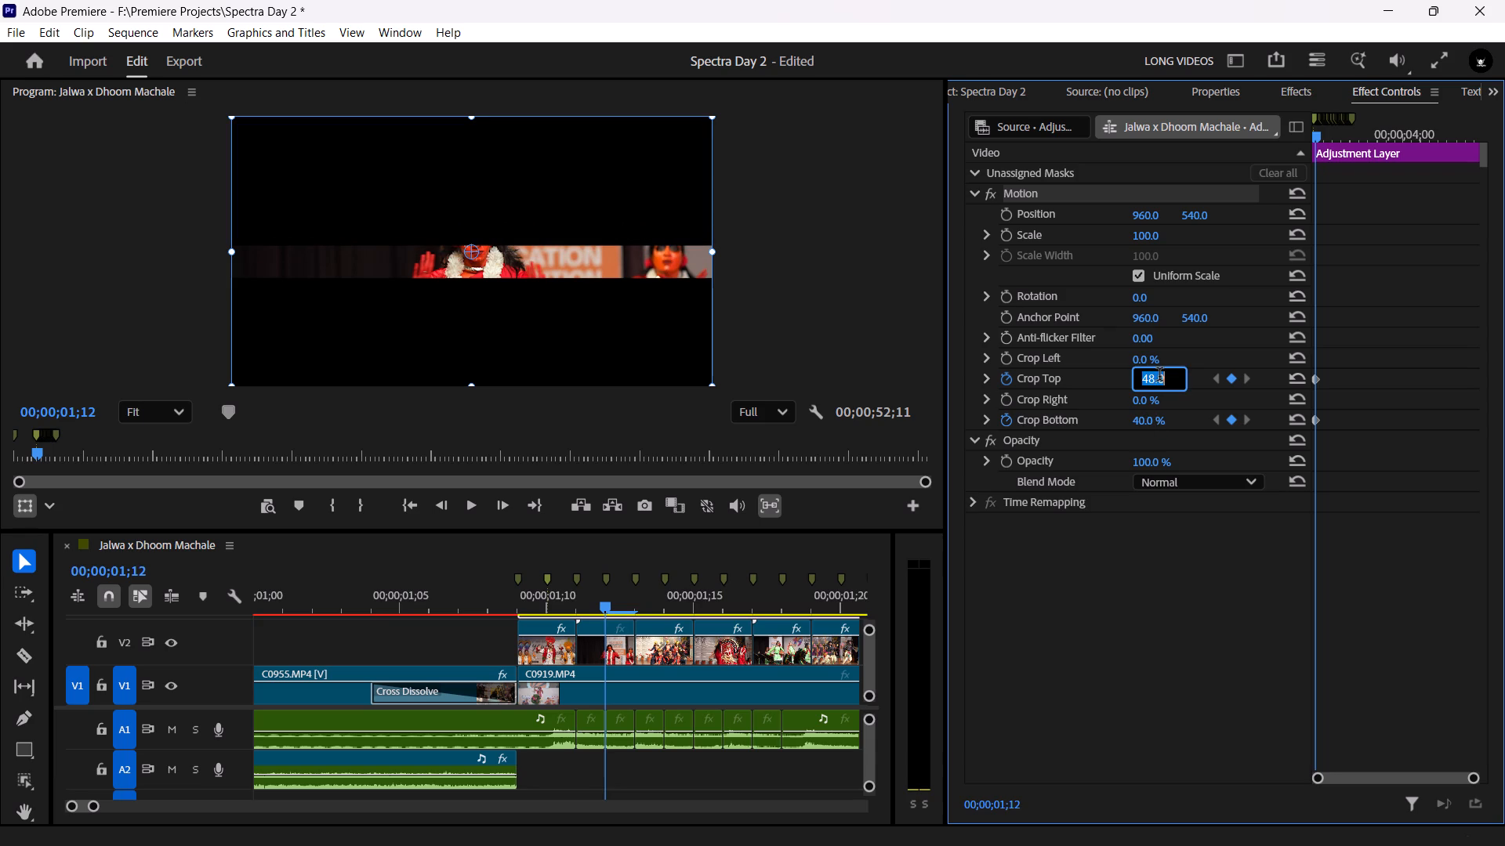
{"action": "type", "text": "40"}
{"action": "key", "text": "Return"}
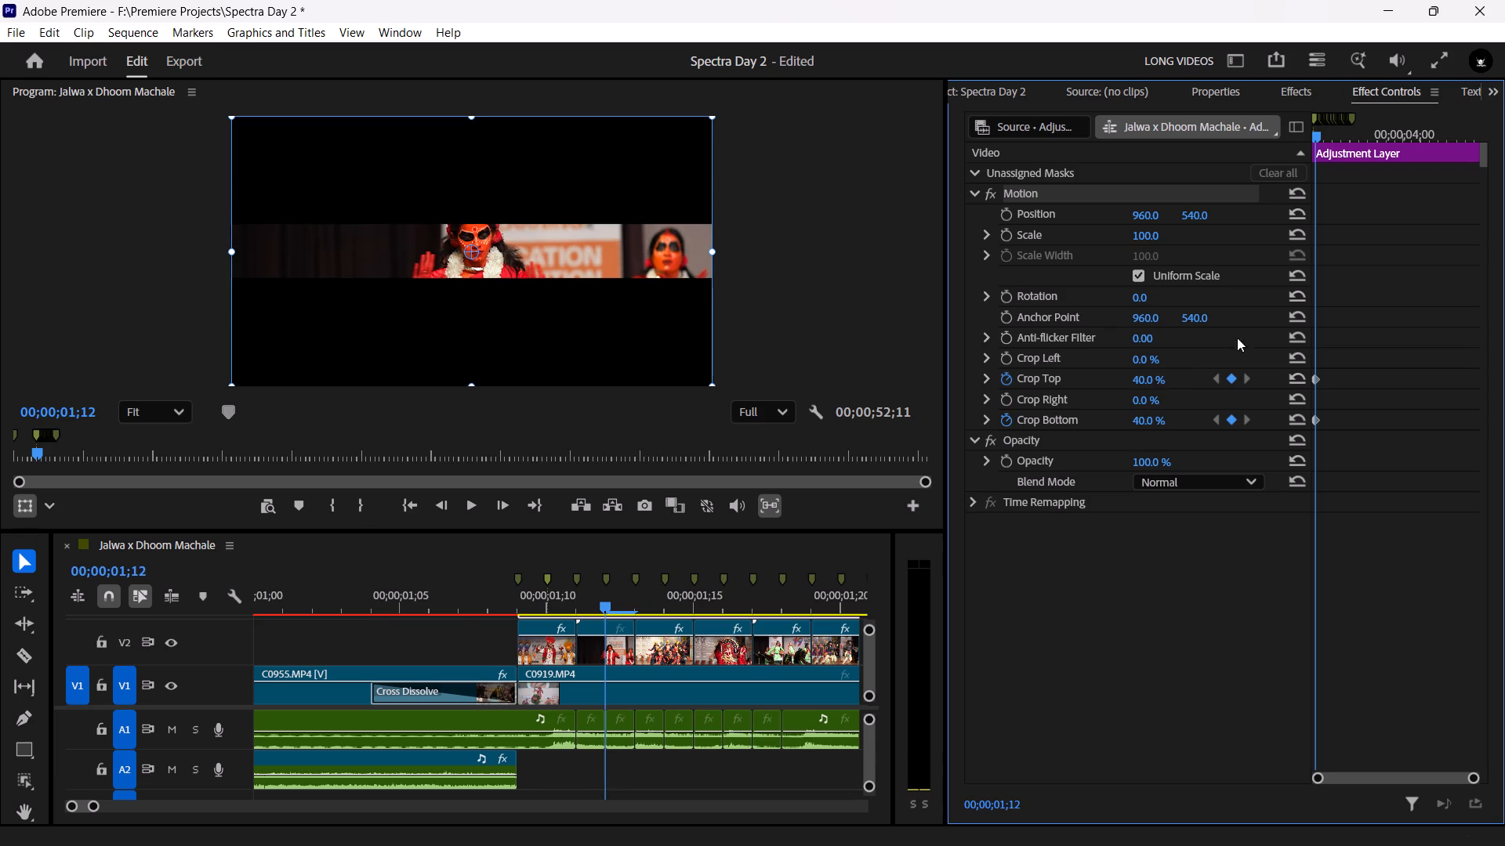
Play and scrub through the start of the adjustment layer section, and view the enlarged timeline to check the crop.
{"action": "left_click_drag", "start_coordinate": [564, 602], "coordinate": [510, 606]}
{"action": "key", "text": "space"}
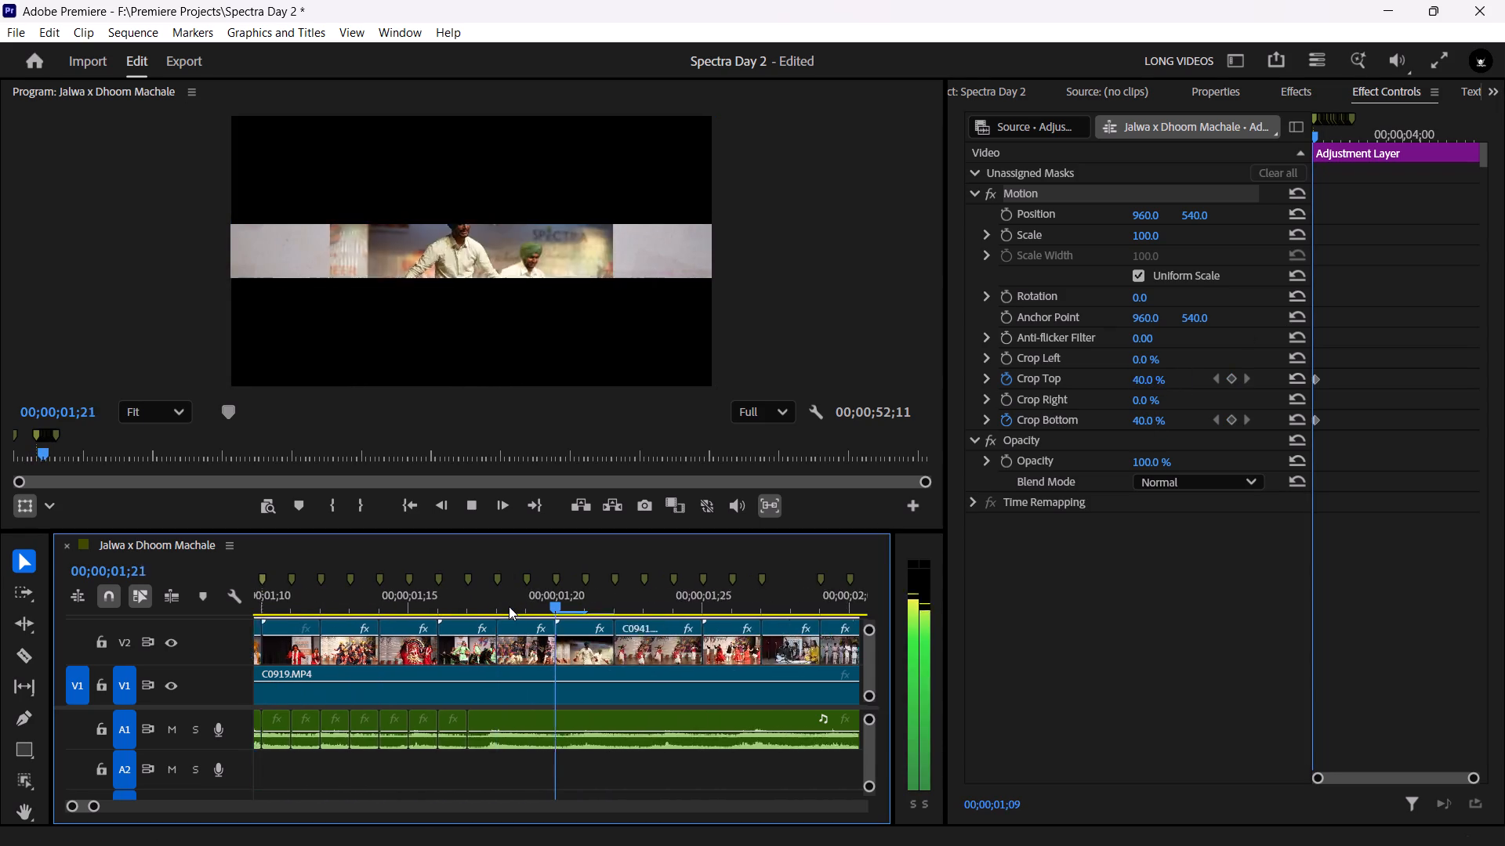
{"action": "key", "text": "space"}
{"action": "scroll", "coordinate": [424, 660], "scroll_direction": "up", "scroll_amount": 12}
{"action": "left_click_drag", "start_coordinate": [441, 593], "coordinate": [404, 597]}
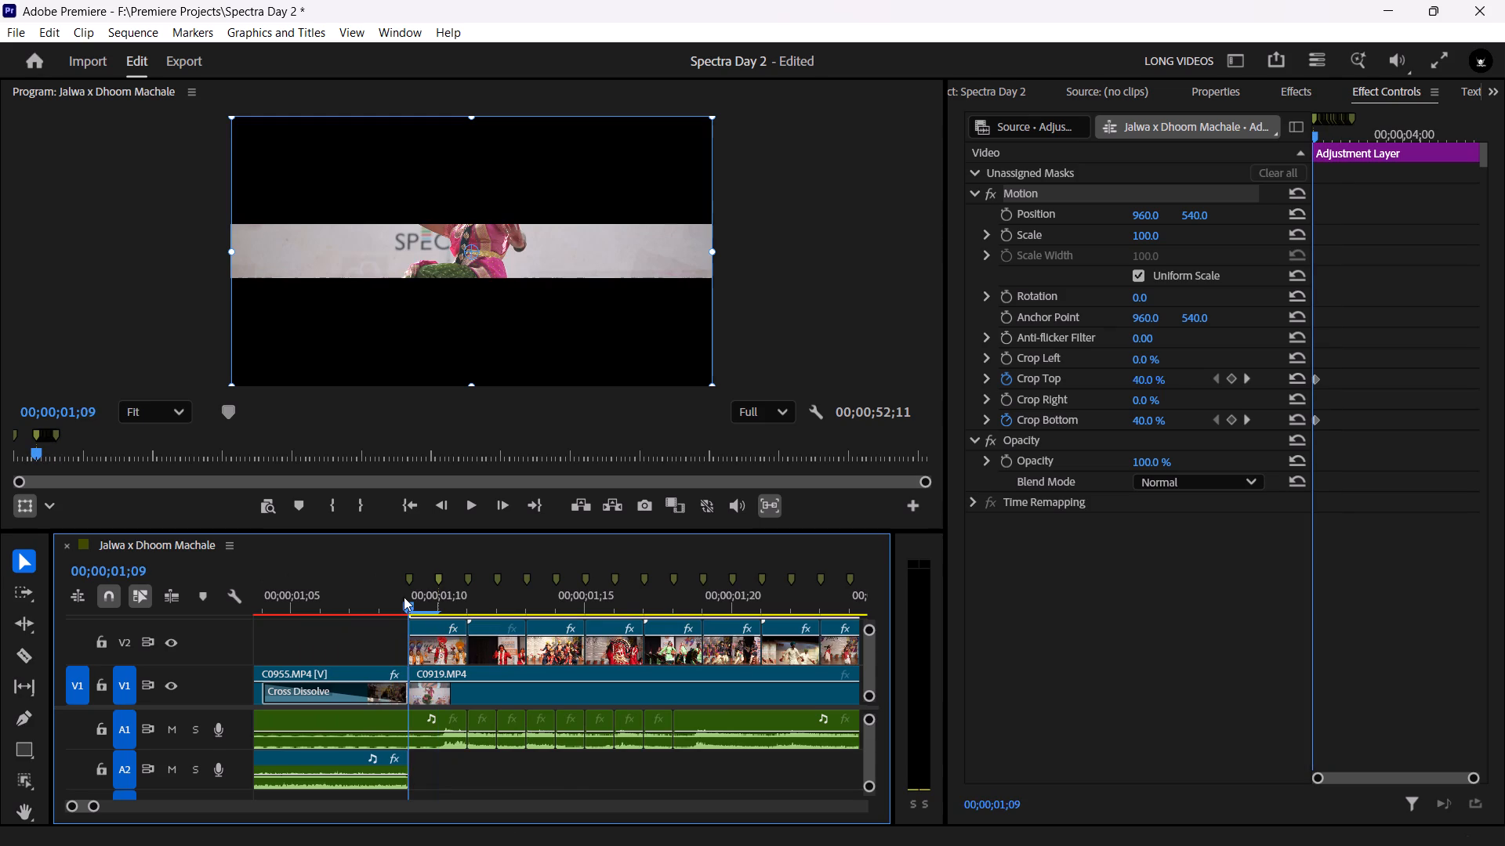
{"action": "left_click_drag", "start_coordinate": [404, 597], "coordinate": [466, 600]}
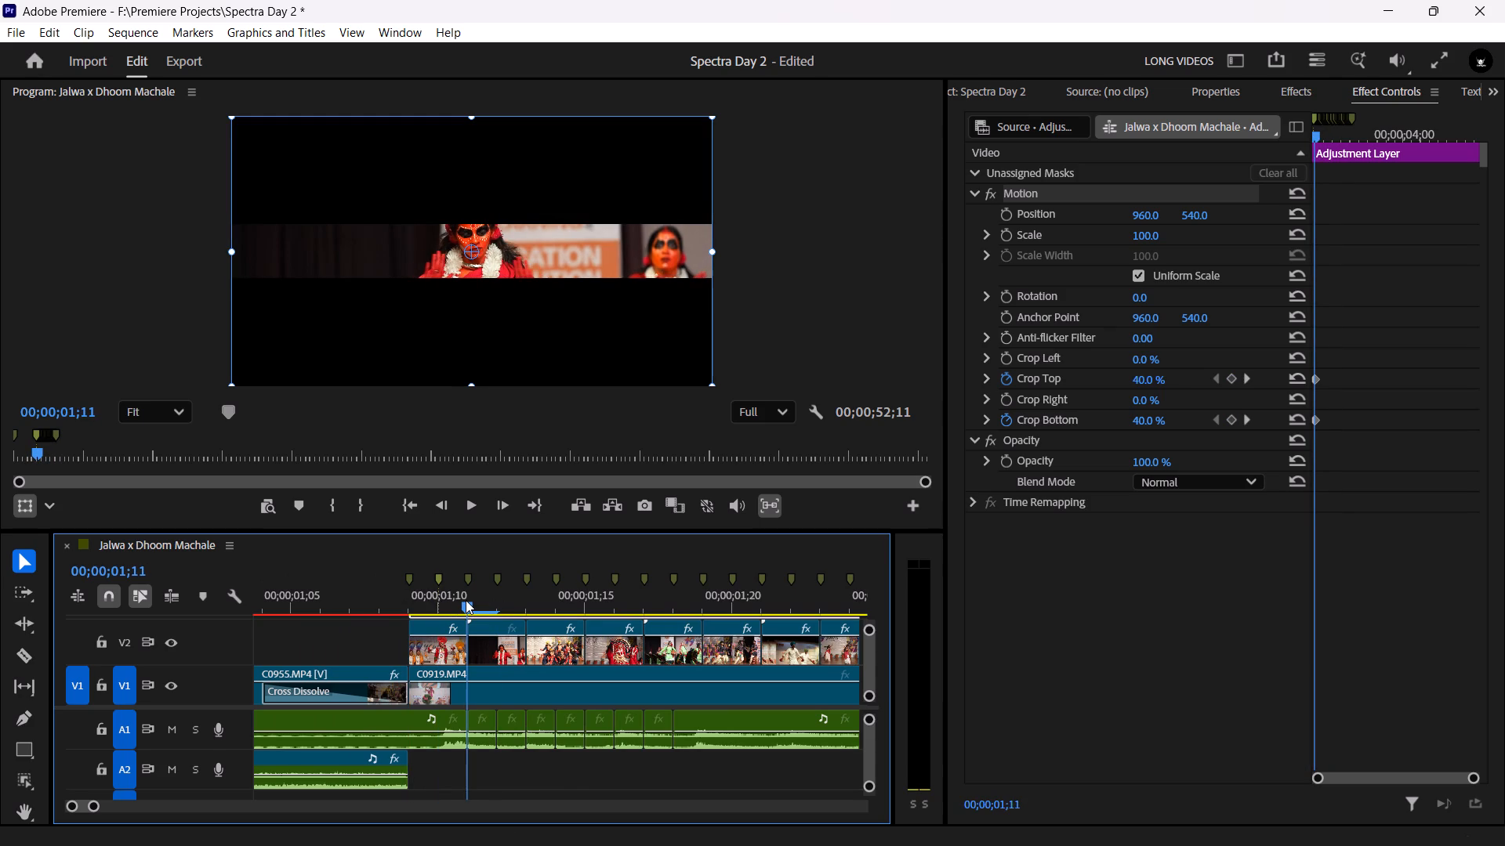
{"action": "left_click_drag", "start_coordinate": [466, 600], "coordinate": [441, 600]}
{"action": "key", "text": "grave"}
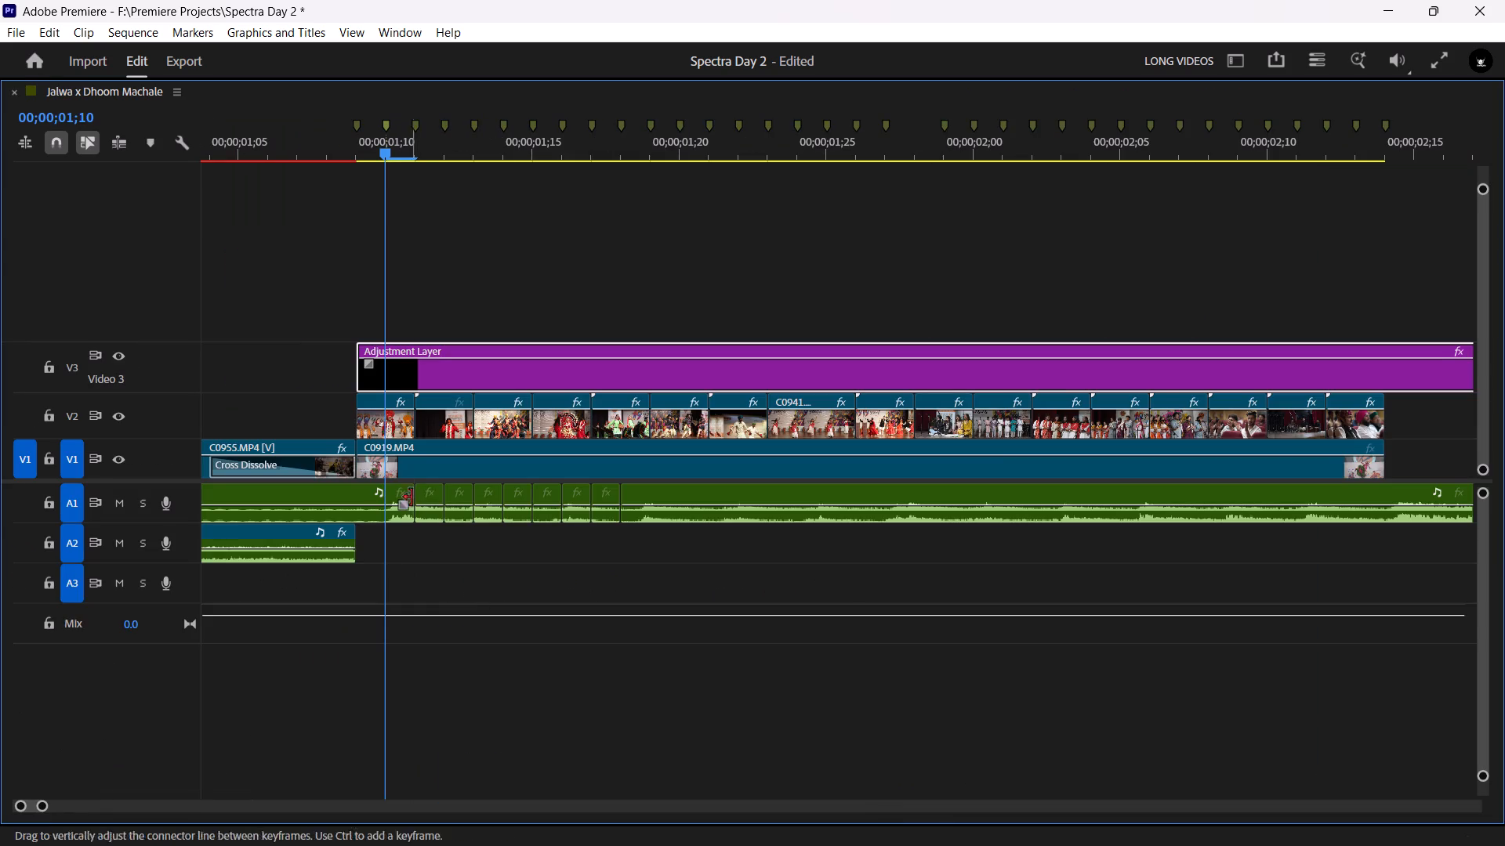
{"action": "left_click", "coordinate": [460, 594]}
{"action": "key", "text": "grave"}
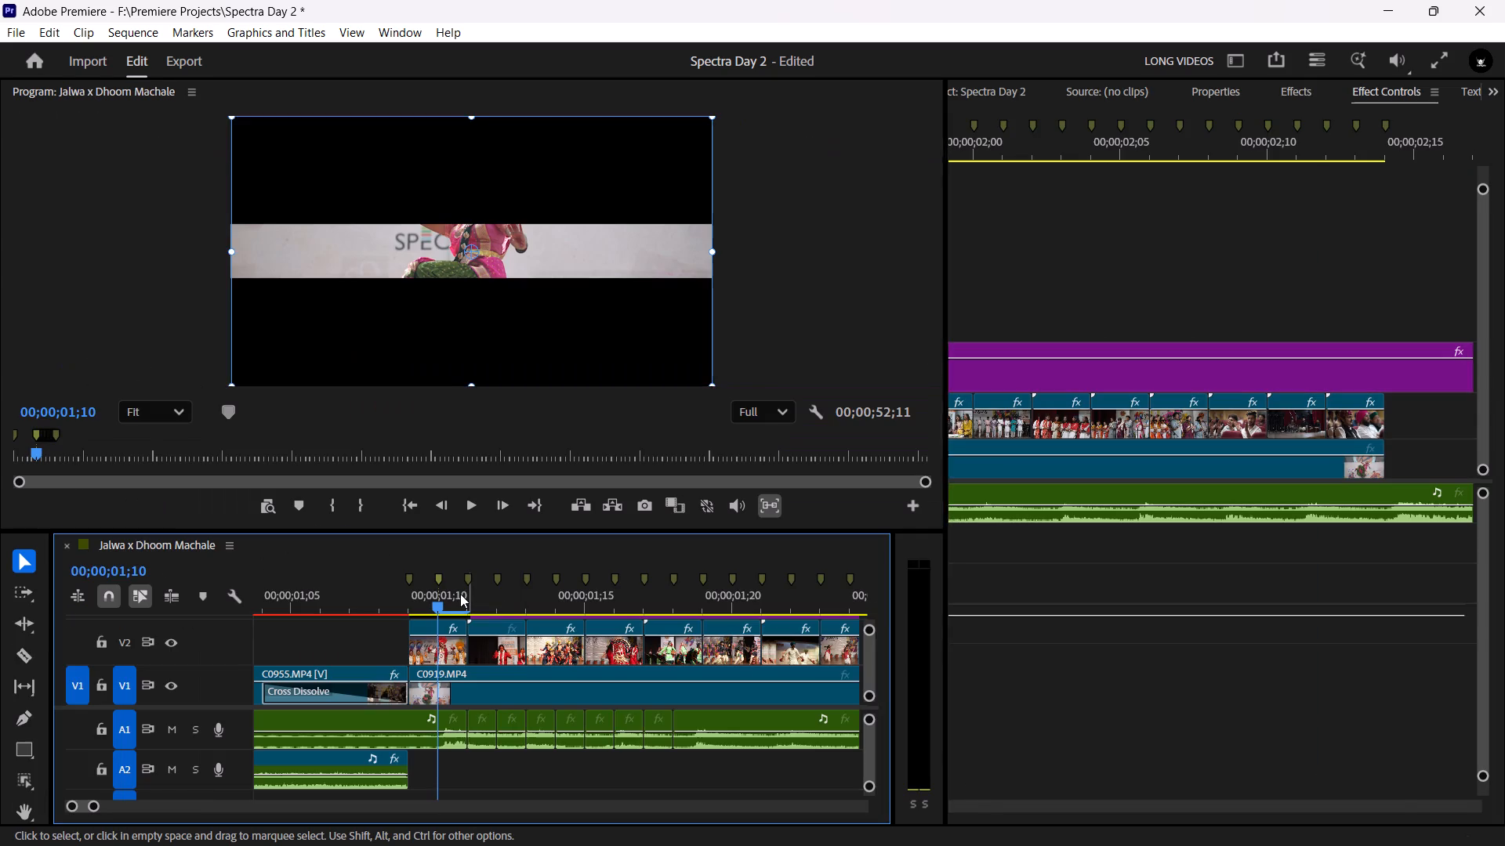
{"action": "key", "text": "grave"}
{"action": "key", "text": "grave"}
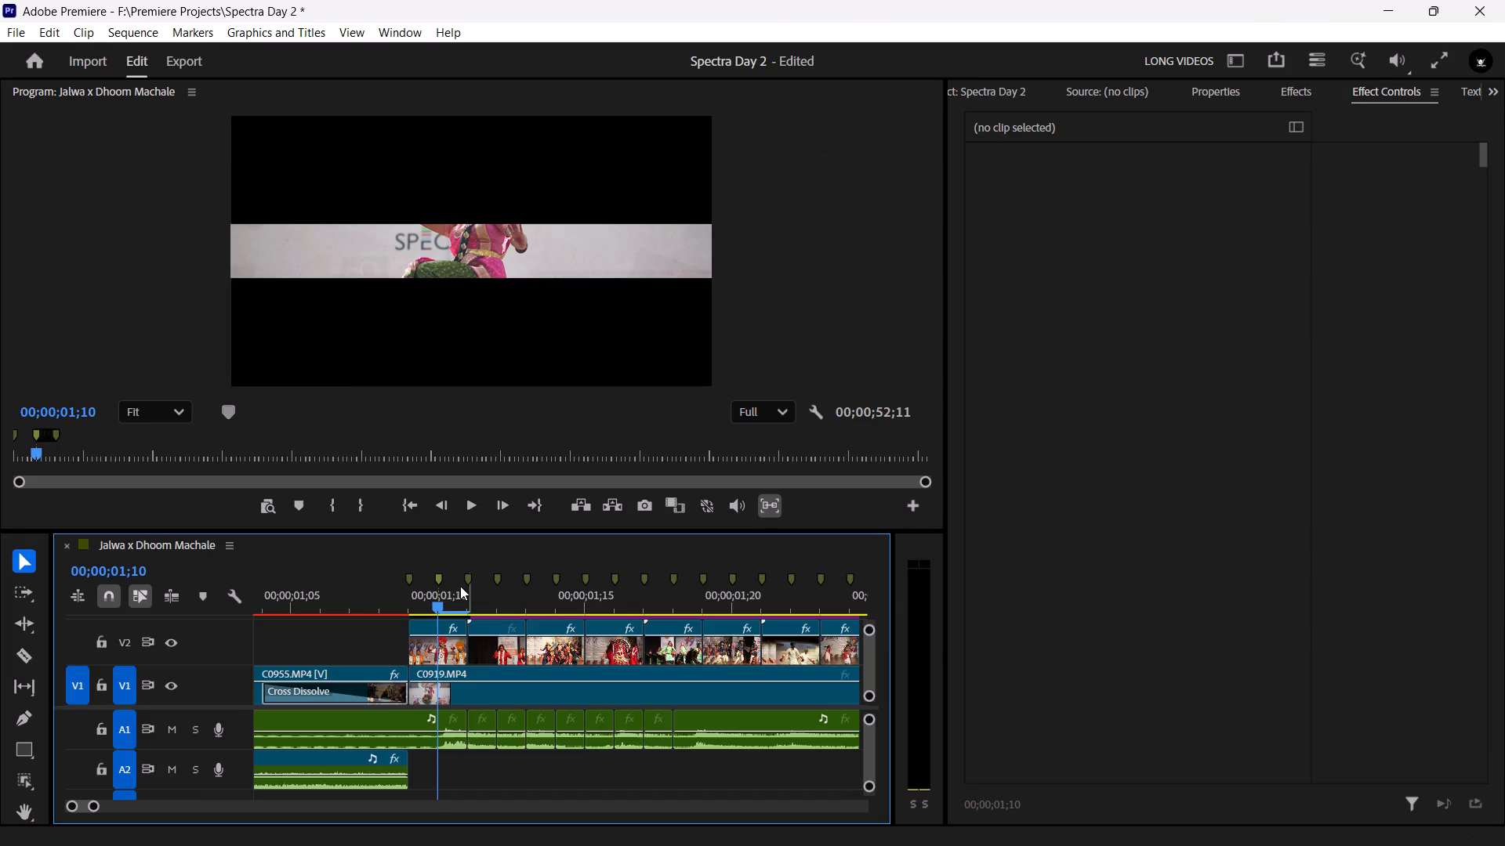
{"action": "key", "text": "grave"}
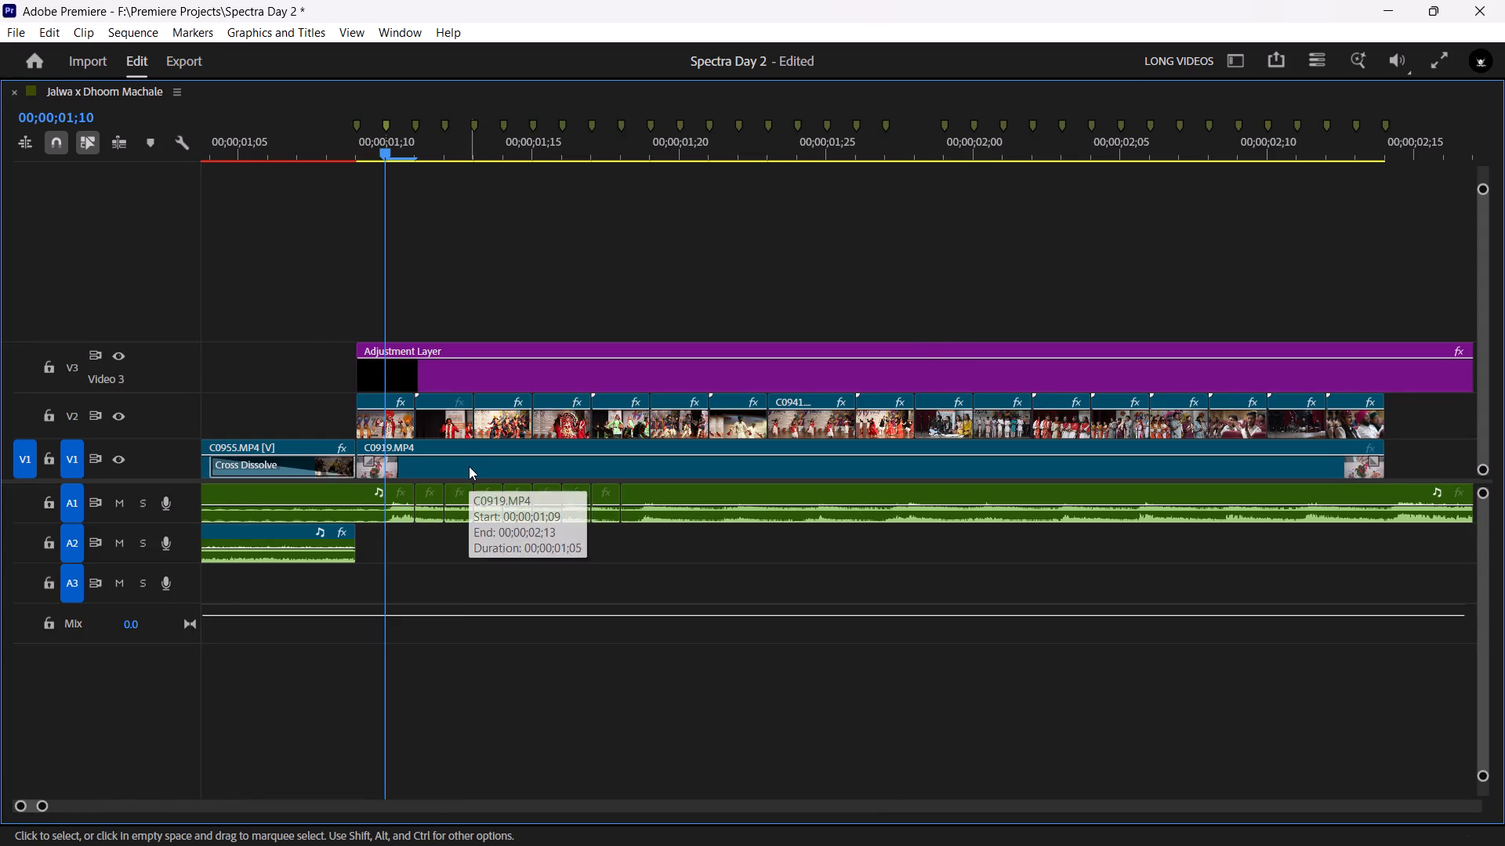
{"action": "key", "text": "grave"}
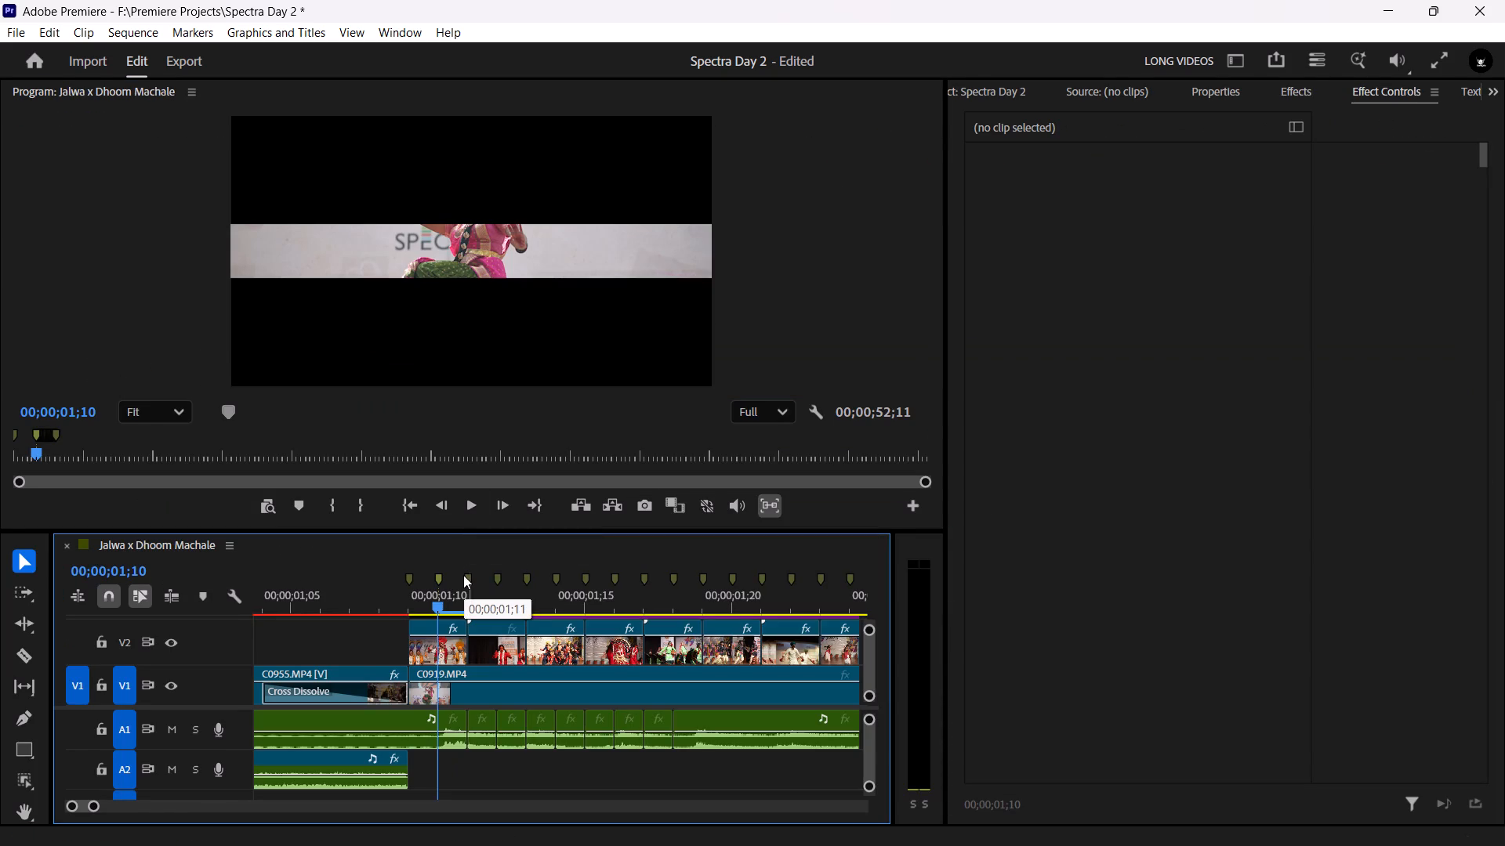
{"action": "key", "text": "space"}
{"action": "key", "text": "space"}
{"action": "scroll", "coordinate": [452, 620], "scroll_direction": "up", "scroll_amount": 10}
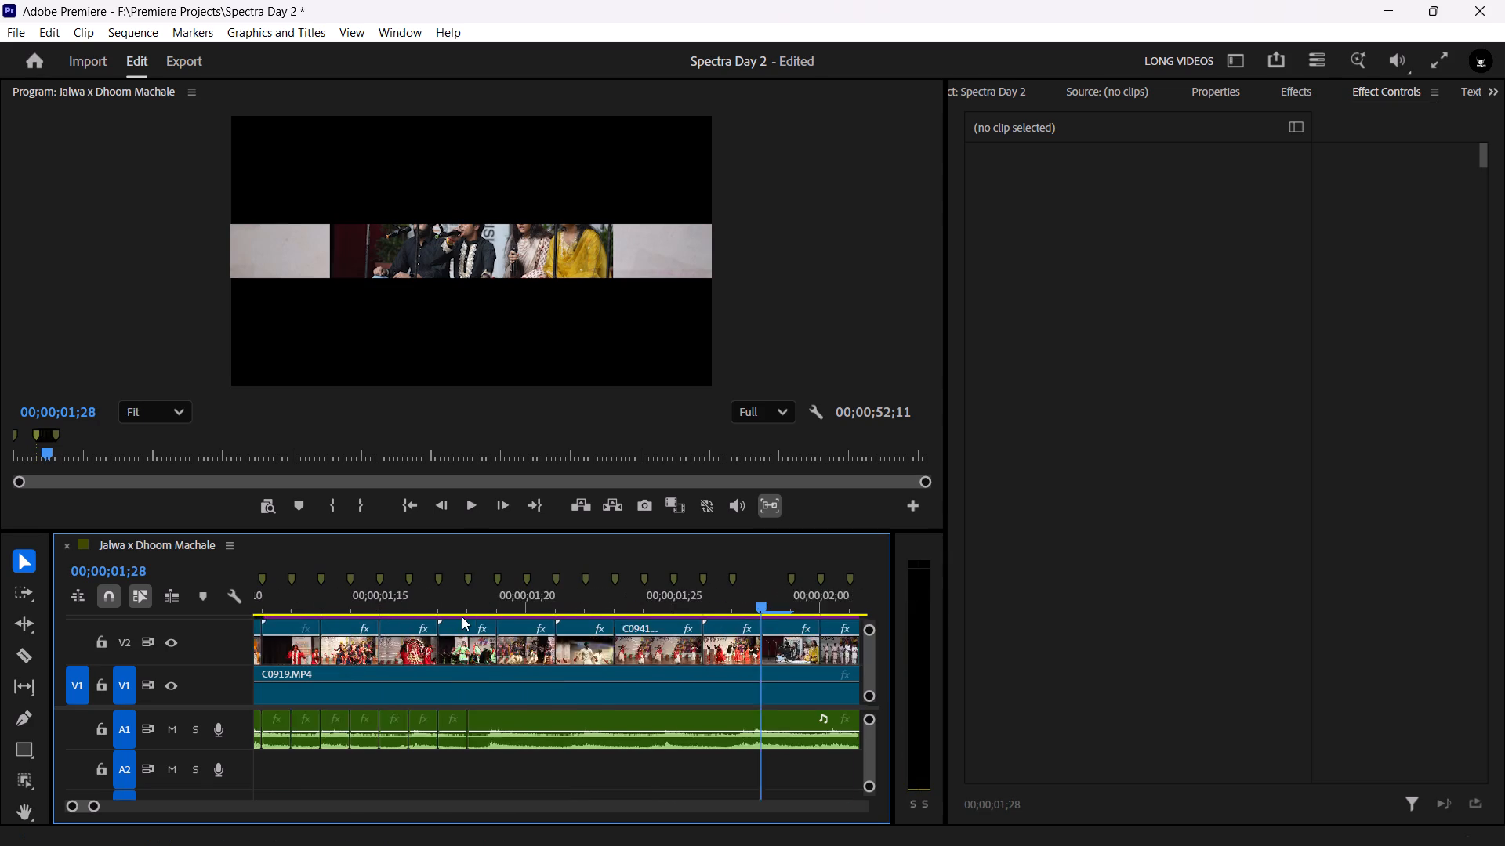
{"action": "scroll", "coordinate": [462, 616], "scroll_direction": "up", "scroll_amount": 4}
{"action": "left_click", "coordinate": [437, 595]}
Move the adjustment layer's Crop Top and Crop Bottom keyframes together to the layer's start, and play back the section.
{"action": "scroll", "coordinate": [482, 663], "scroll_direction": "up", "scroll_amount": 5, "text": "ctrl"}
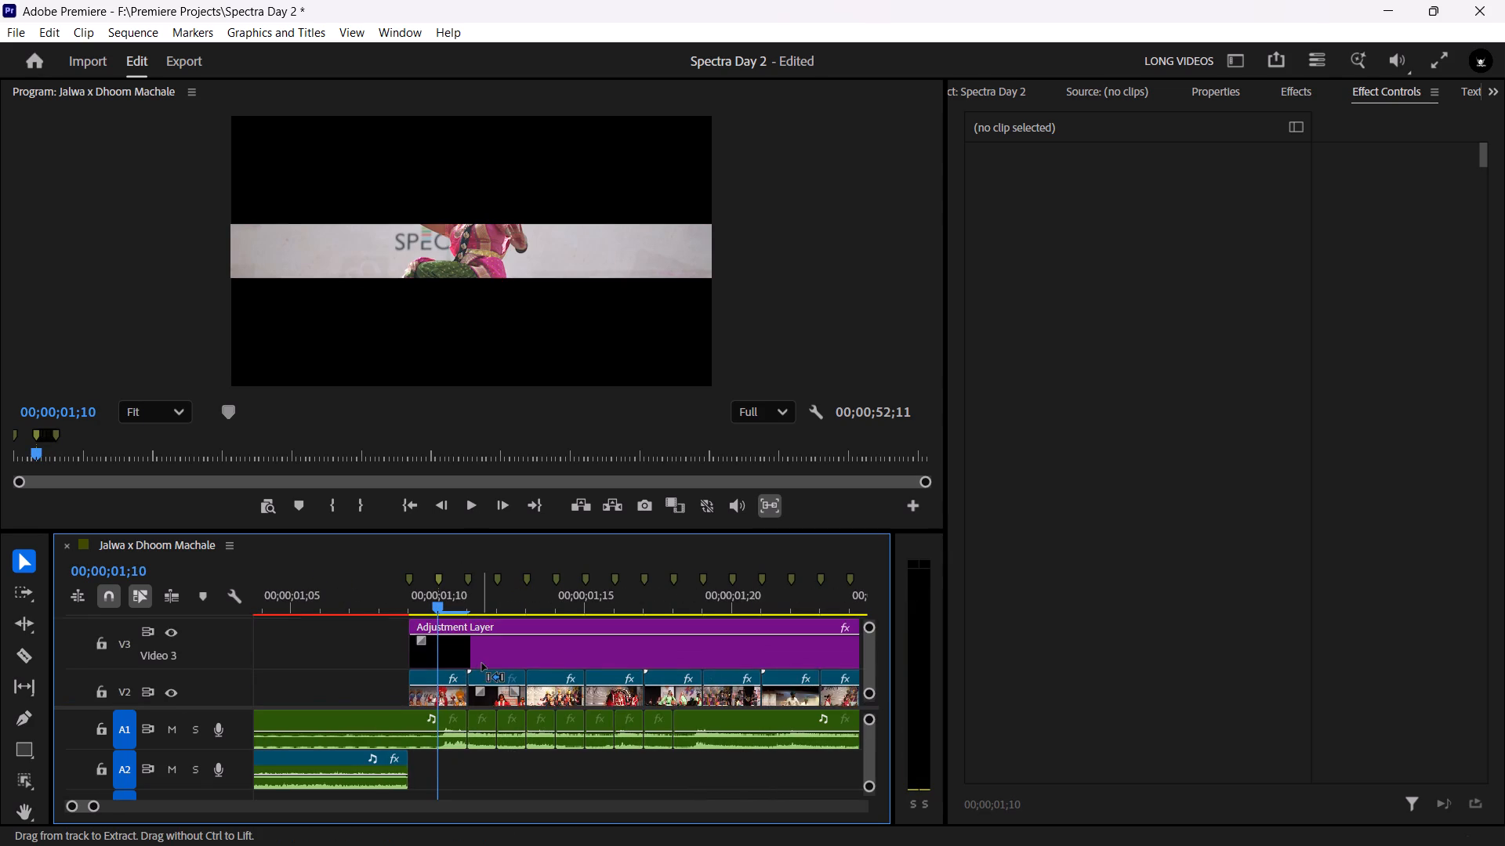
{"action": "left_click", "coordinate": [477, 659]}
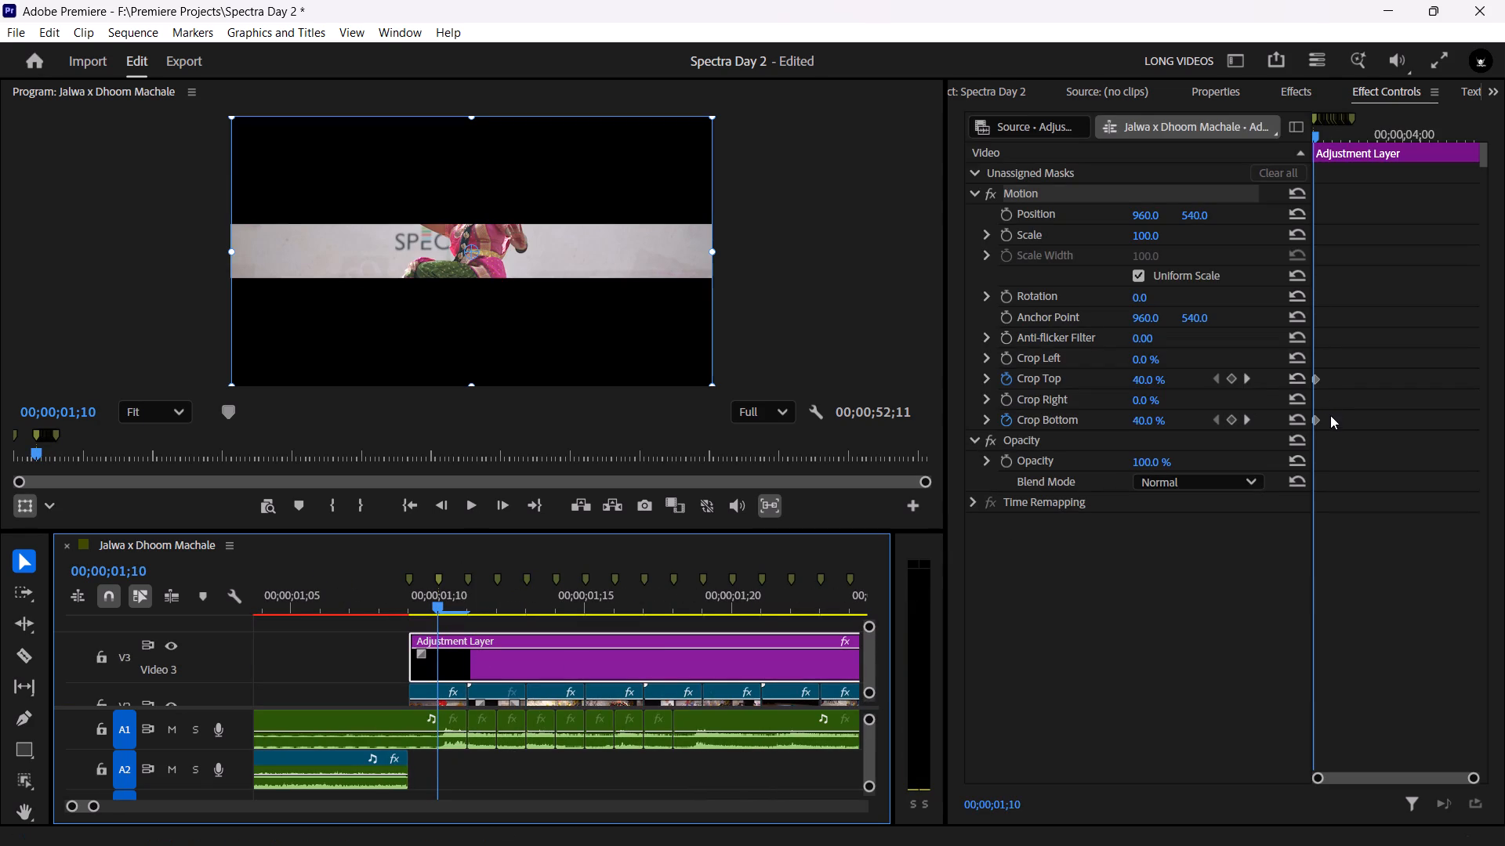
{"action": "scroll", "coordinate": [1329, 403], "scroll_direction": "up", "scroll_amount": 7, "text": "alt"}
{"action": "left_click_drag", "start_coordinate": [1315, 781], "coordinate": [1489, 775]}
{"action": "left_click_drag", "start_coordinate": [1387, 341], "coordinate": [1431, 515]}
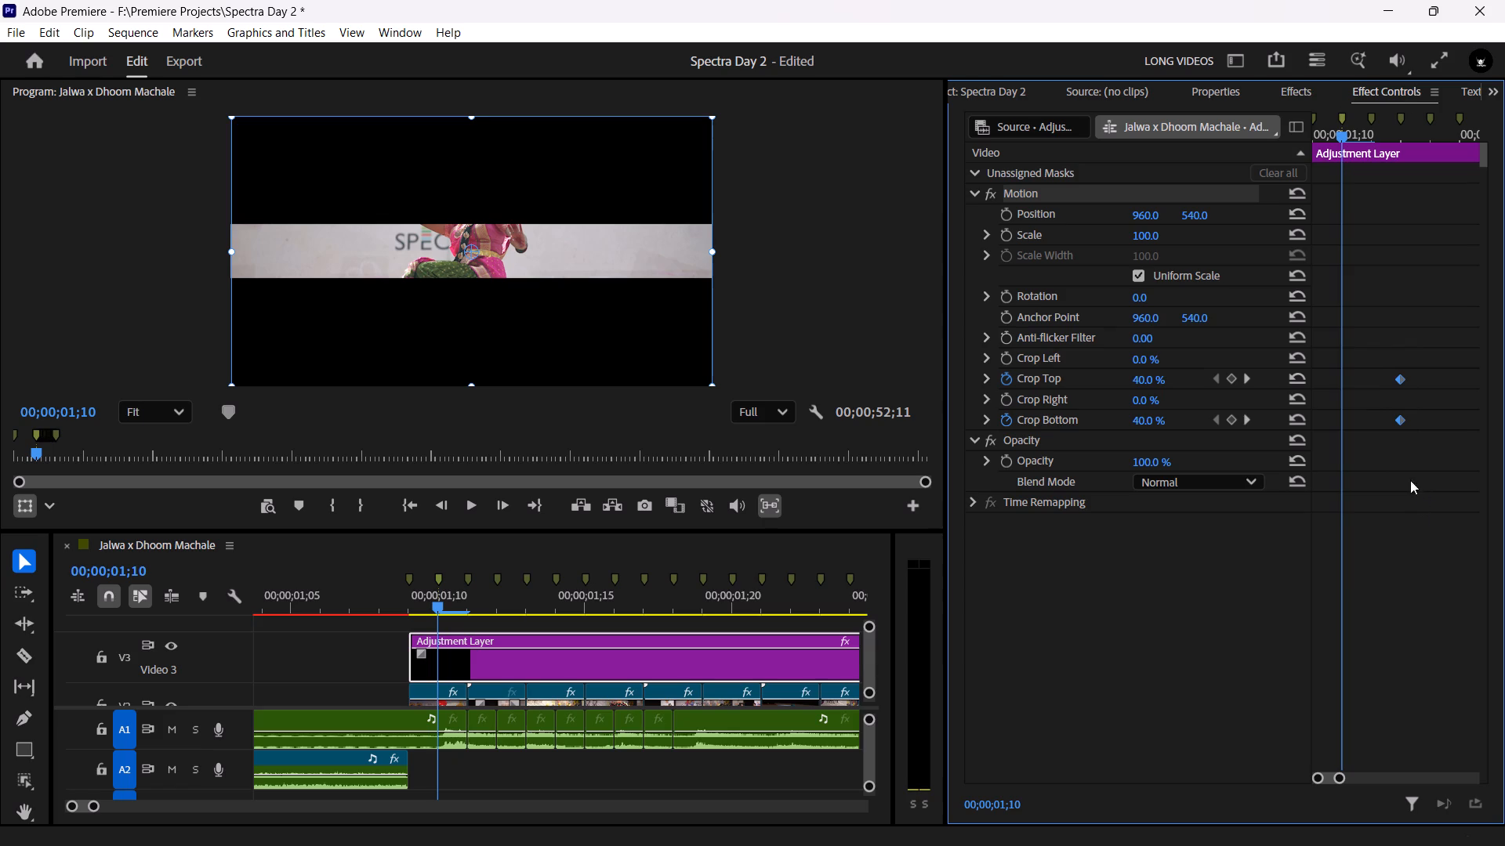
{"action": "left_click_drag", "start_coordinate": [1400, 420], "coordinate": [1239, 413]}
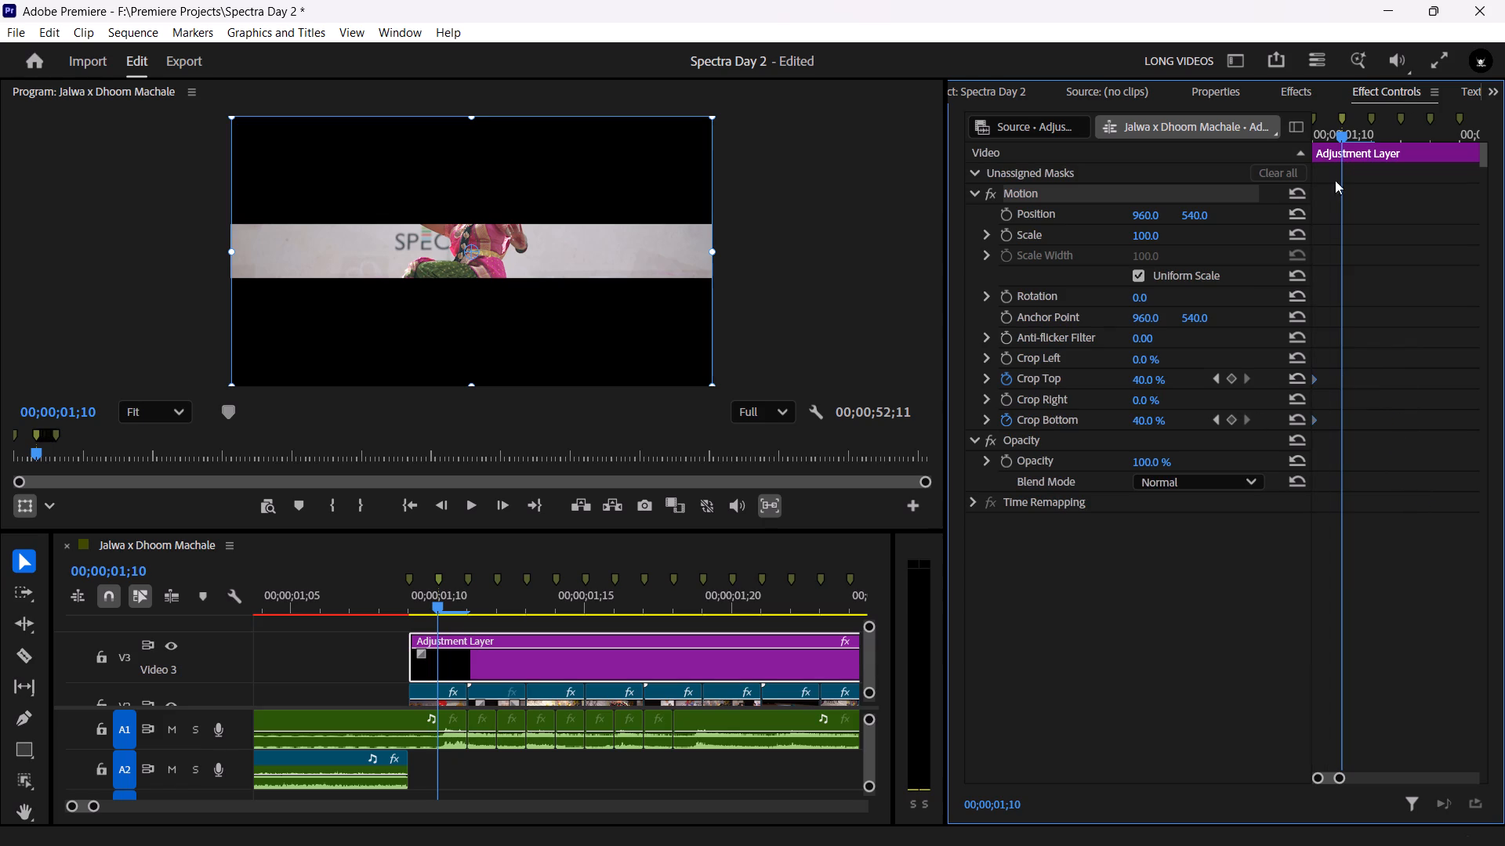
{"action": "left_click_drag", "start_coordinate": [1337, 122], "coordinate": [1259, 125]}
{"action": "key", "text": "space"}
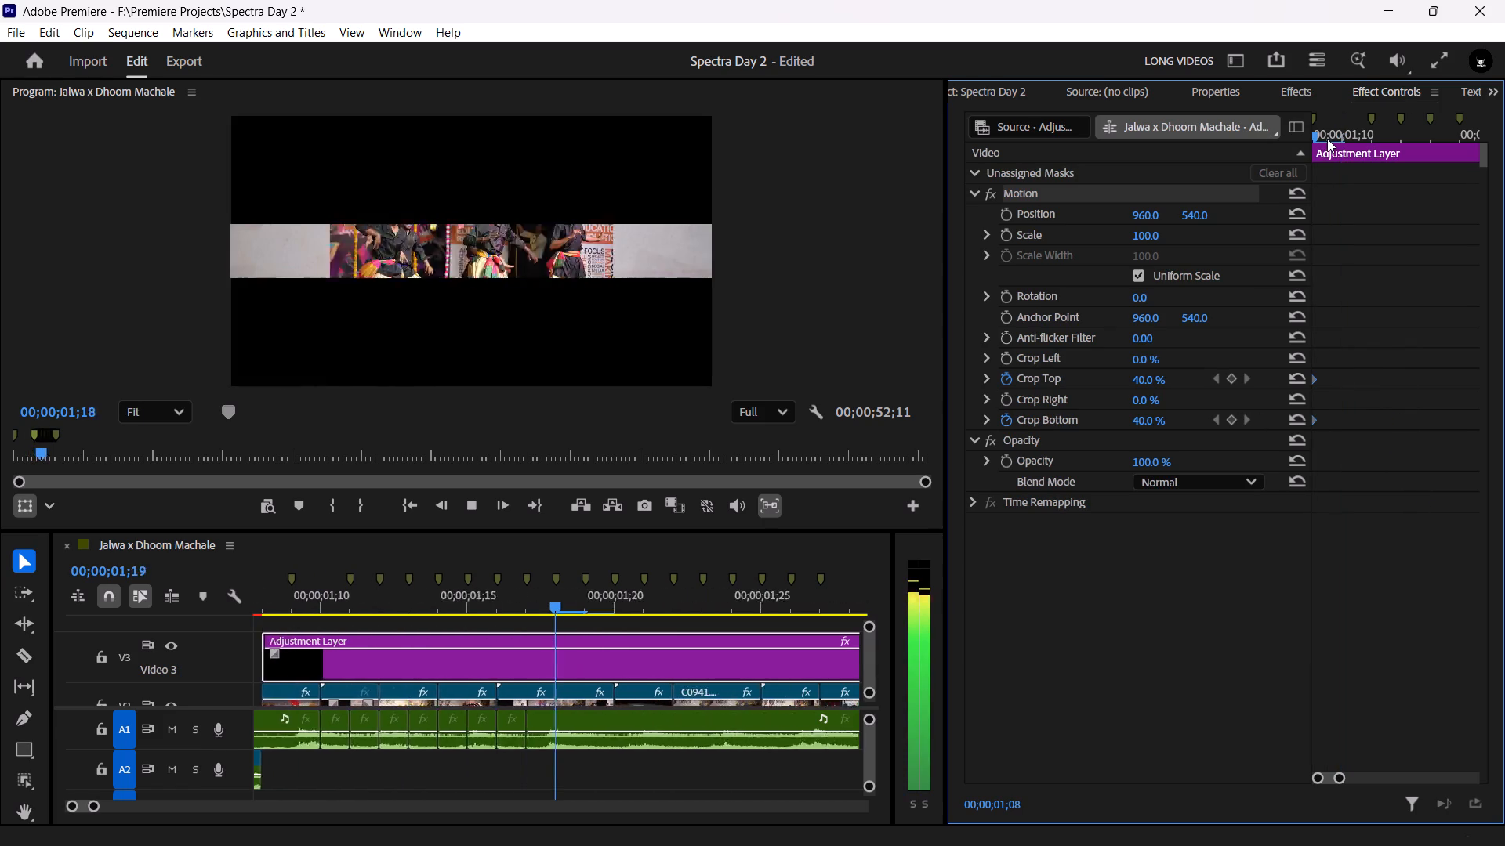
{"action": "key", "text": "space"}
{"action": "scroll", "coordinate": [454, 702], "scroll_direction": "up", "scroll_amount": 14}
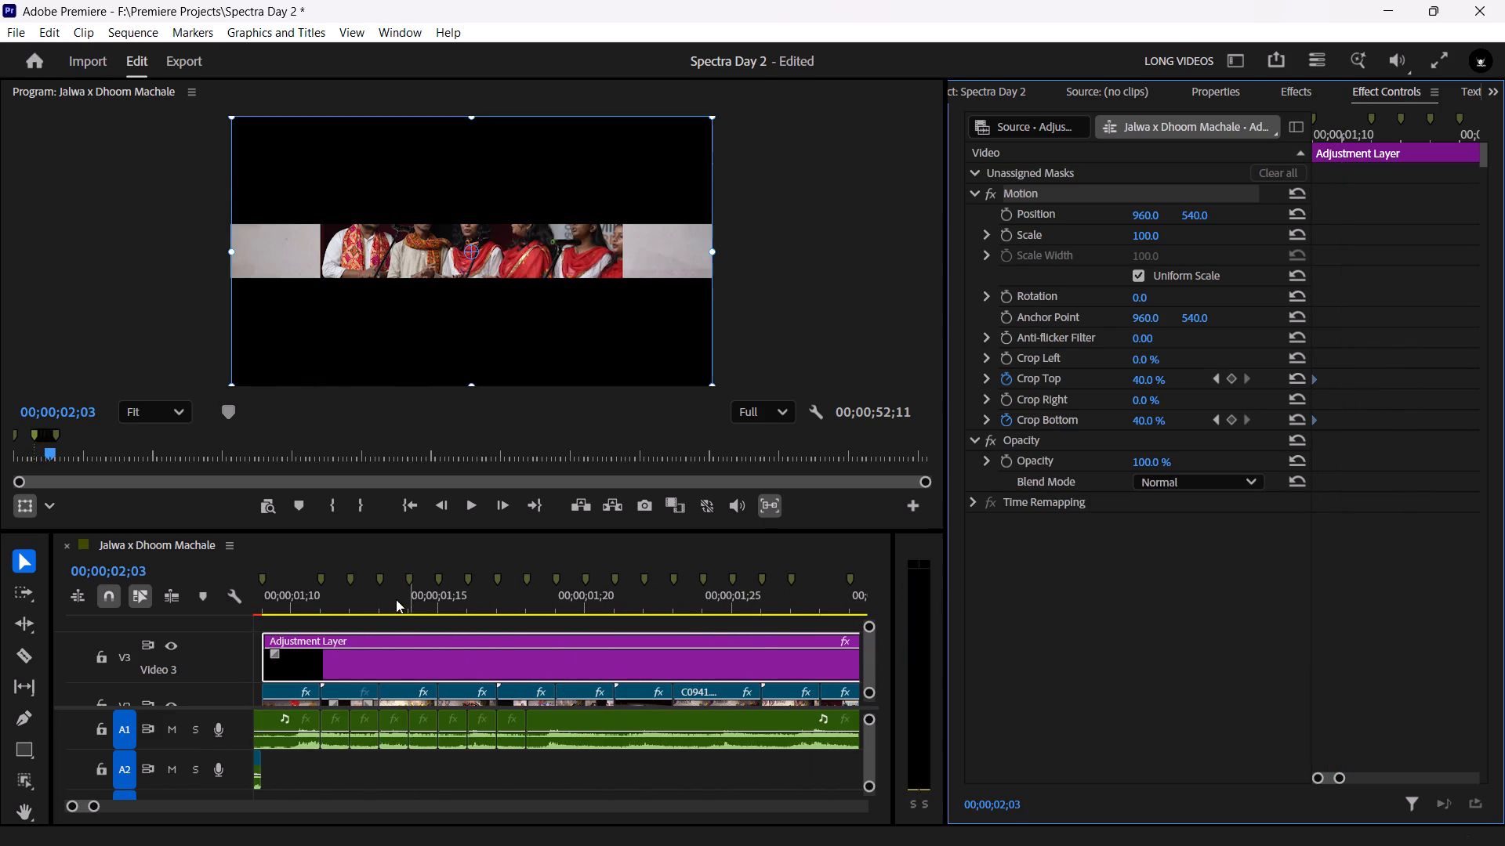
{"action": "left_click", "coordinate": [396, 599]}
Add crop keyframes at 00;00;01;10 with Crop Top at 36% and Crop Bottom at 35%.
{"action": "left_click_drag", "start_coordinate": [1373, 132], "coordinate": [1273, 138]}
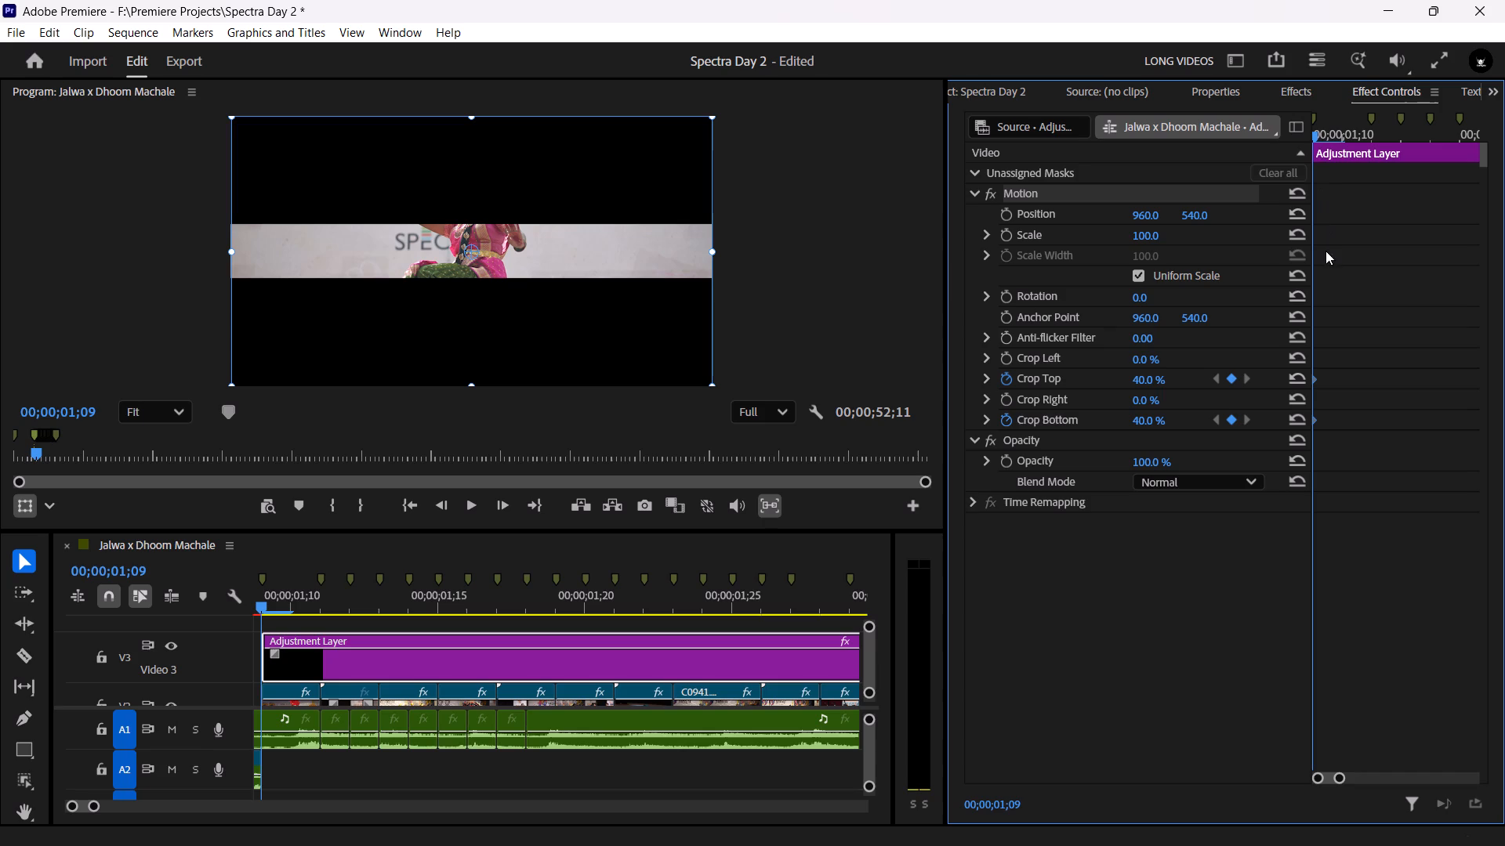
{"action": "left_click_drag", "start_coordinate": [1319, 131], "coordinate": [1340, 137]}
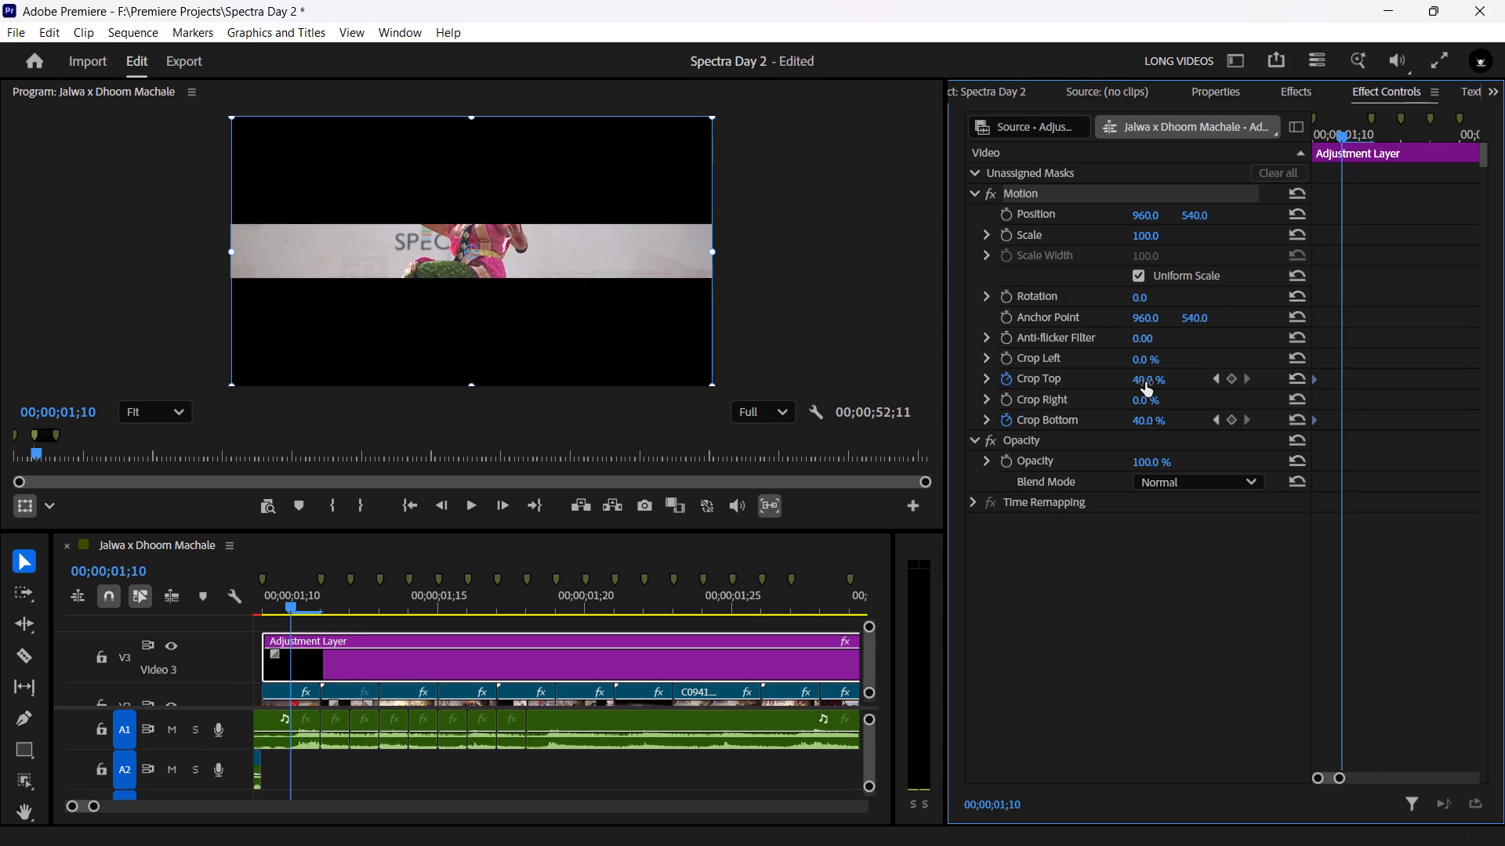
{"action": "left_click", "coordinate": [1144, 381]}
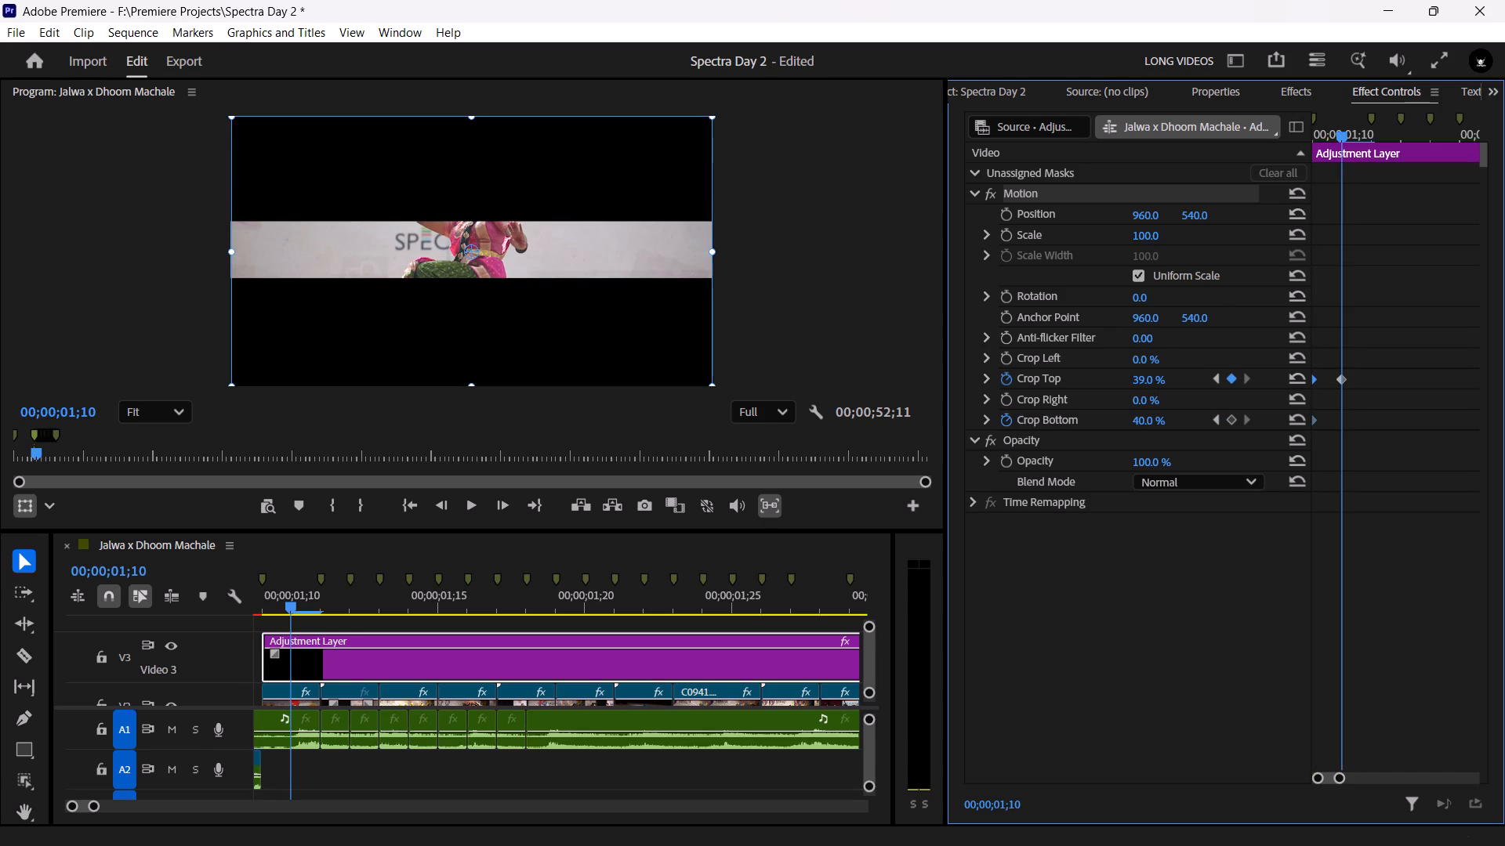
{"action": "left_click", "coordinate": [1141, 419]}
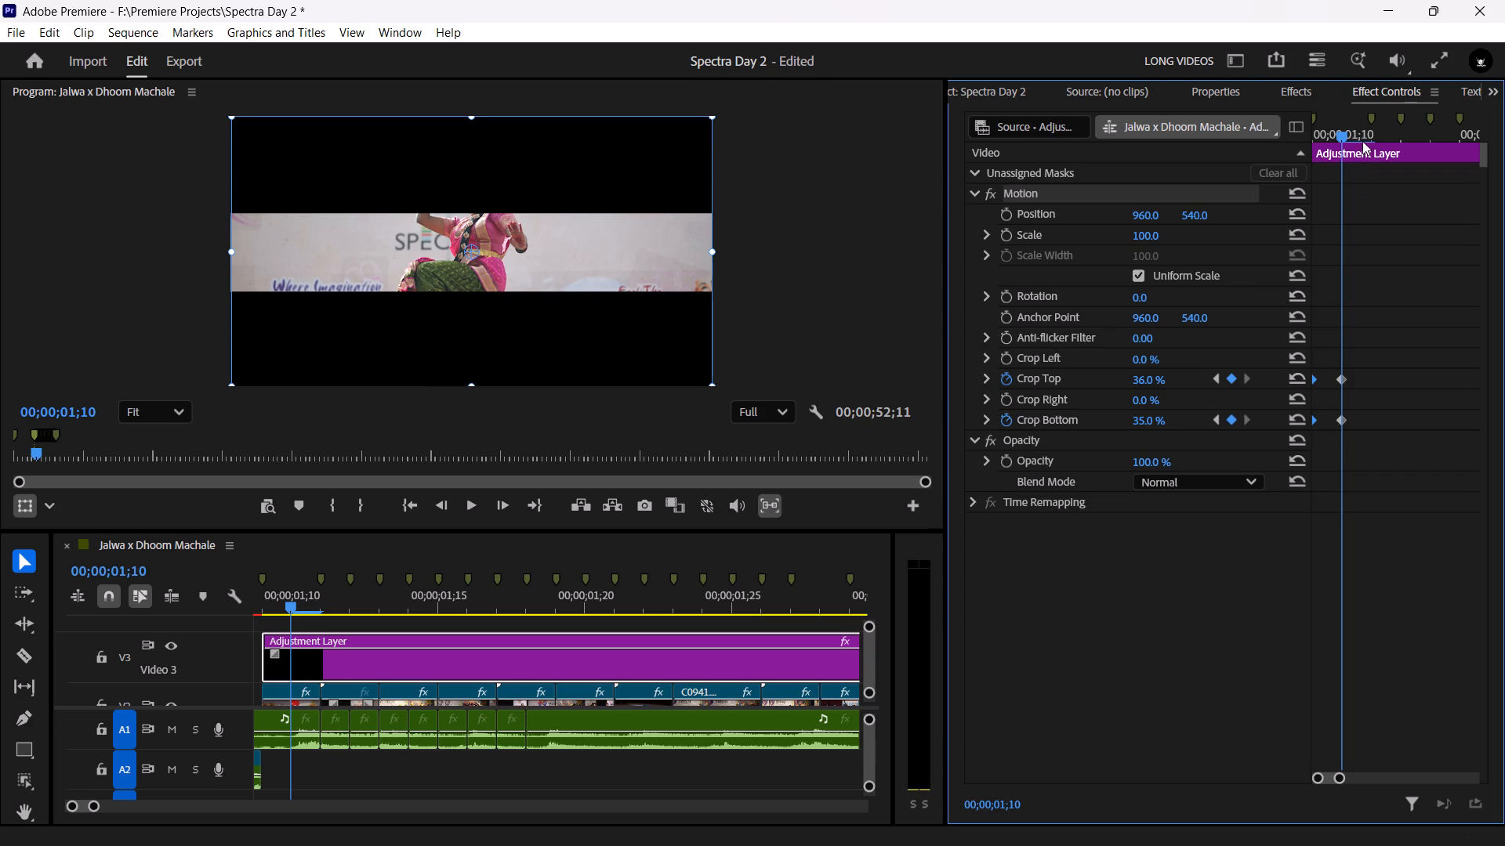
Add crop keyframes at 00;00;01;11 with Crop Top at 29% and Crop Bottom at 28%.
{"action": "left_click_drag", "start_coordinate": [1362, 139], "coordinate": [1376, 143]}
{"action": "left_click_drag", "start_coordinate": [1148, 385], "coordinate": [1144, 385]}
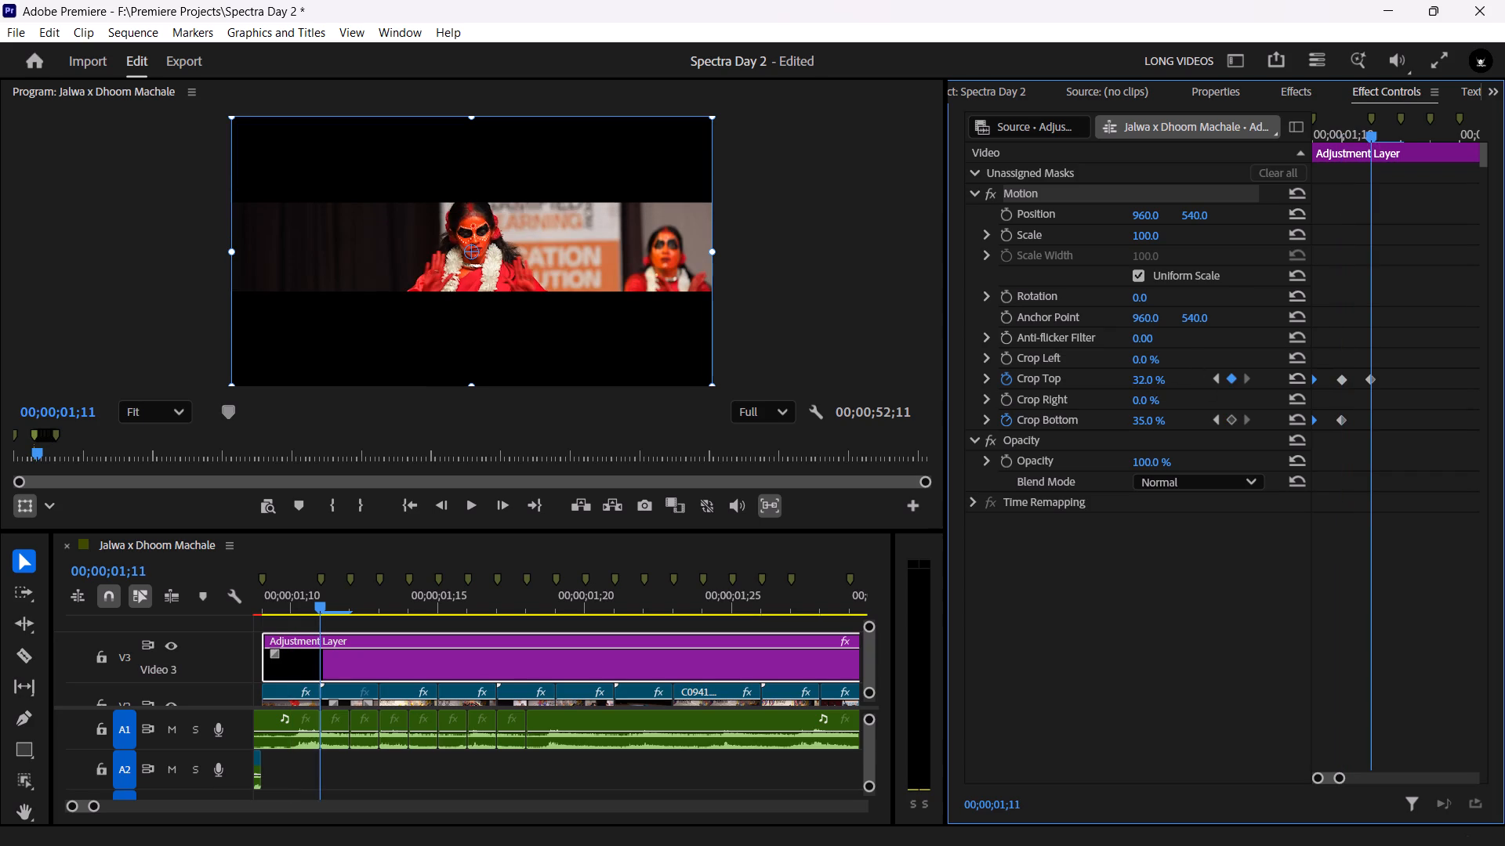
{"action": "left_click_drag", "start_coordinate": [1144, 385], "coordinate": [1141, 385]}
{"action": "left_click_drag", "start_coordinate": [1155, 416], "coordinate": [1154, 416]}
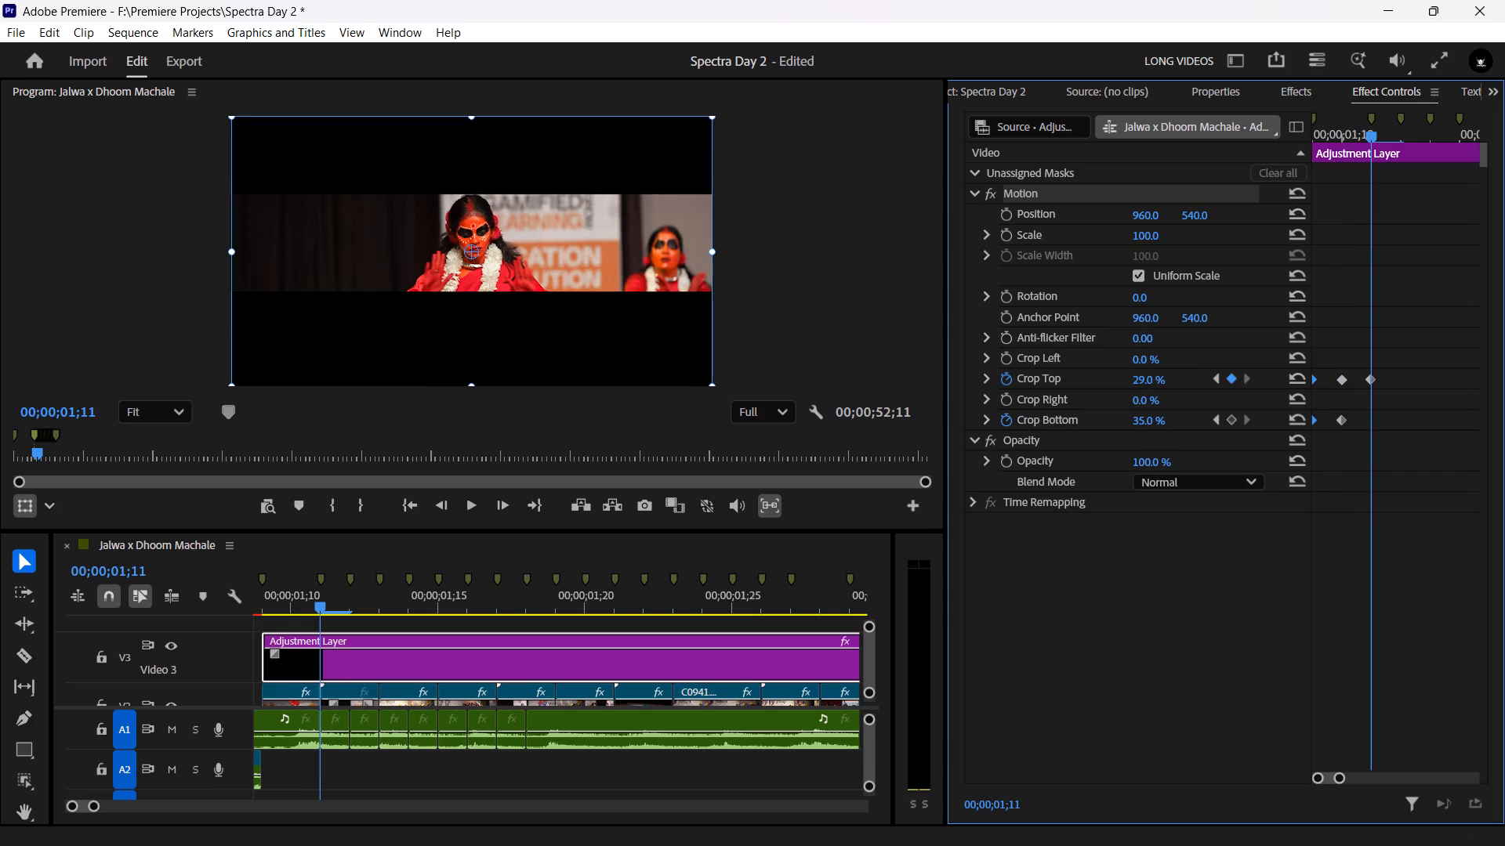
{"action": "left_click_drag", "start_coordinate": [1154, 416], "coordinate": [1148, 416]}
Add crop keyframes at 00;00;01;12 with Crop Top at 23% and Crop Bottom at 22%, and play back the section.
{"action": "left_click_drag", "start_coordinate": [1406, 136], "coordinate": [1414, 138]}
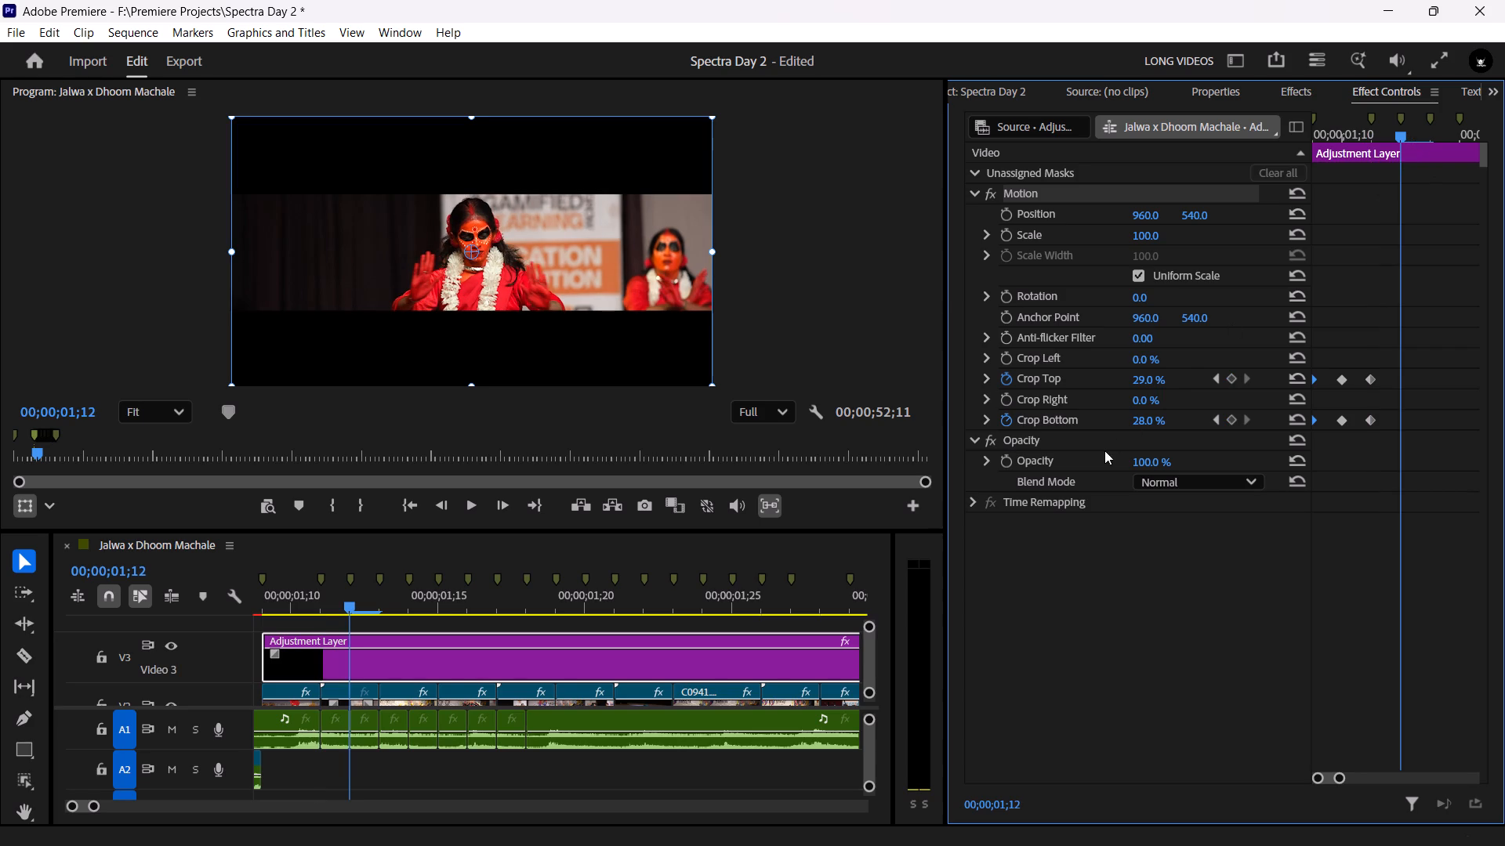
{"action": "left_click", "coordinate": [1148, 425]}
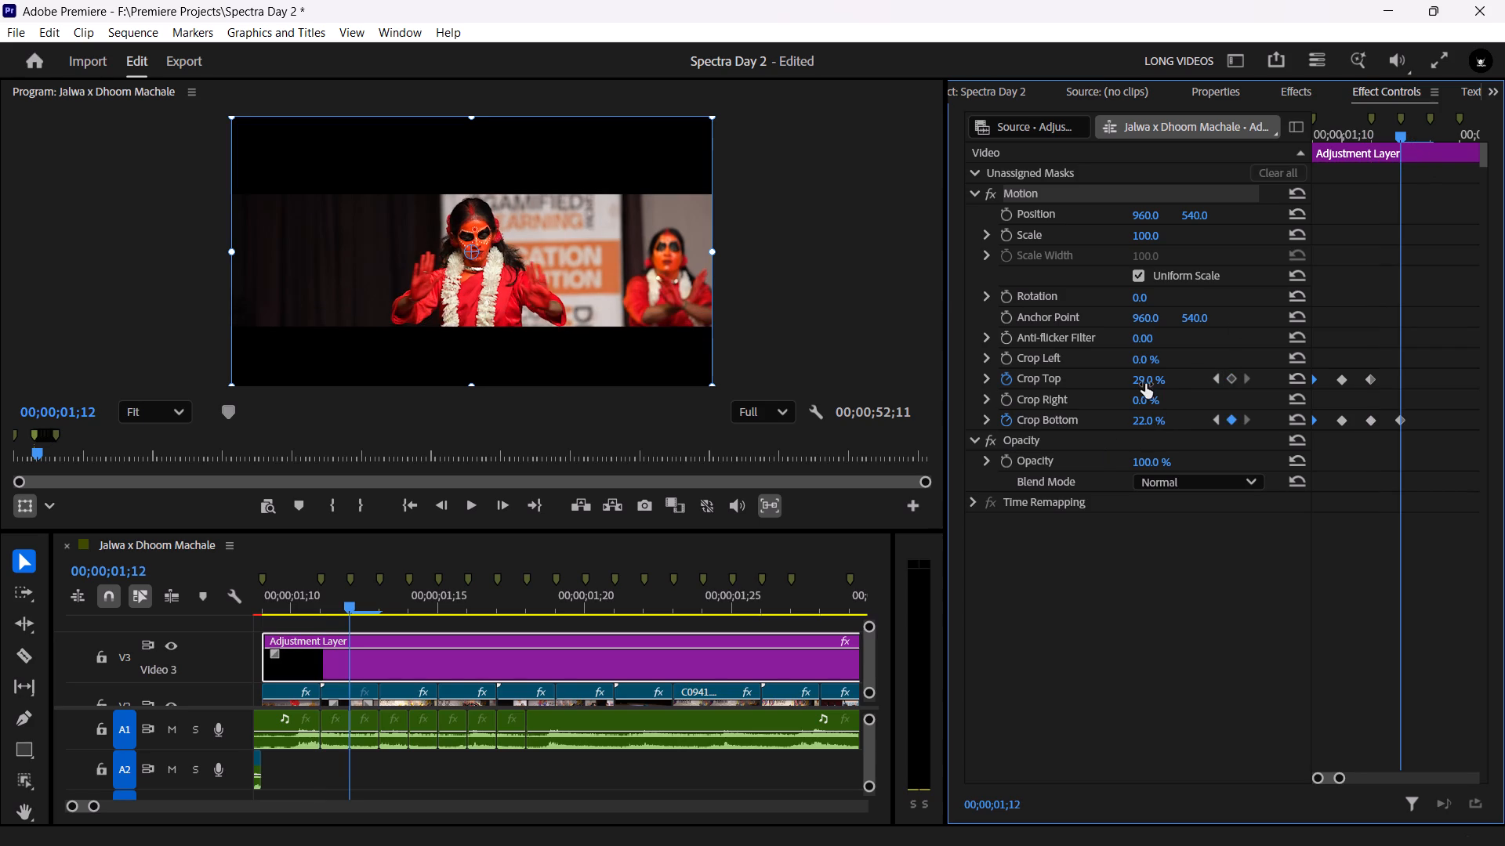
{"action": "left_click", "coordinate": [1145, 384]}
{"action": "left_click_drag", "start_coordinate": [1396, 128], "coordinate": [1228, 137]}
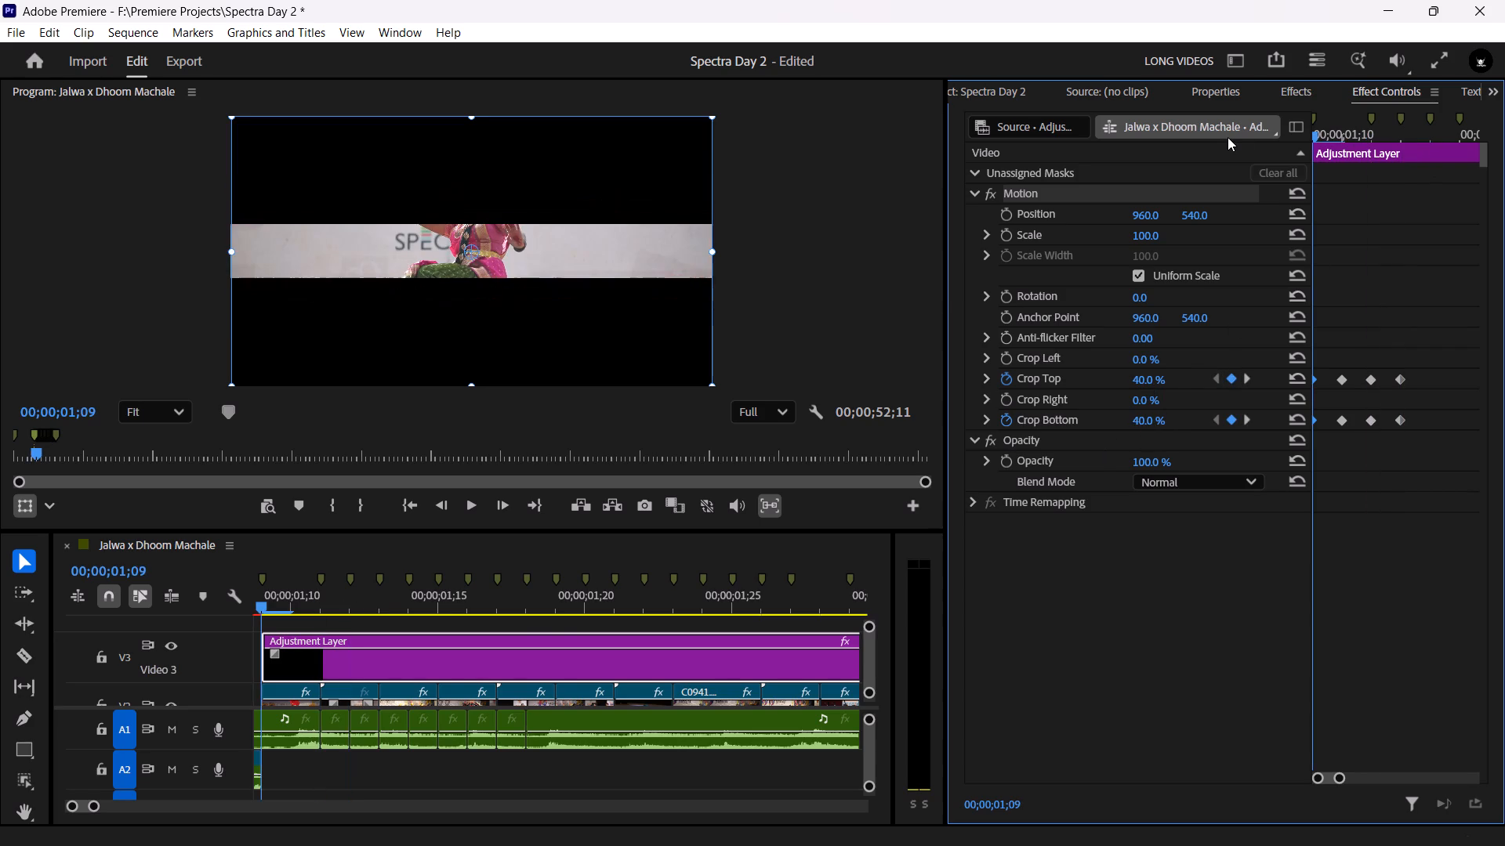
{"action": "left_click_drag", "start_coordinate": [1228, 137], "coordinate": [1228, 139]}
{"action": "key", "text": "space"}
{"action": "key", "text": "space"}
Set the crop keyframes at the adjustment layer's start, 00;00;01;09, to 49% for both Crop Top and Crop Bottom.
{"action": "left_click_drag", "start_coordinate": [1325, 139], "coordinate": [1319, 143]}
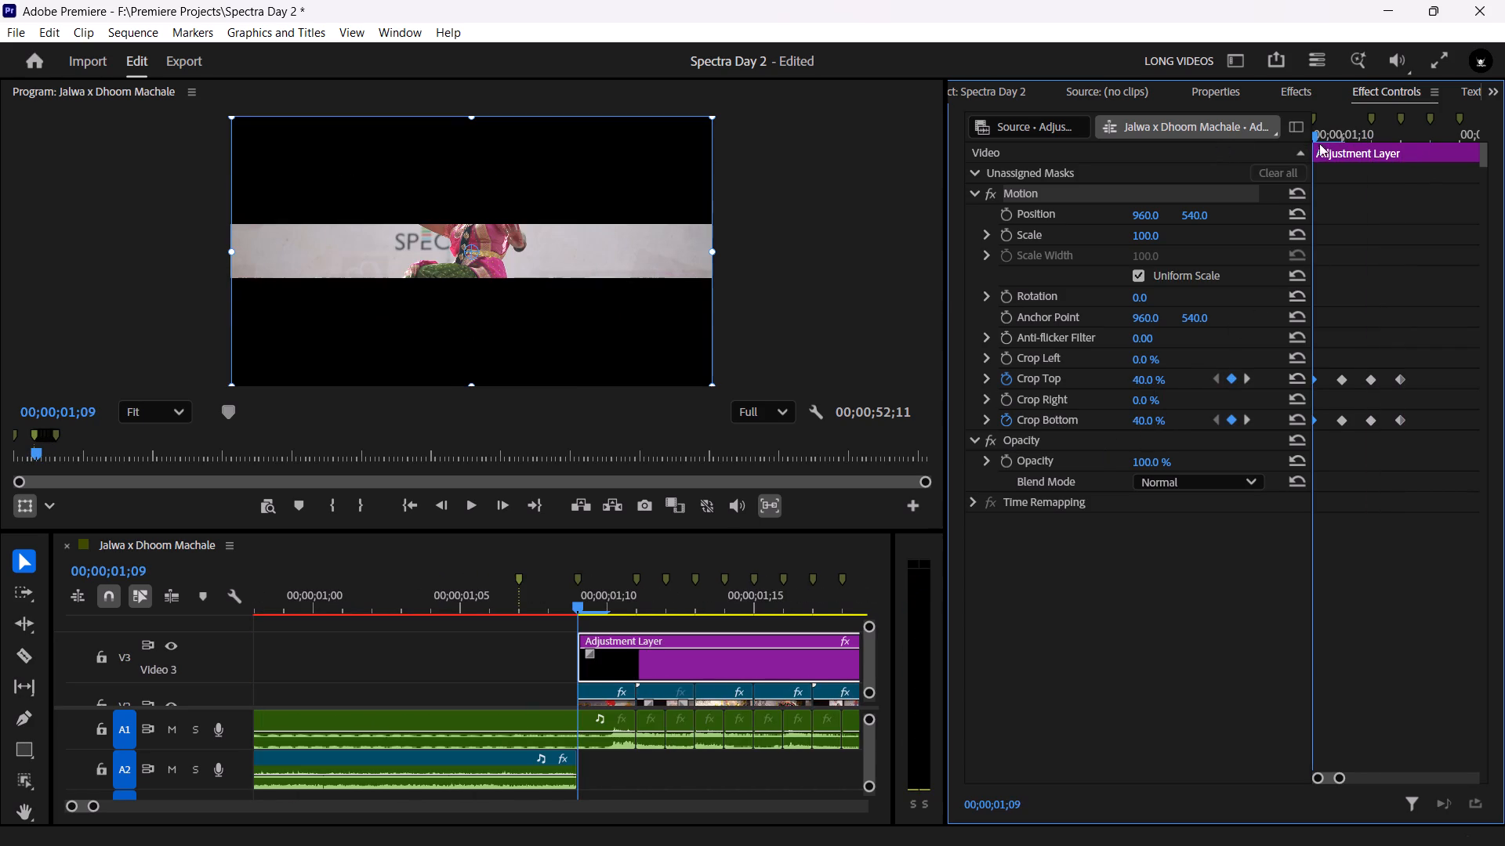
{"action": "left_click_drag", "start_coordinate": [1319, 143], "coordinate": [1365, 149]}
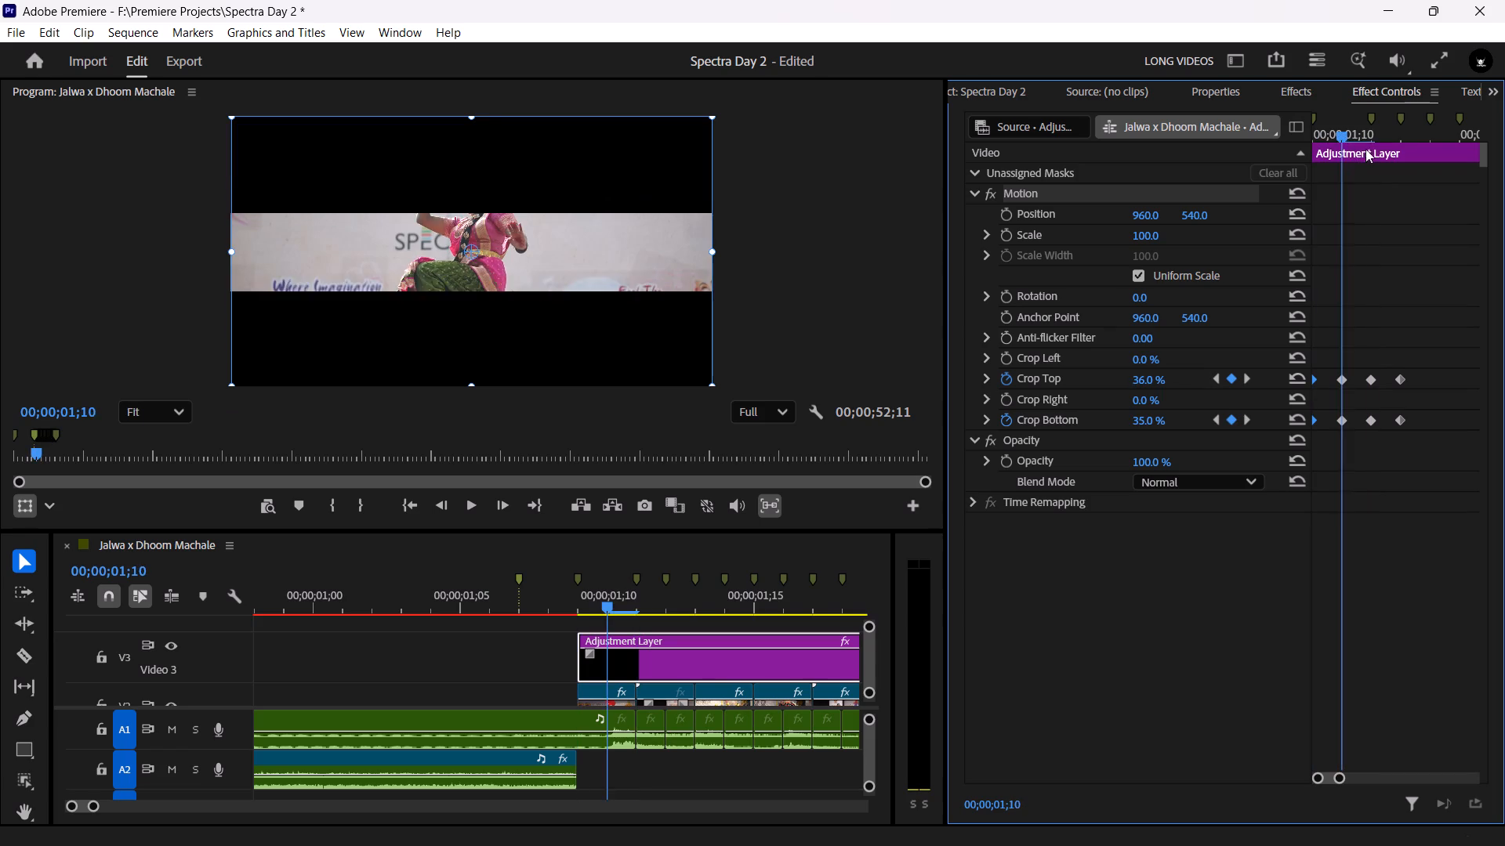
{"action": "left_click_drag", "start_coordinate": [1365, 149], "coordinate": [1333, 148]}
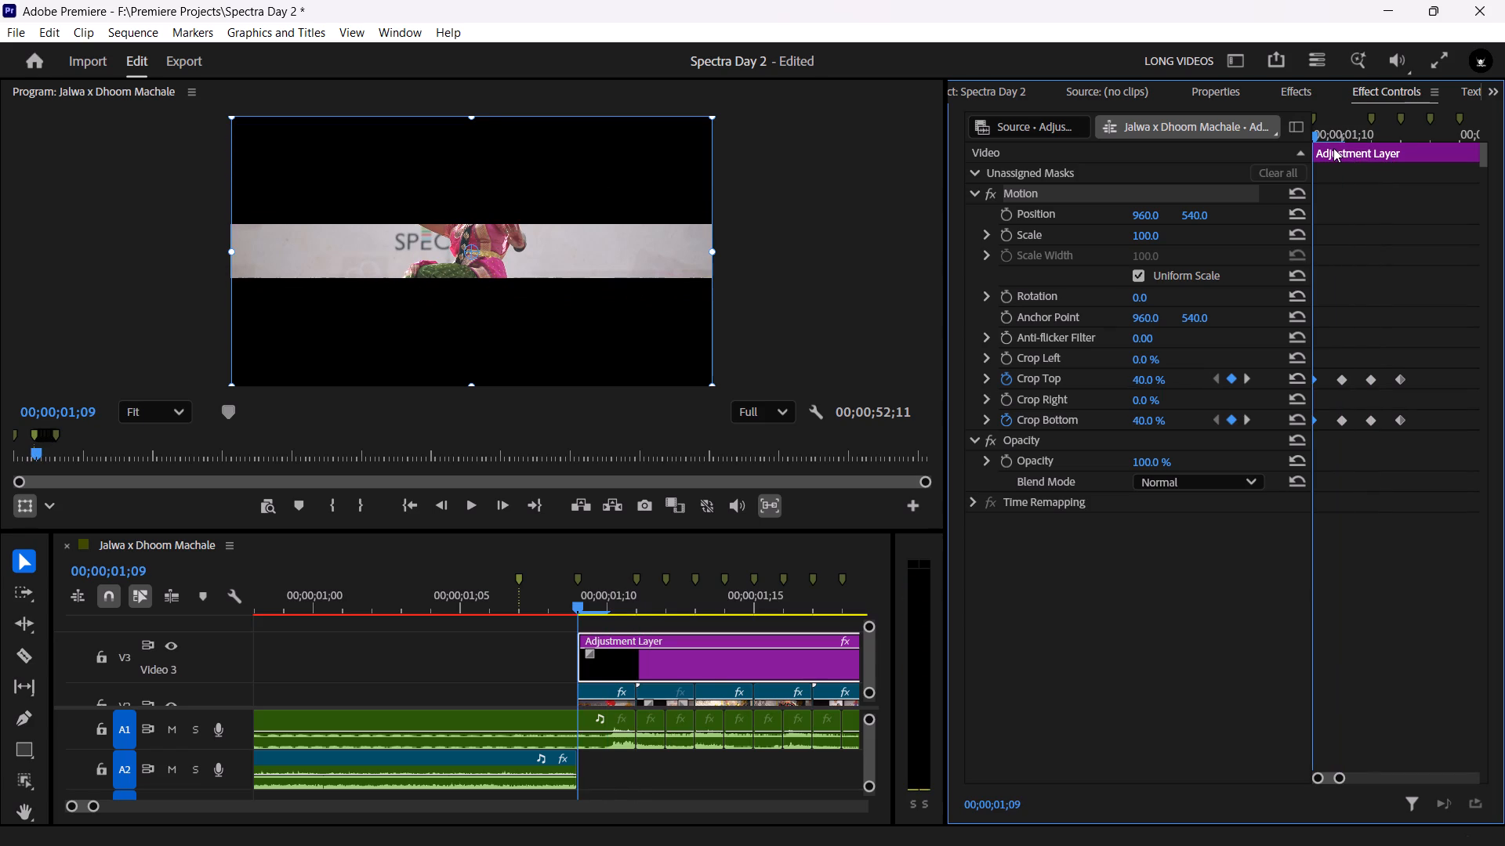
{"action": "left_click", "coordinate": [1313, 379]}
{"action": "left_click_drag", "start_coordinate": [1144, 380], "coordinate": [1157, 379]}
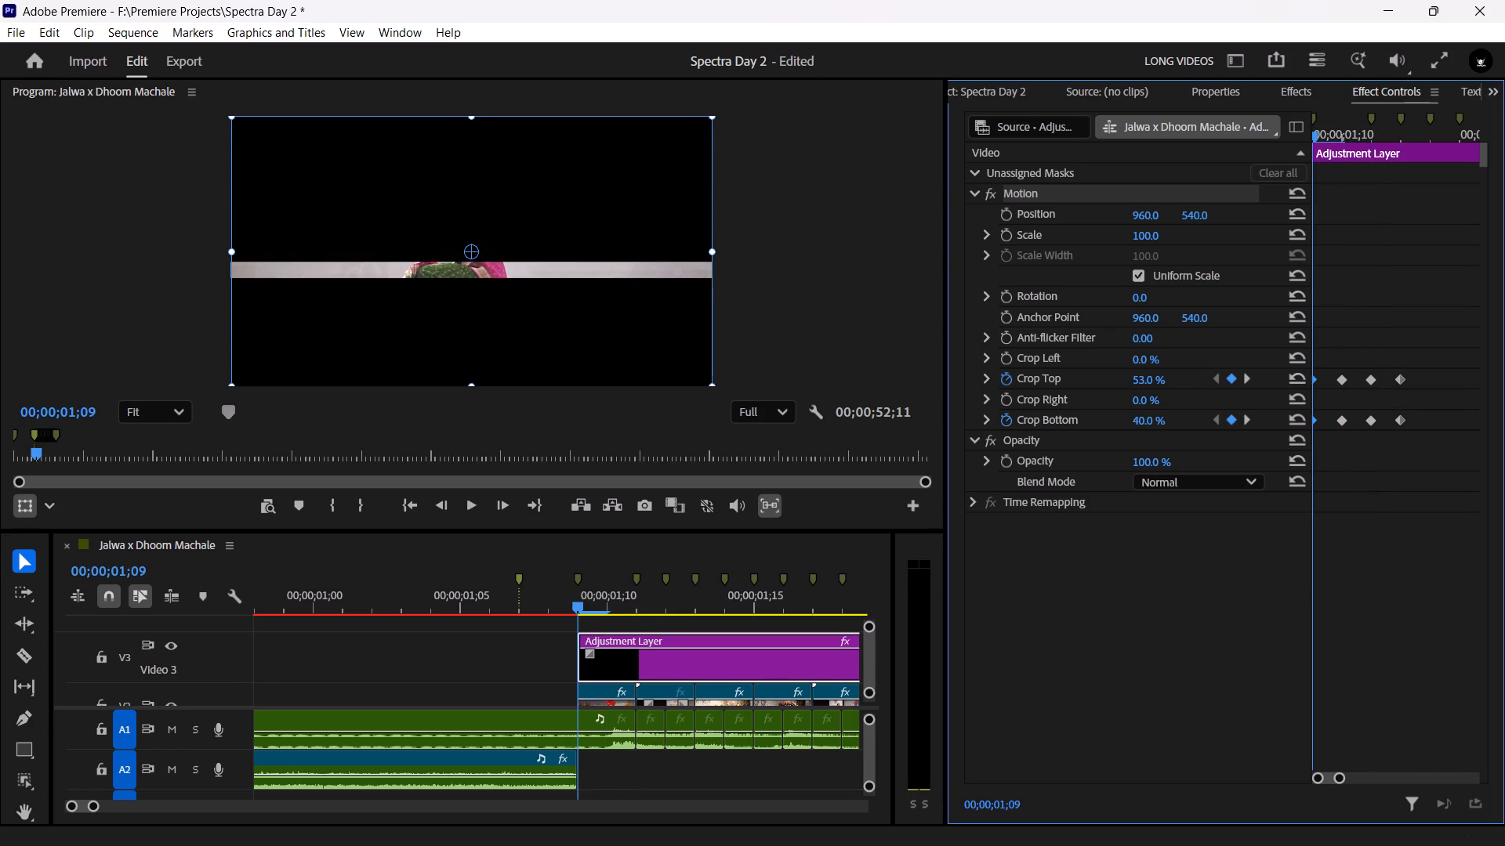
{"action": "left_click_drag", "start_coordinate": [1157, 379], "coordinate": [1156, 379]}
{"action": "left_click", "coordinate": [1142, 421]}
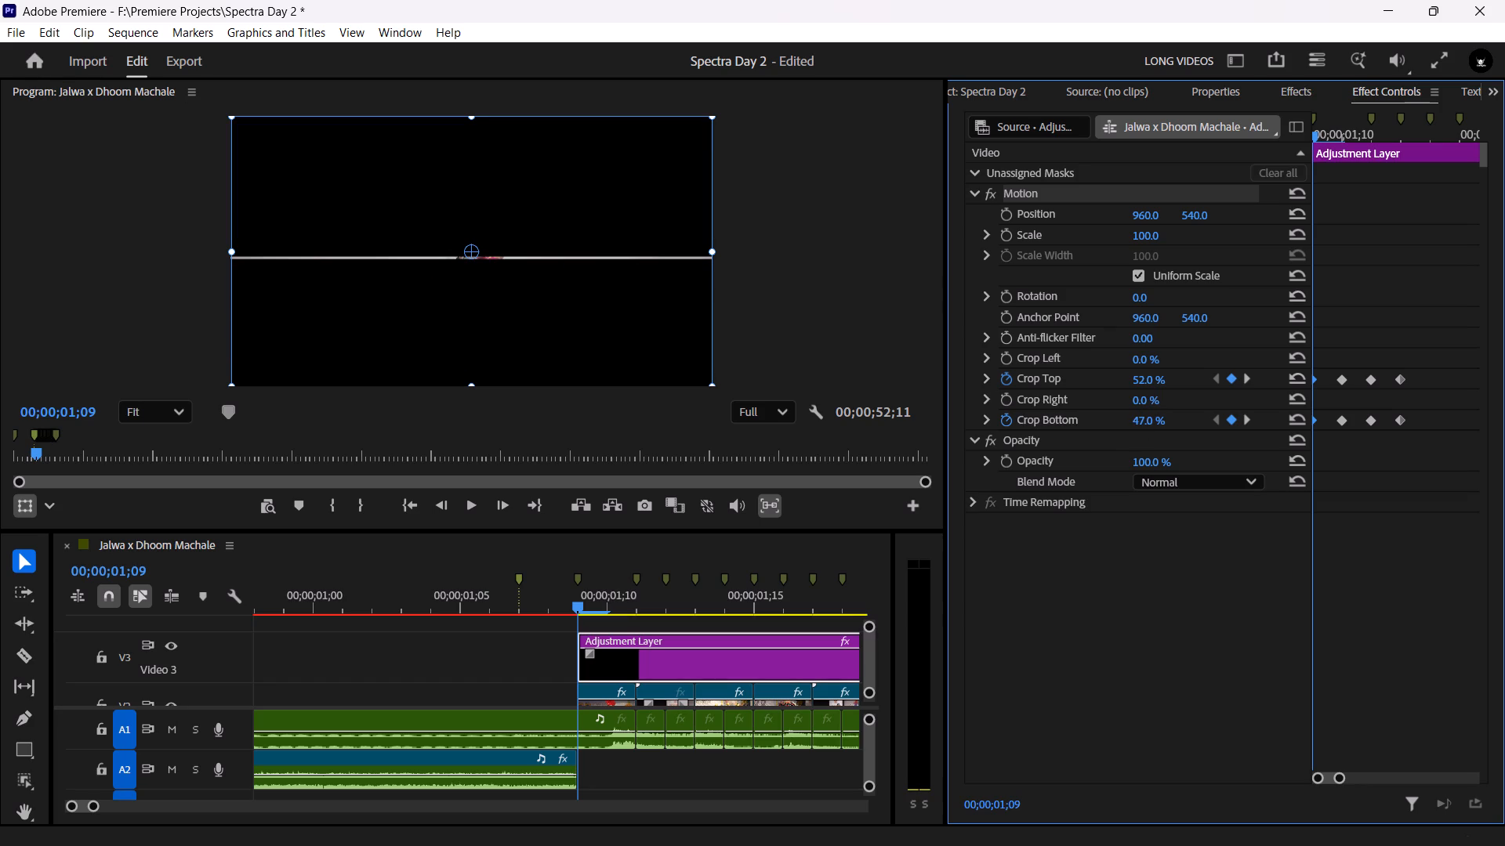
{"action": "left_click", "coordinate": [1148, 379]}
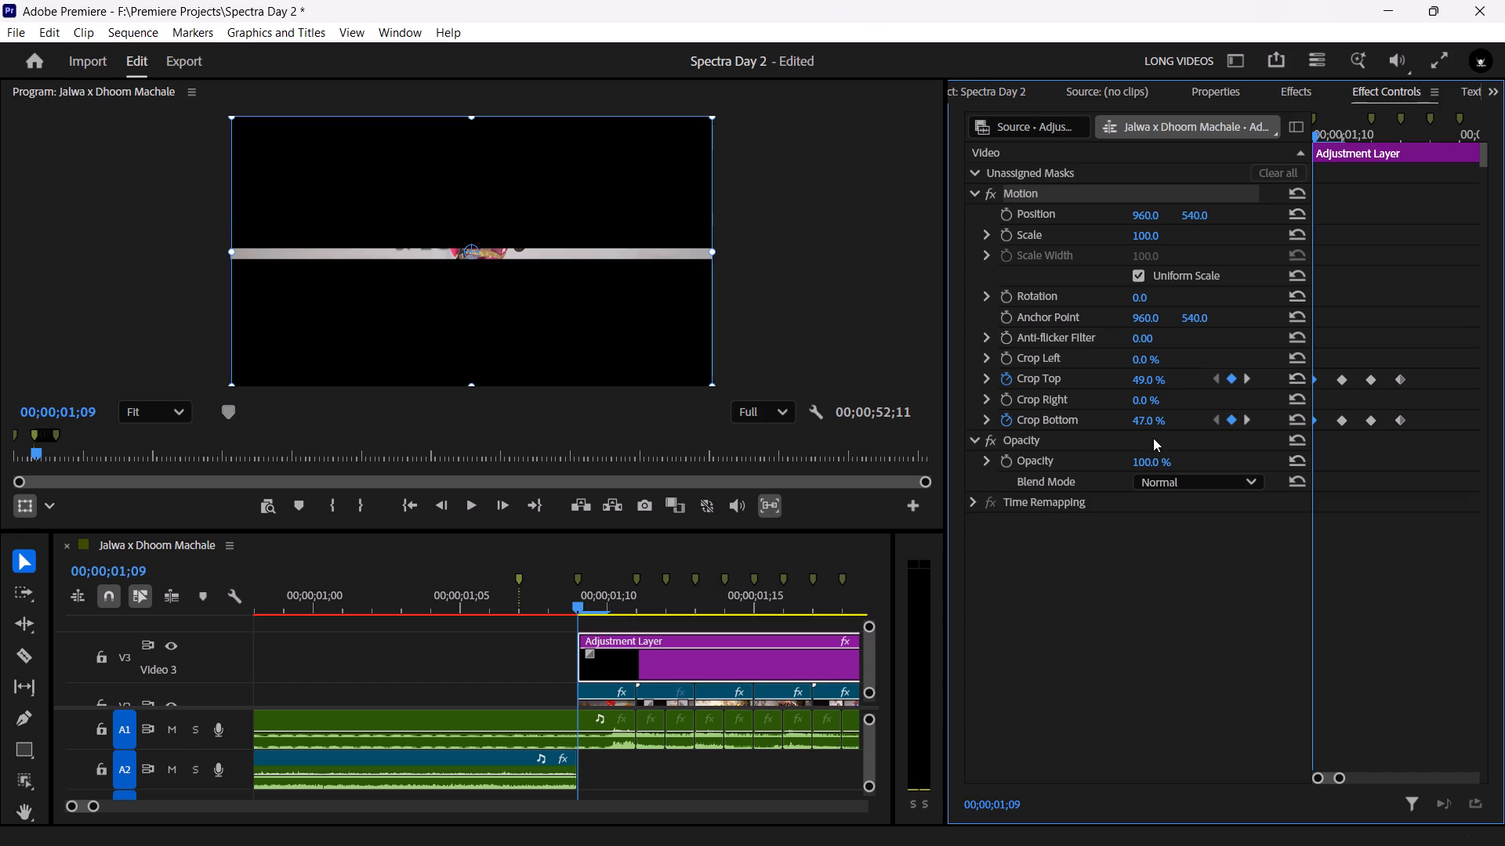
{"action": "left_click", "coordinate": [1143, 418]}
{"action": "type", "text": "49"}
{"action": "key", "text": "Return"}
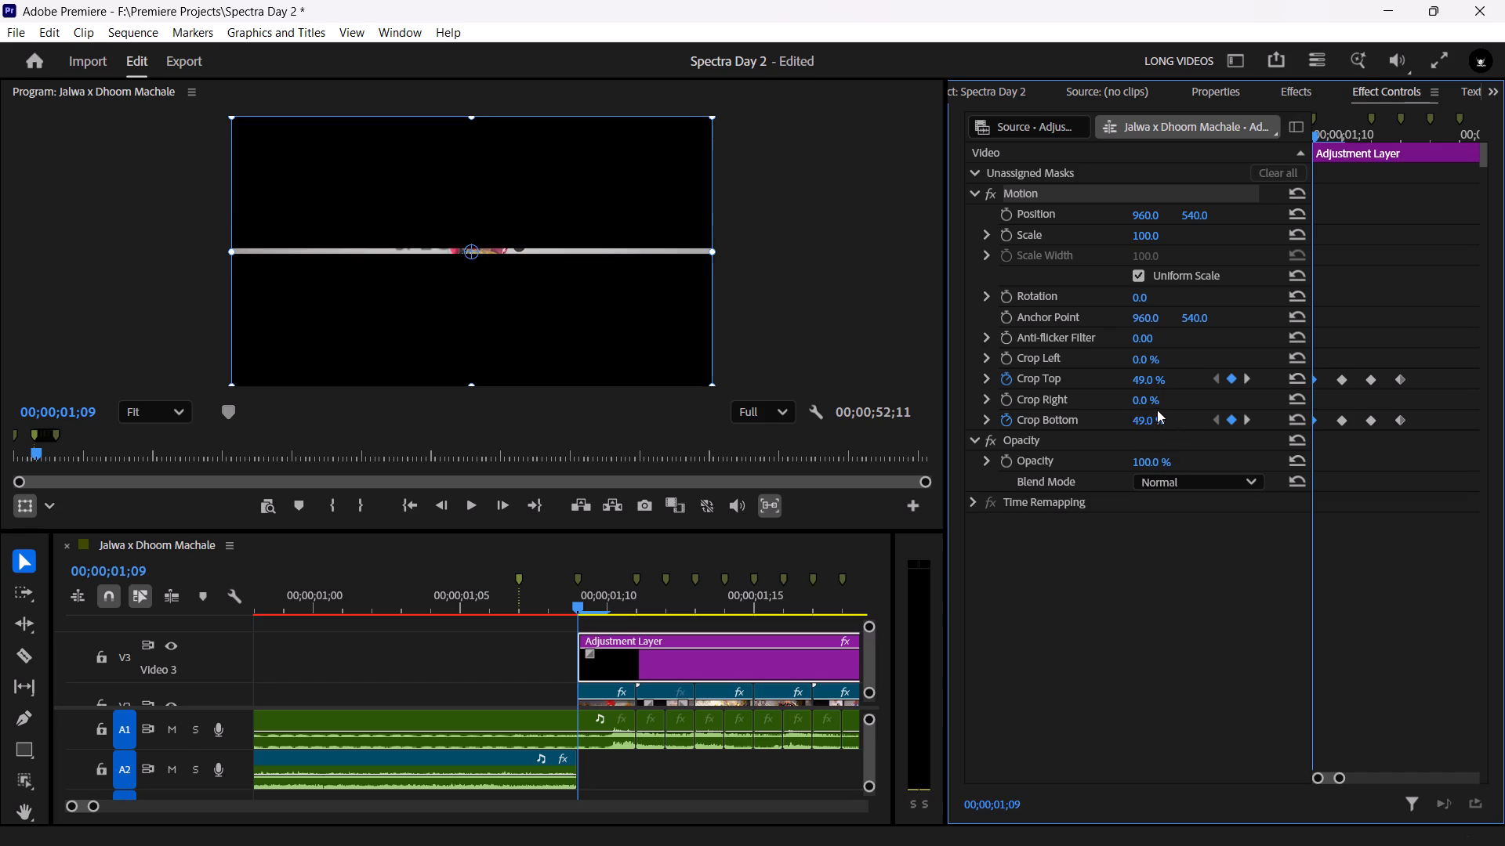
Set the crop keyframes at 00;00;01;10 to 45% for both Crop Top and Crop Bottom, and play back the opening.
{"action": "left_click", "coordinate": [1343, 378]}
{"action": "left_click_drag", "start_coordinate": [1330, 127], "coordinate": [1338, 128]}
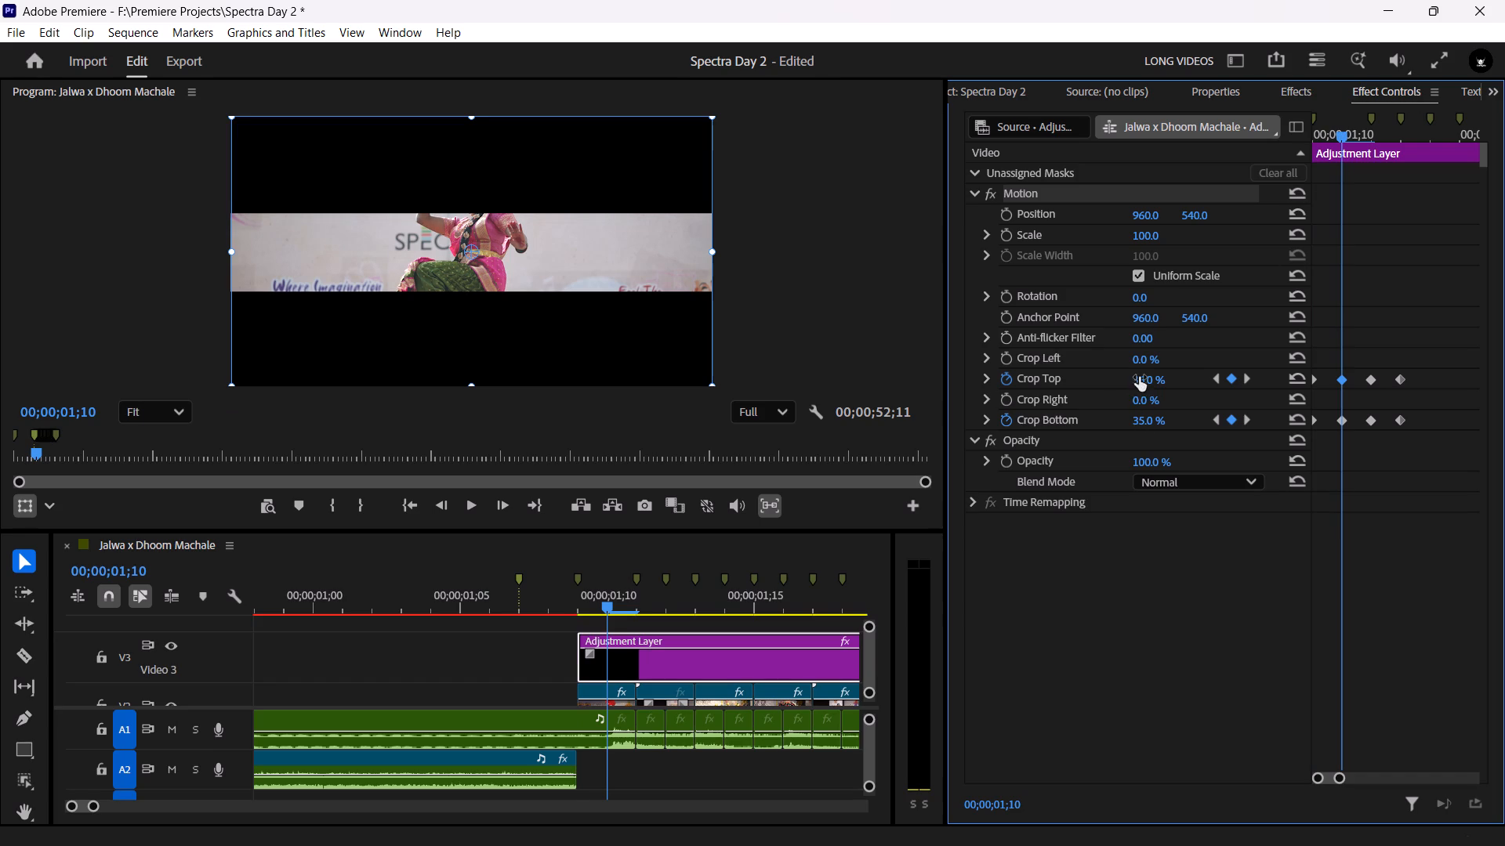
{"action": "left_click_drag", "start_coordinate": [1139, 377], "coordinate": [1148, 379]}
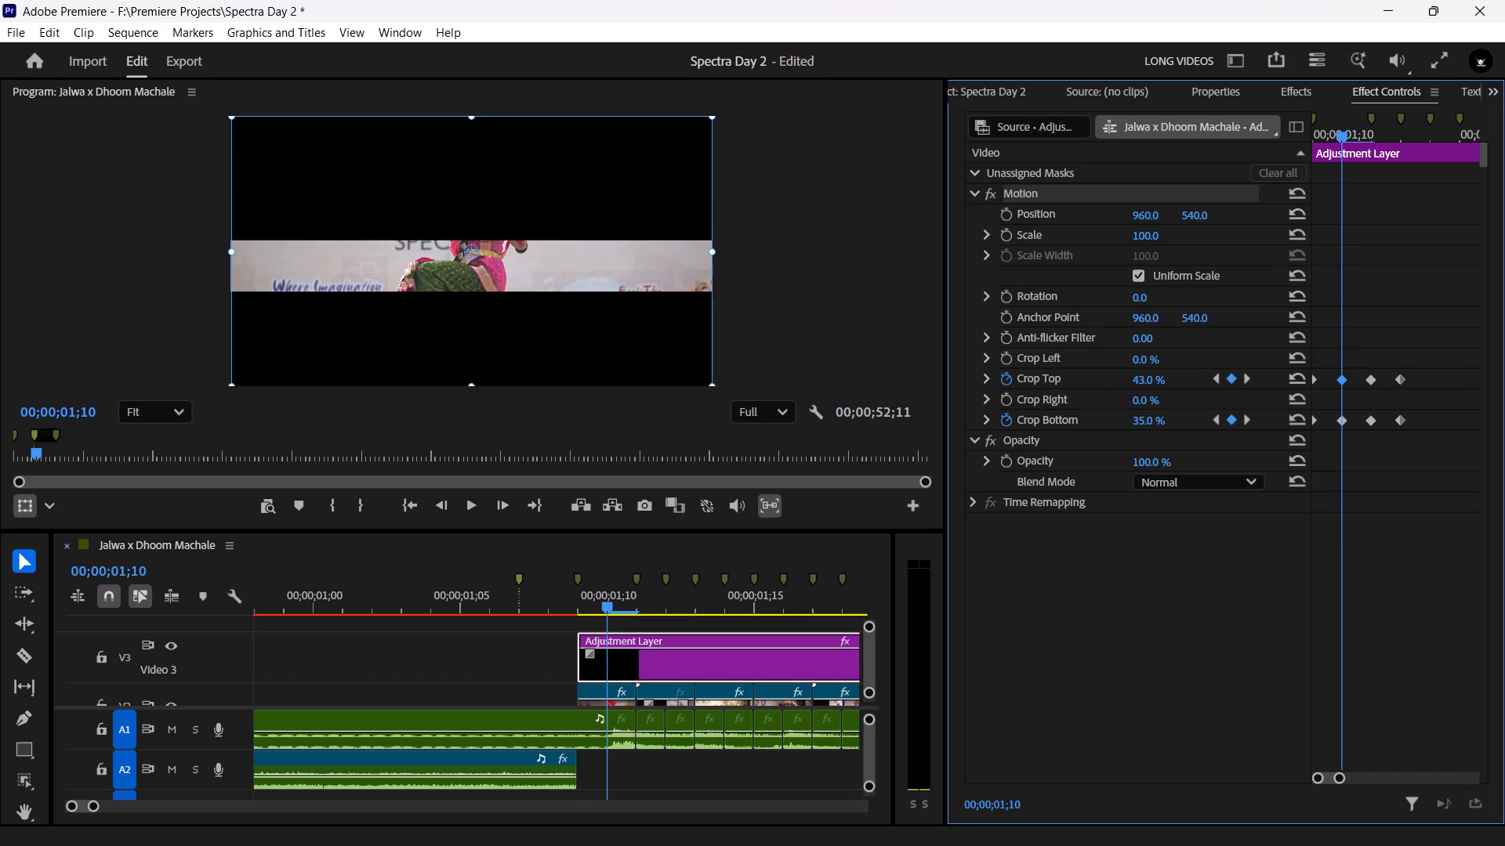
{"action": "left_click_drag", "start_coordinate": [1148, 379], "coordinate": [1150, 379]}
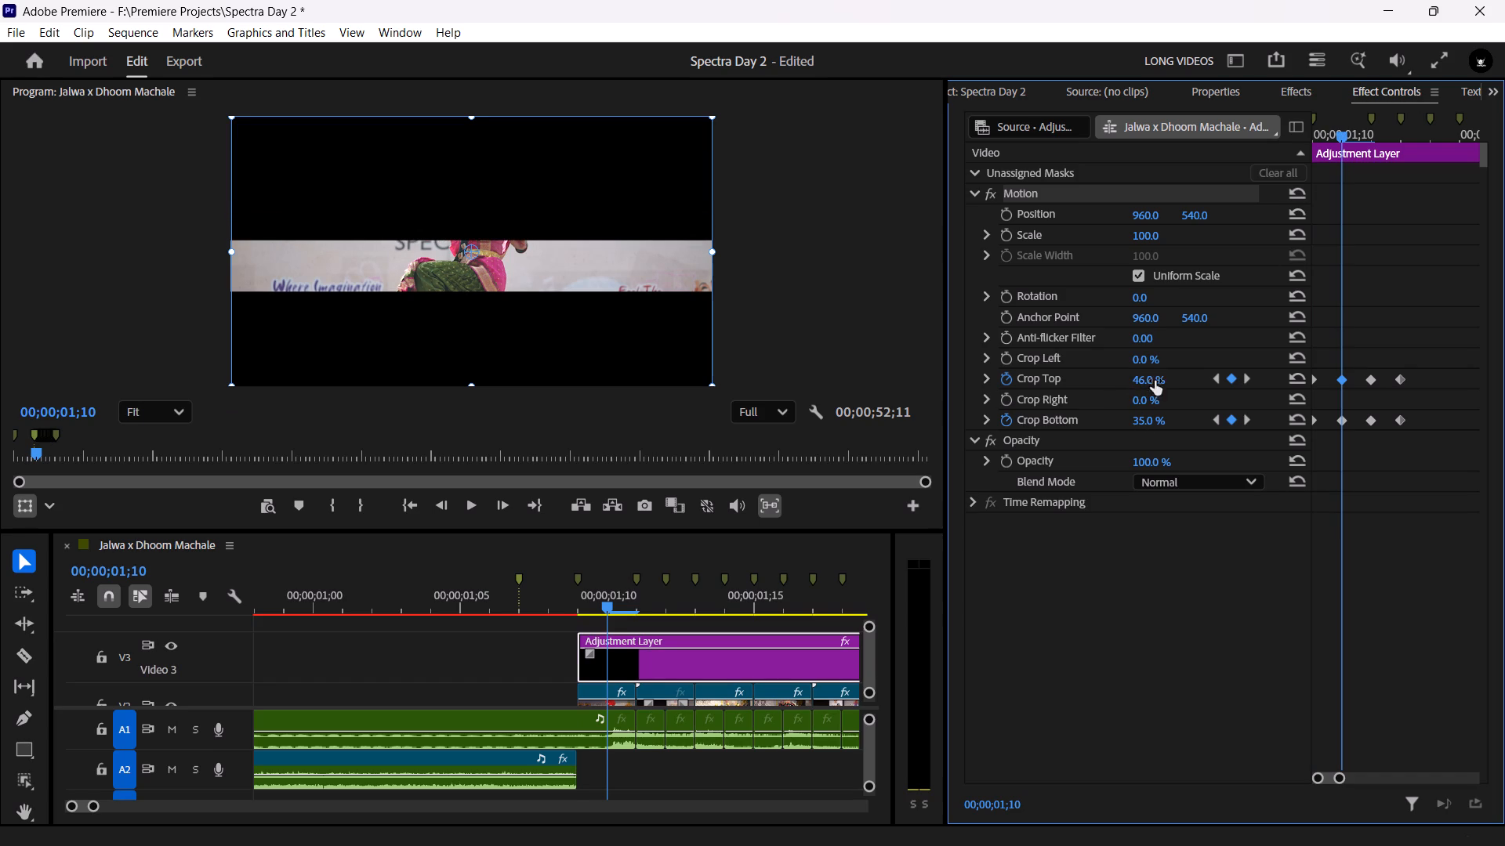
{"action": "left_click", "coordinate": [1141, 378]}
{"action": "type", "text": "45"}
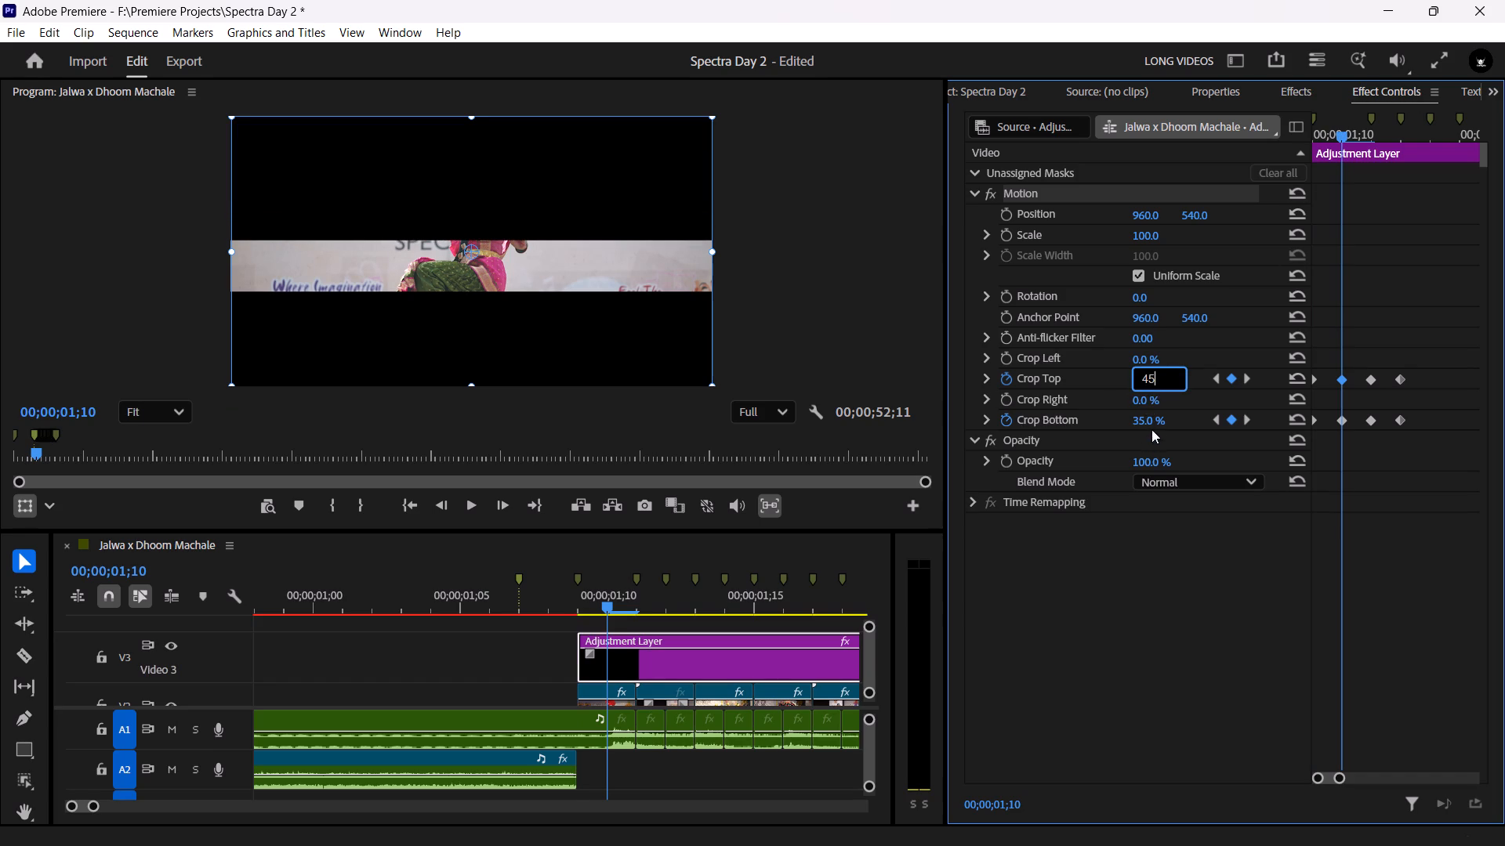
{"action": "left_click", "coordinate": [1144, 419]}
{"action": "type", "text": "45"}
{"action": "key", "text": "Return"}
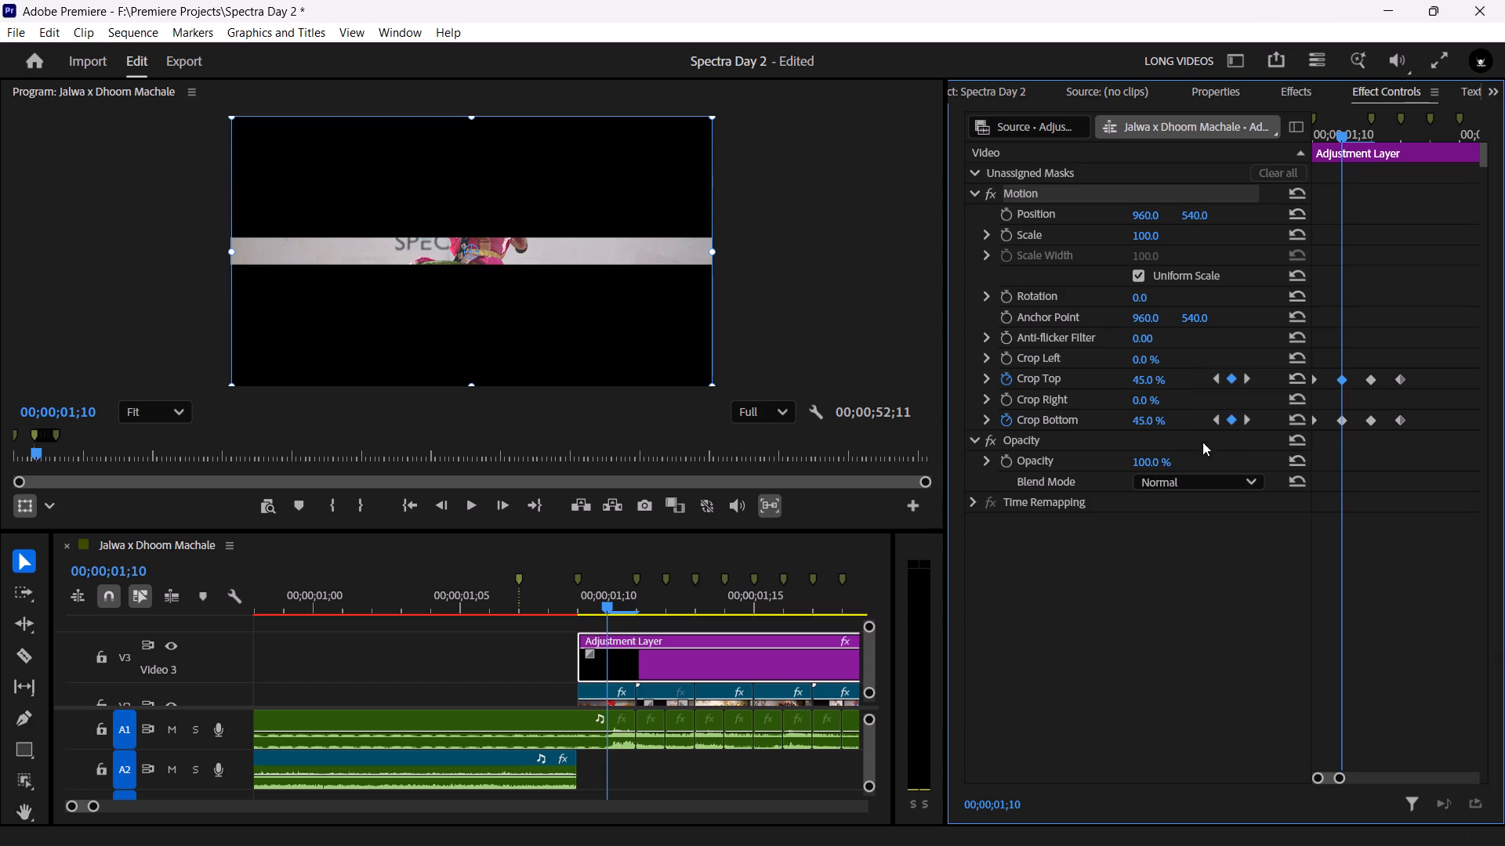
{"action": "left_click_drag", "start_coordinate": [1330, 132], "coordinate": [1289, 130]}
{"action": "key", "text": "space"}
{"action": "key", "text": "space"}
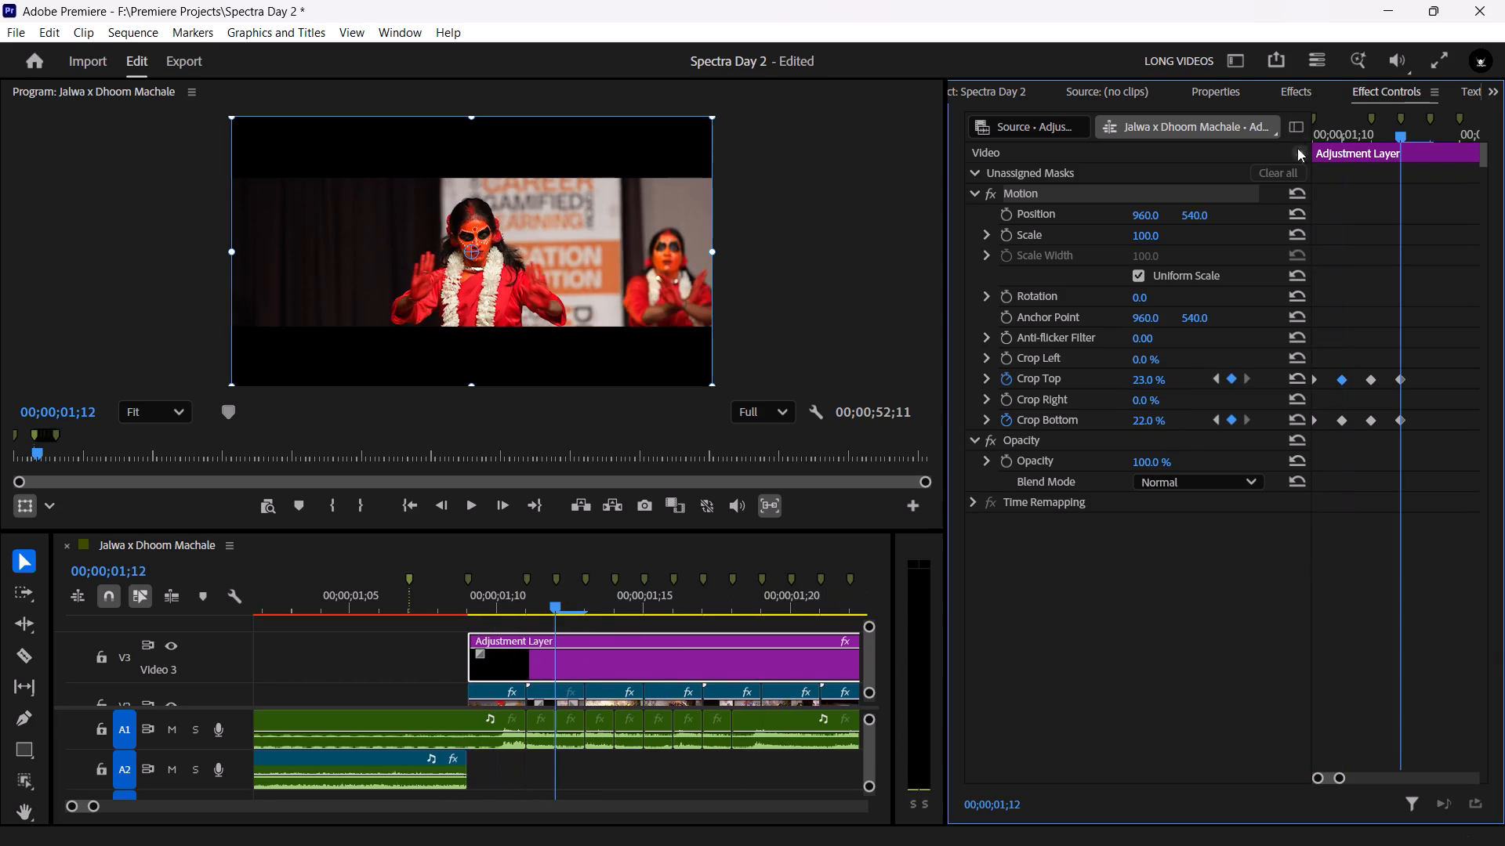
Set the crop keyframes at 00;00;01;11 to 41% for both Crop Top and Crop Bottom.
{"action": "left_click_drag", "start_coordinate": [1344, 143], "coordinate": [1333, 143]}
{"action": "left_click", "coordinate": [1369, 136]}
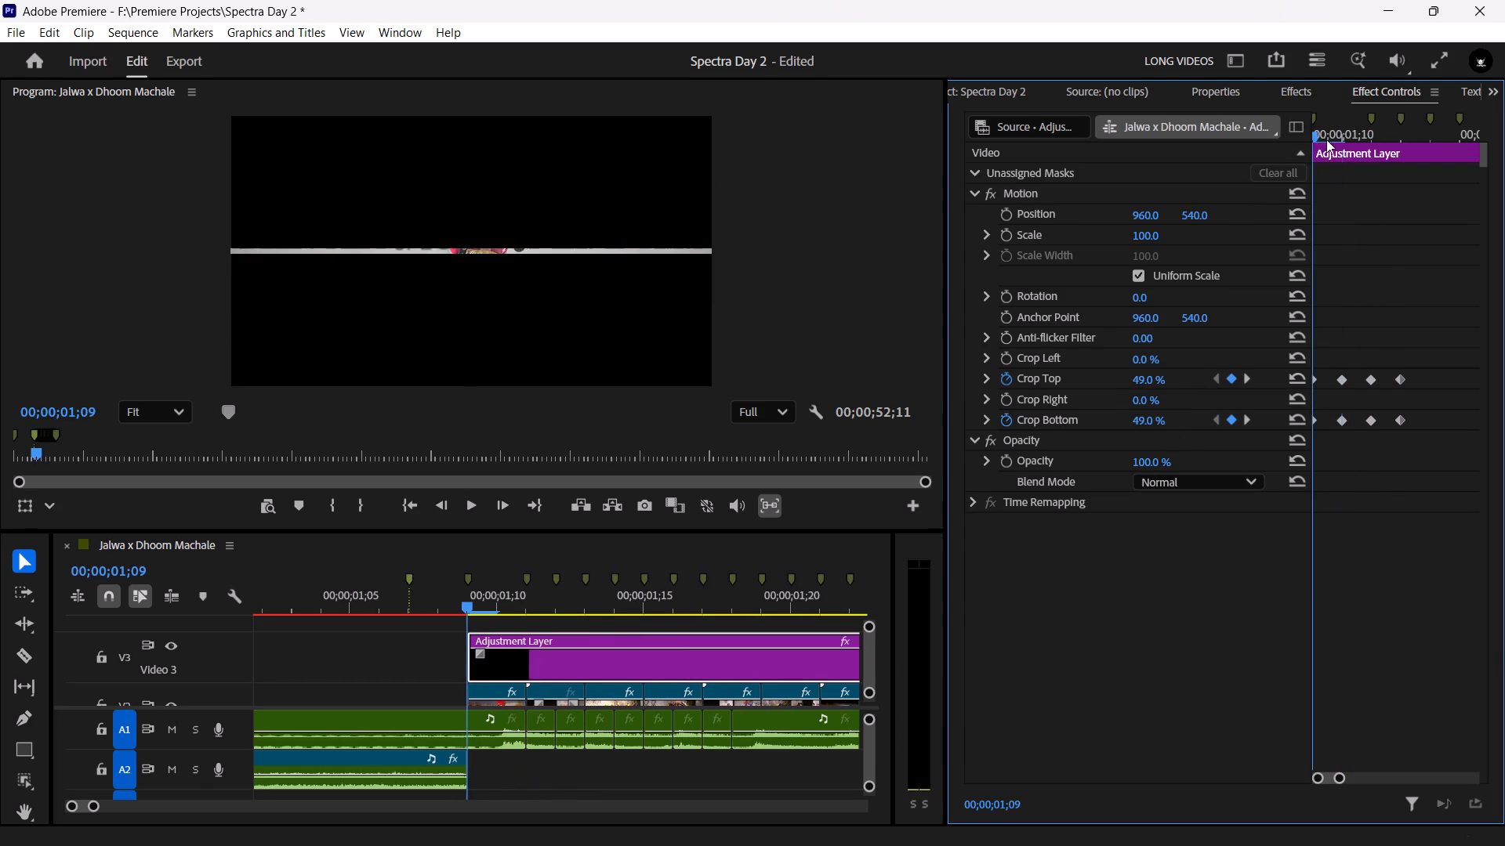
{"action": "left_click", "coordinate": [1370, 378]}
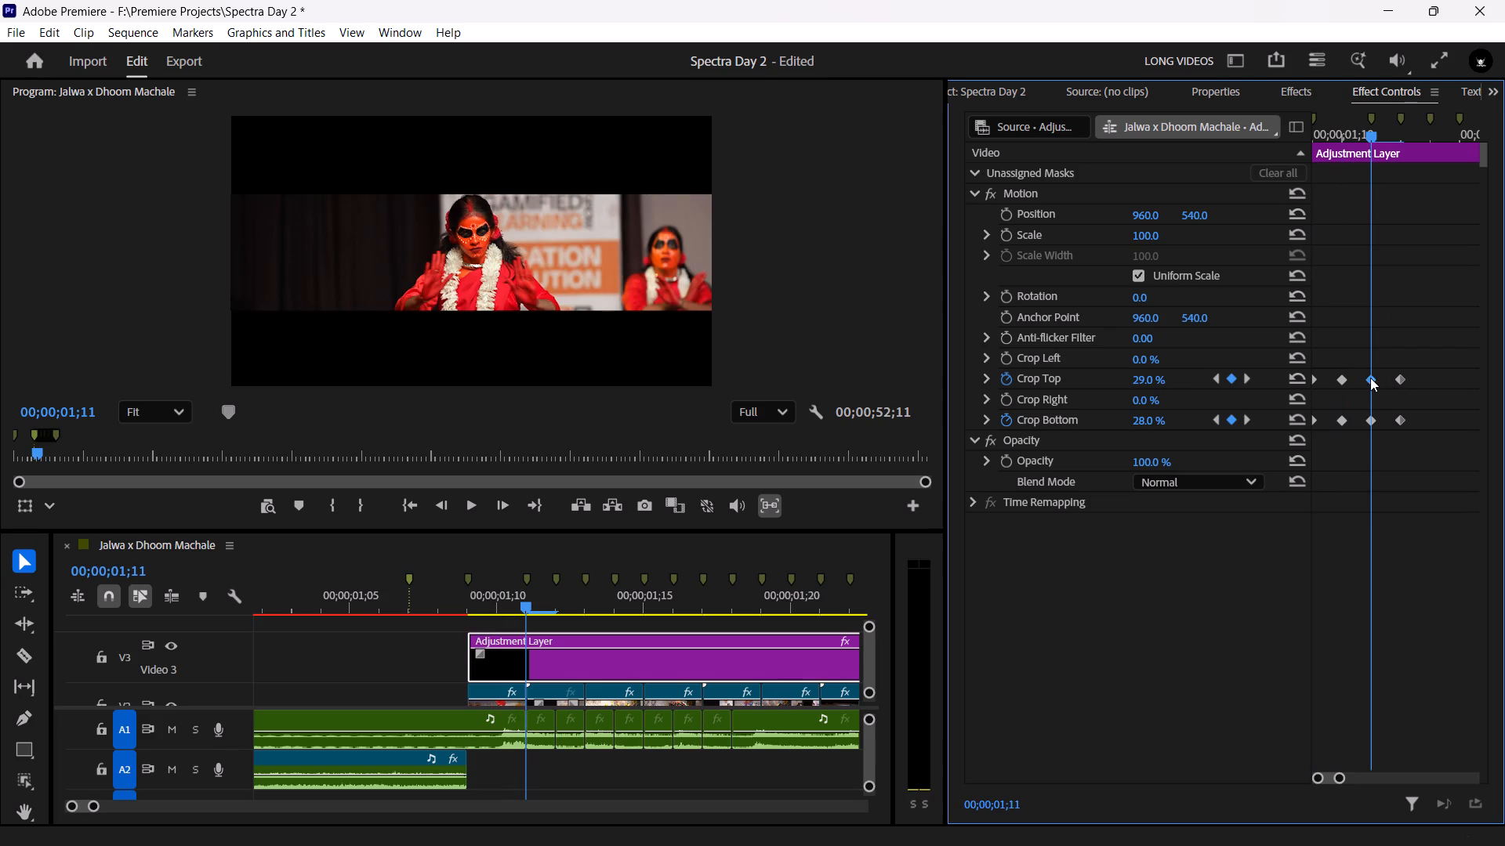
{"action": "left_click", "coordinate": [1141, 385]}
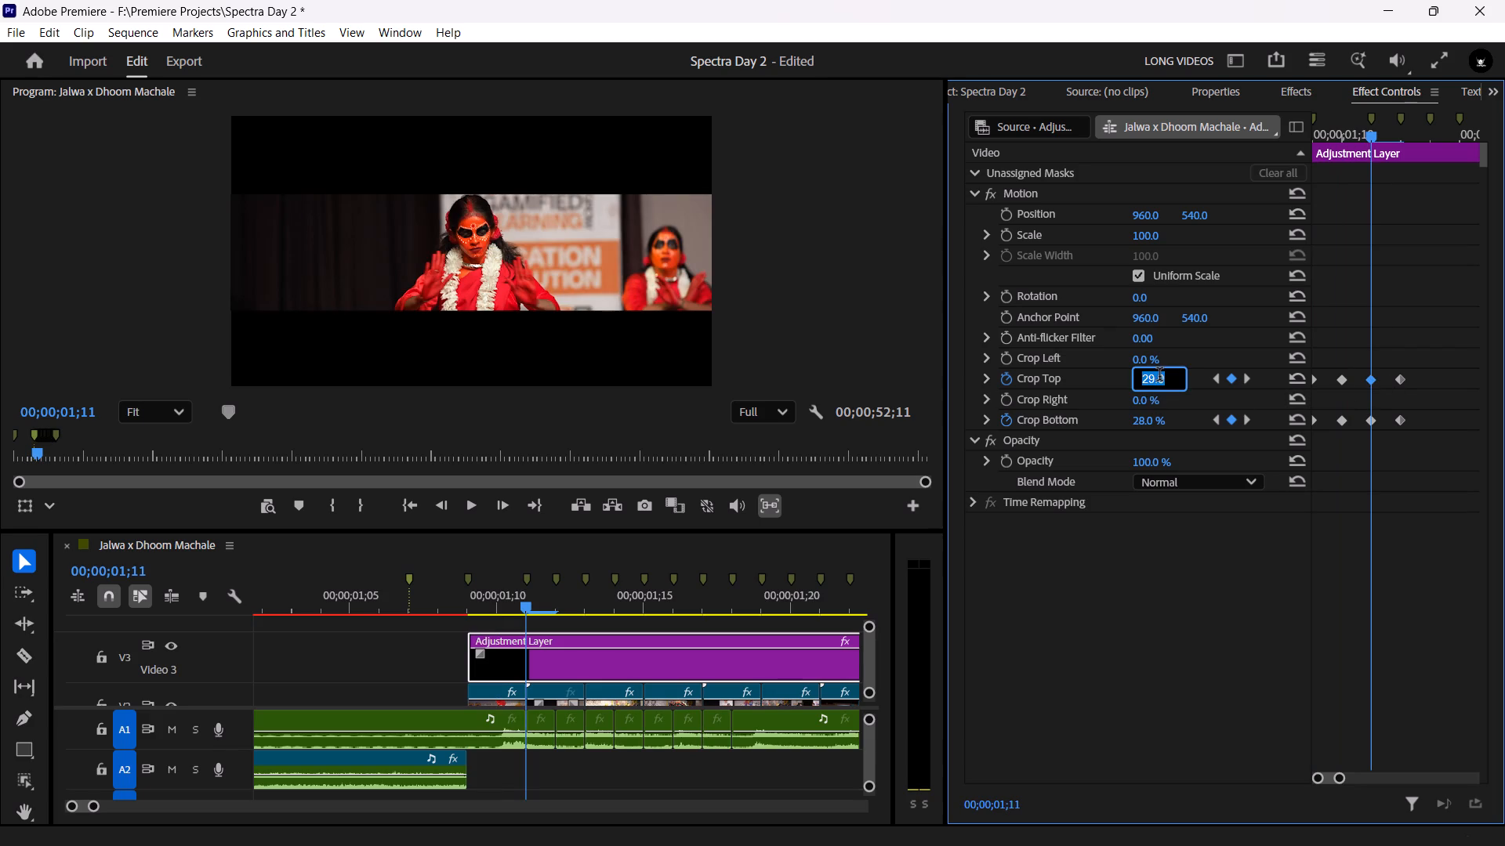
{"action": "type", "text": "41"}
{"action": "left_click", "coordinate": [1144, 432]}
{"action": "left_click", "coordinate": [1146, 419]}
{"action": "type", "text": "41"}
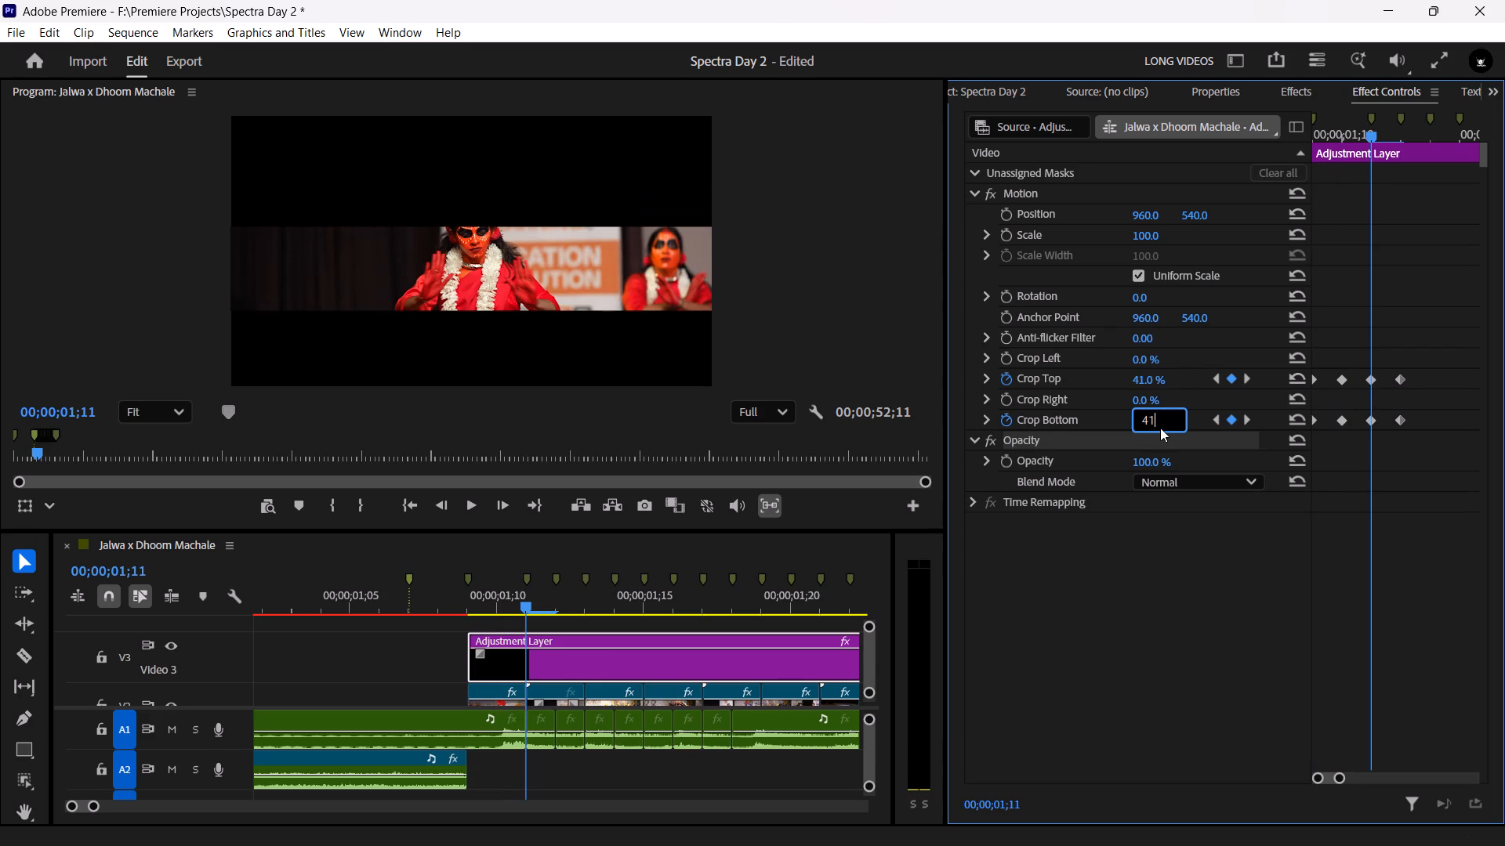
{"action": "left_click", "coordinate": [1364, 465]}
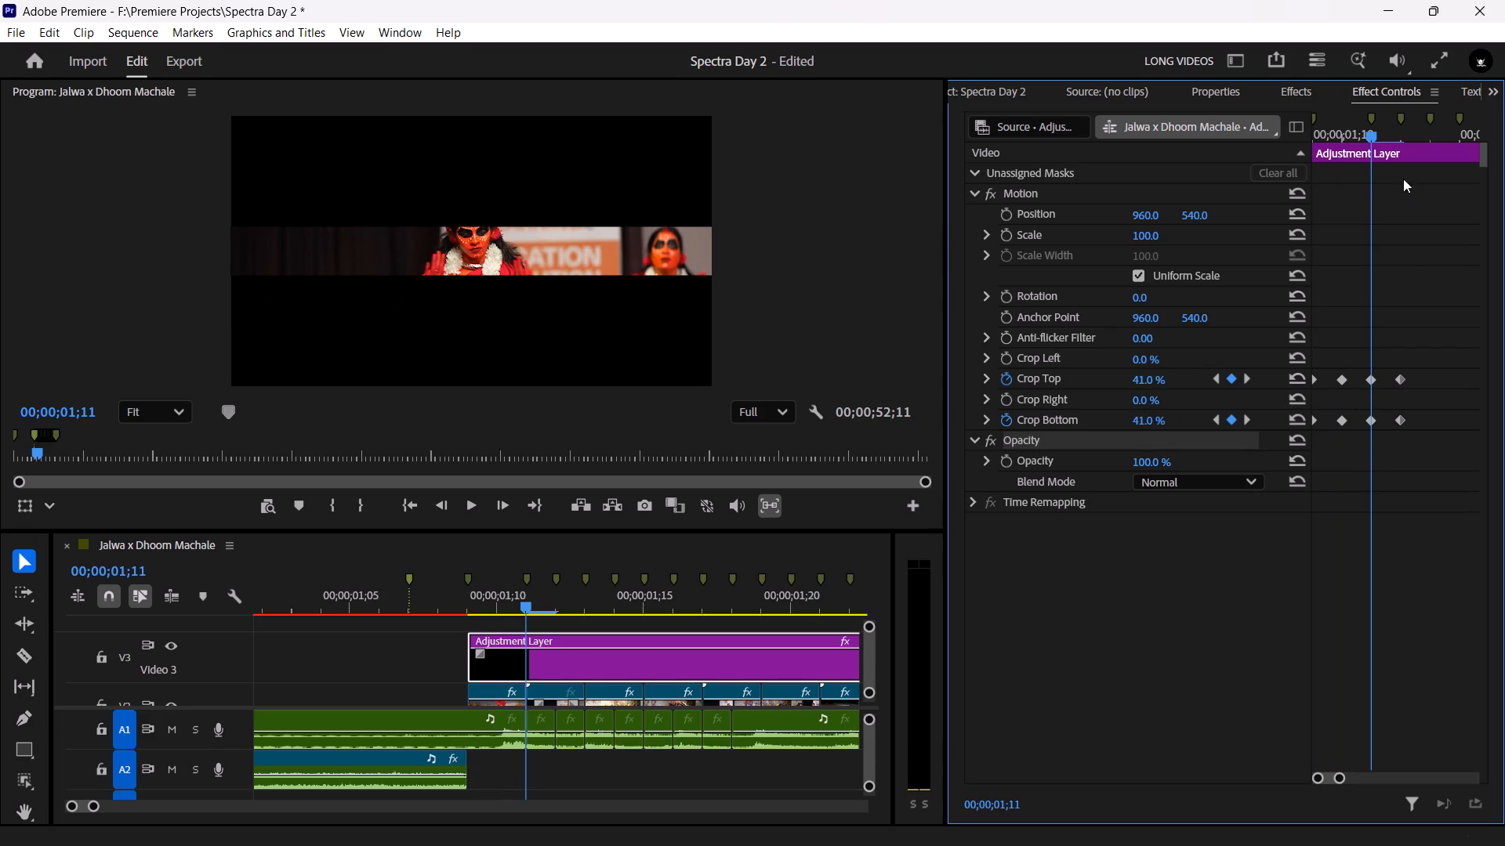
Set the crop keyframes at 00;00;01;12 to 37% for both Crop Top and Crop Bottom.
{"action": "left_click", "coordinate": [1392, 134]}
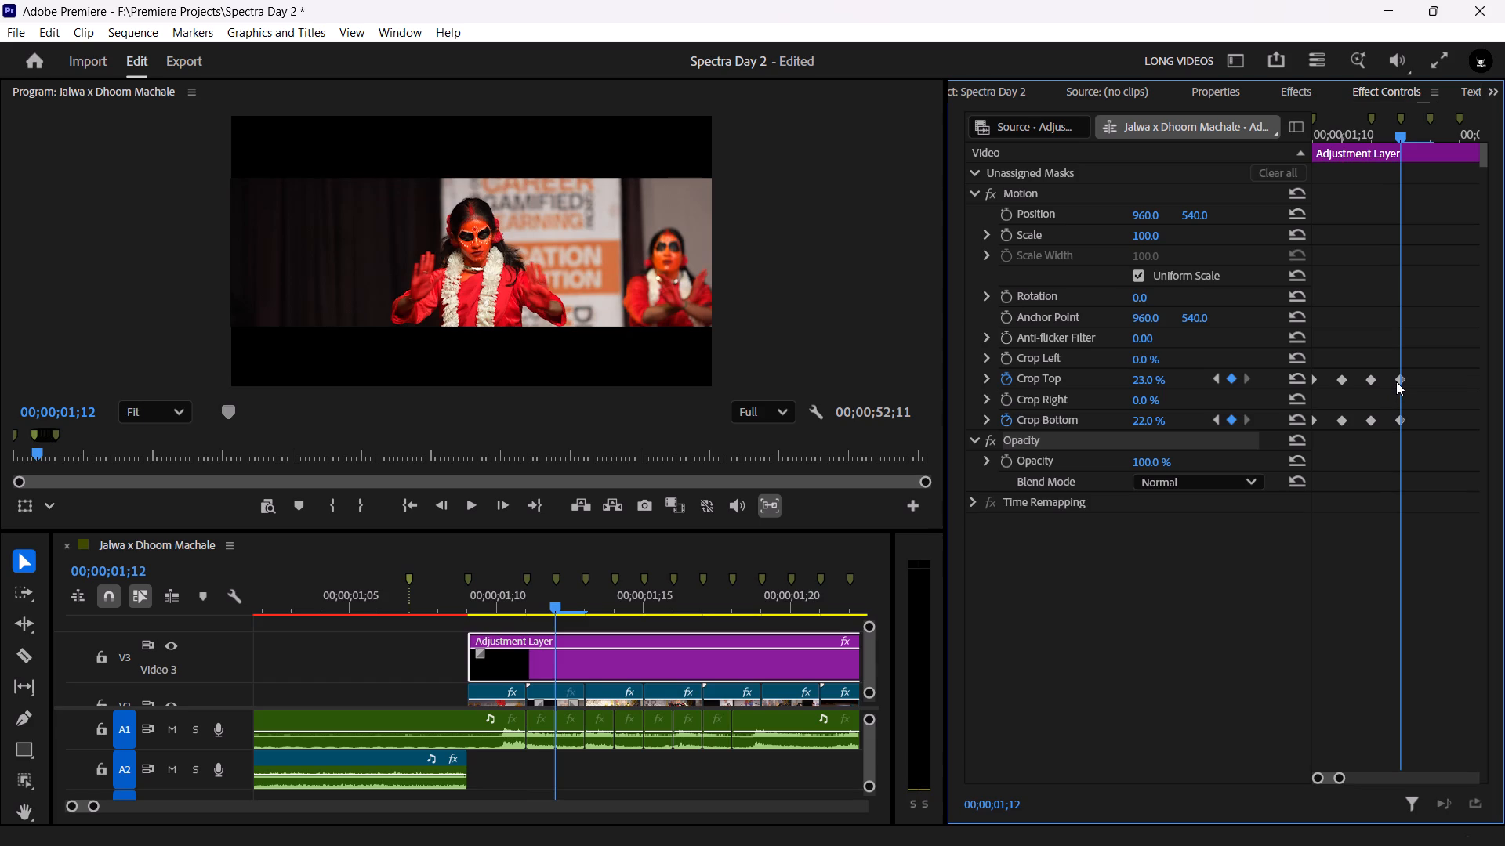
{"action": "left_click", "coordinate": [1398, 383]}
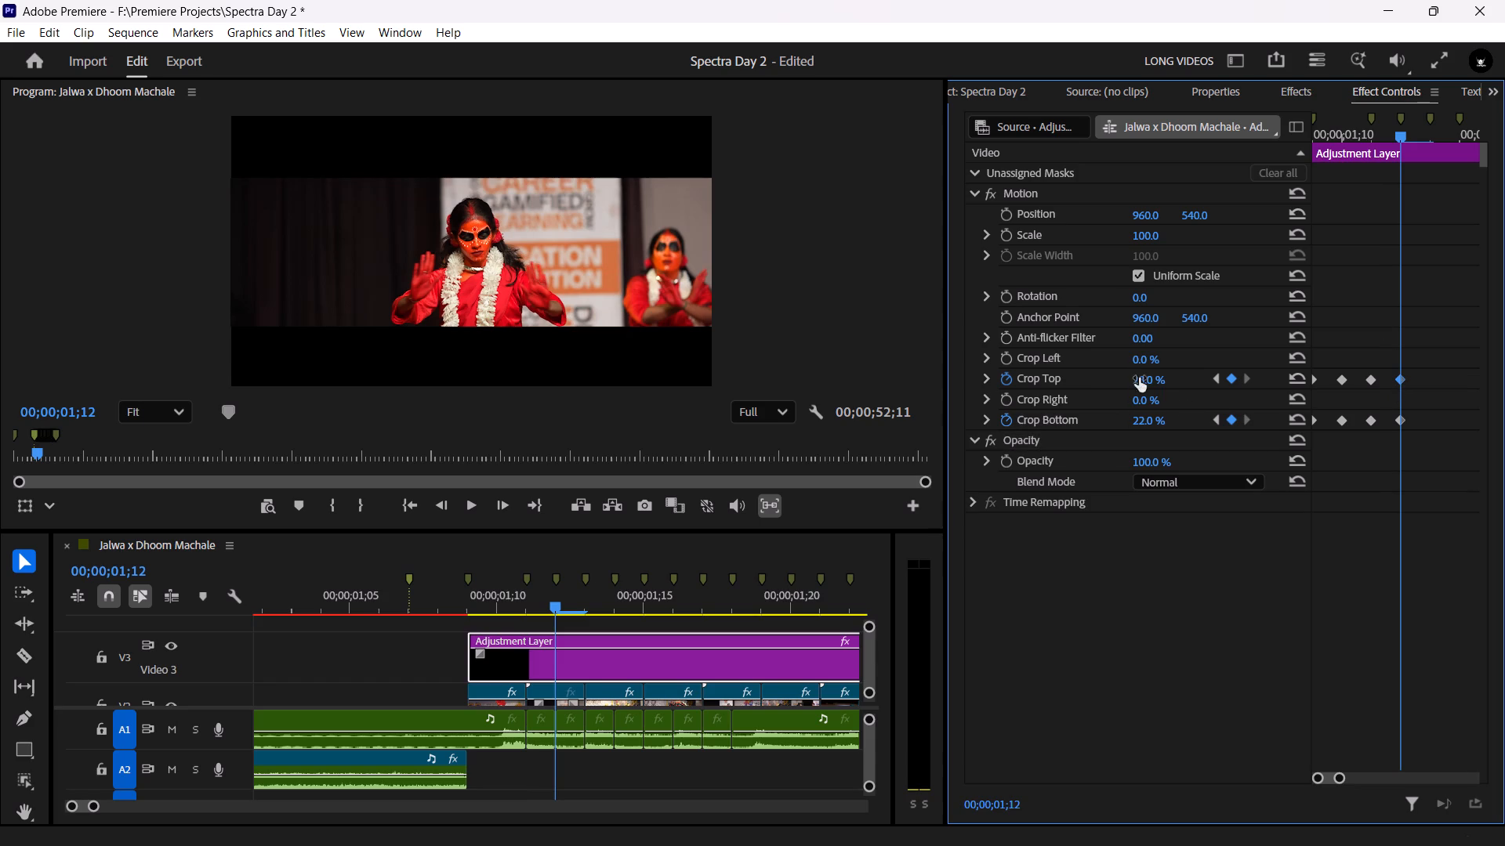
{"action": "left_click", "coordinate": [1139, 378]}
{"action": "left_click", "coordinate": [1144, 385]}
{"action": "key", "text": "3"}
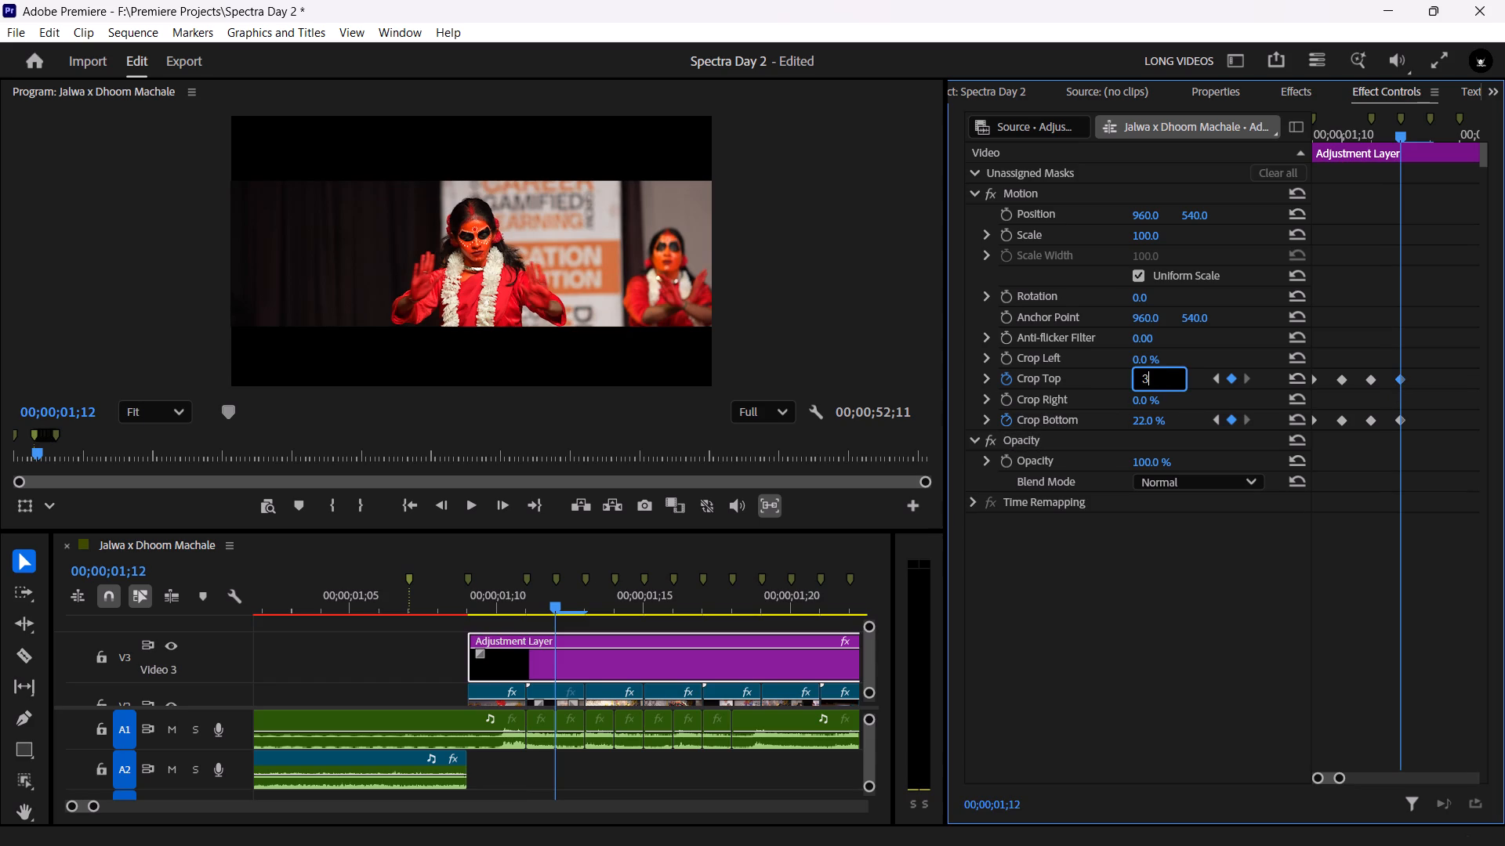
{"action": "key", "text": "7"}
{"action": "left_click", "coordinate": [1141, 423]}
{"action": "type", "text": "37"}
{"action": "left_click", "coordinate": [1394, 484]}
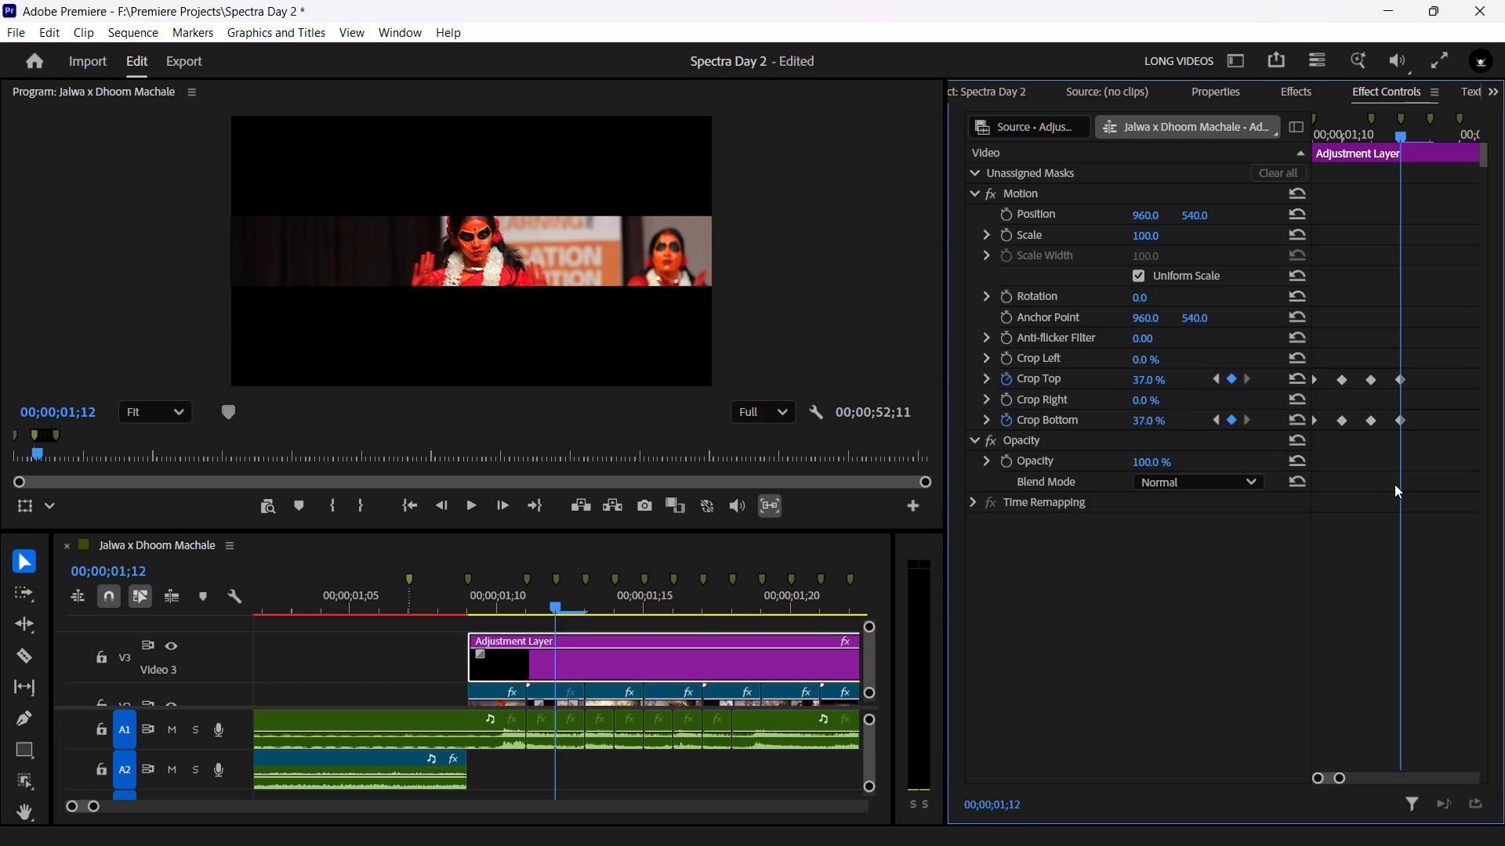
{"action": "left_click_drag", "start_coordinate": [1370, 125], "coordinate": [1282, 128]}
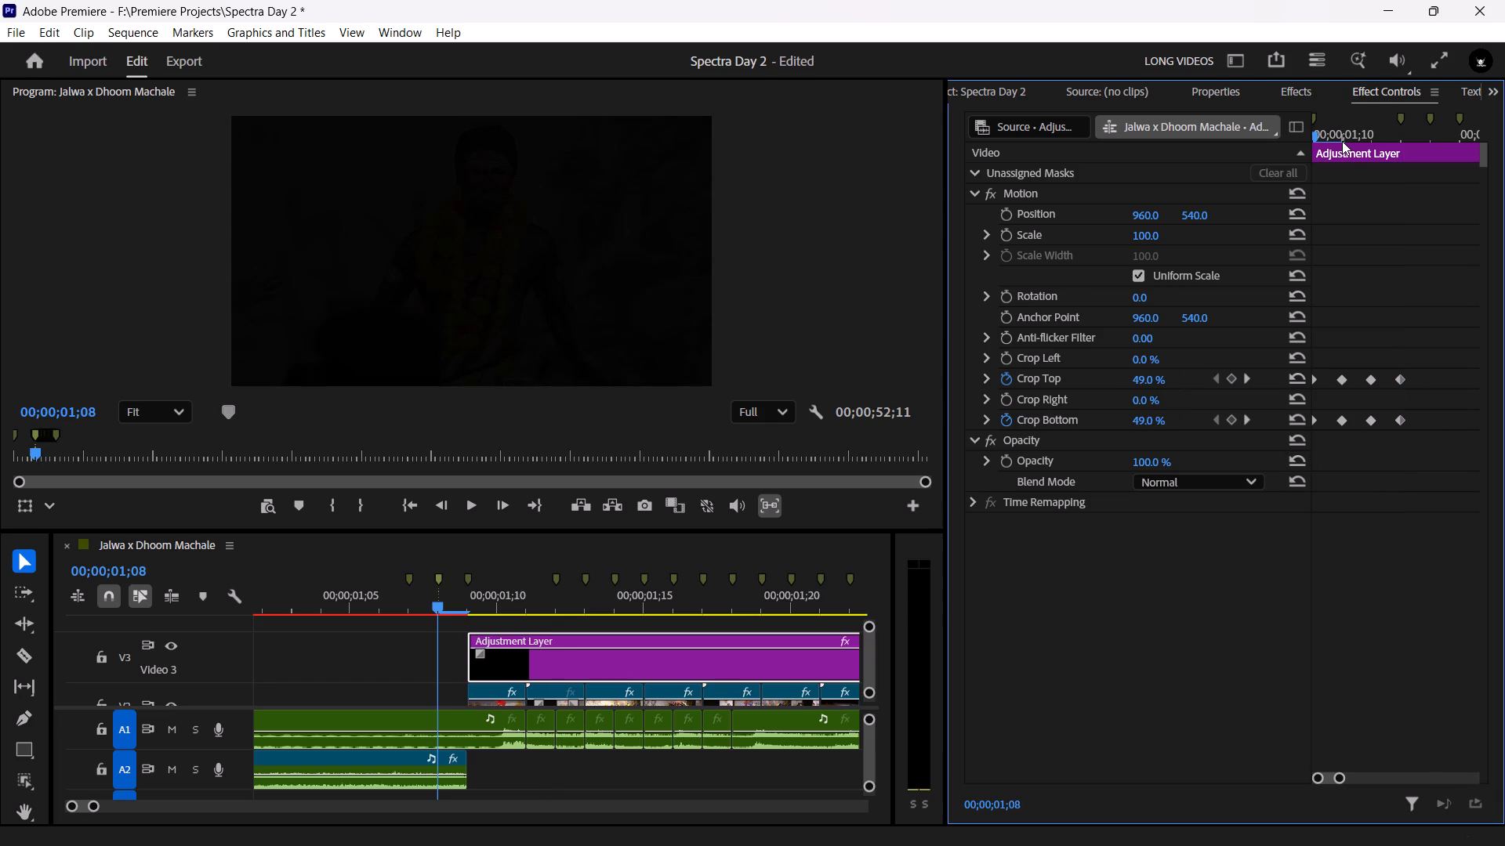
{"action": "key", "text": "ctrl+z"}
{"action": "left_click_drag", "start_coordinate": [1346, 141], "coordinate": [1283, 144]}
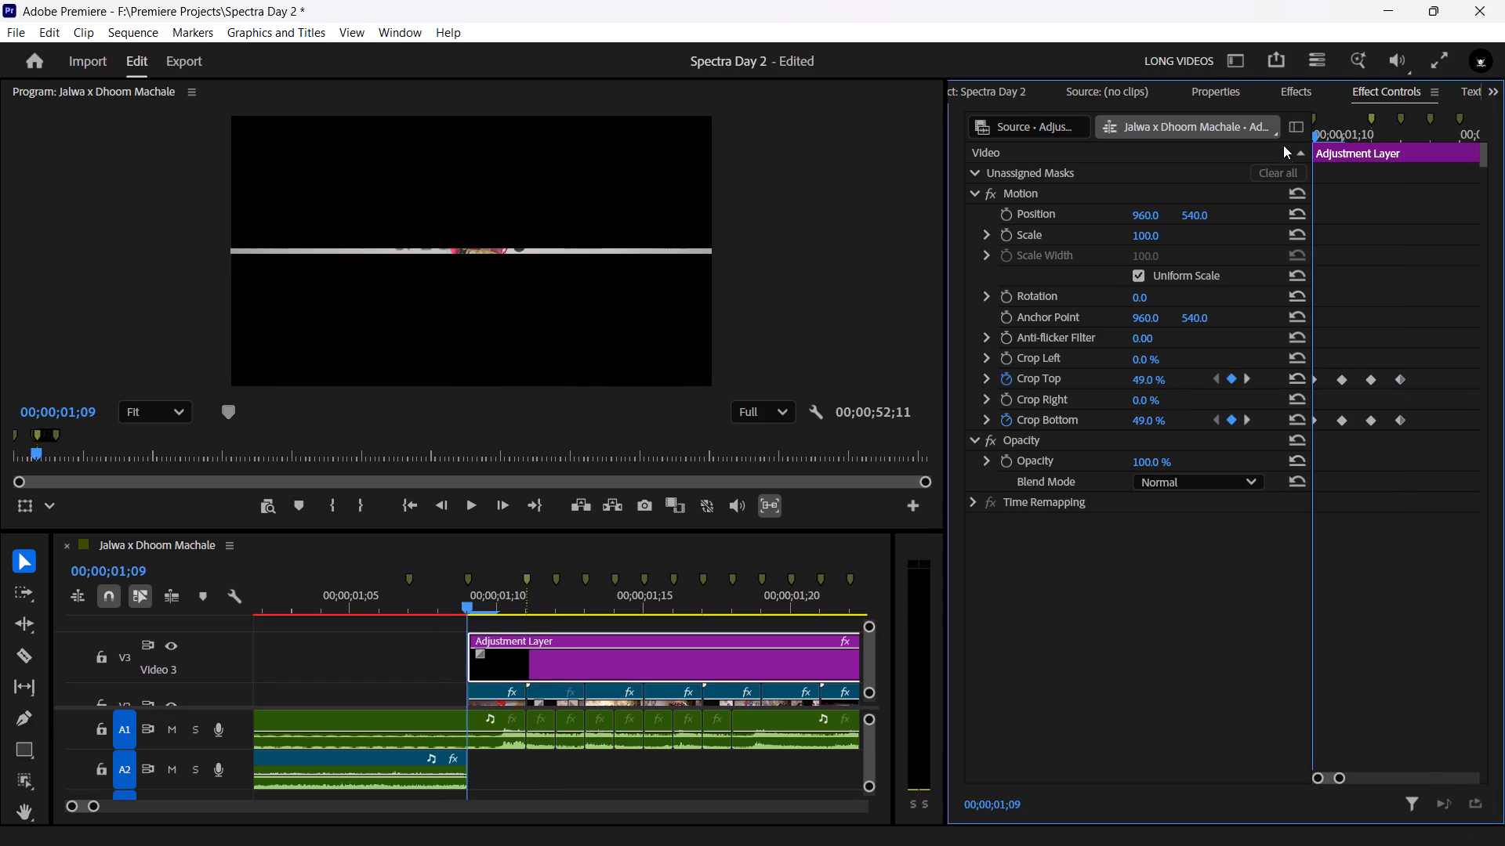
Move the sequence marker at 00;00;01;11 to 00;00;01;10 and add a new marker at 00;00;01;11.
{"action": "left_click_drag", "start_coordinate": [524, 579], "coordinate": [503, 579]}
{"action": "left_click", "coordinate": [531, 582]}
{"action": "left_click_drag", "start_coordinate": [527, 580], "coordinate": [535, 580]}
{"action": "left_click", "coordinate": [453, 665]}
{"action": "left_click", "coordinate": [451, 650]}
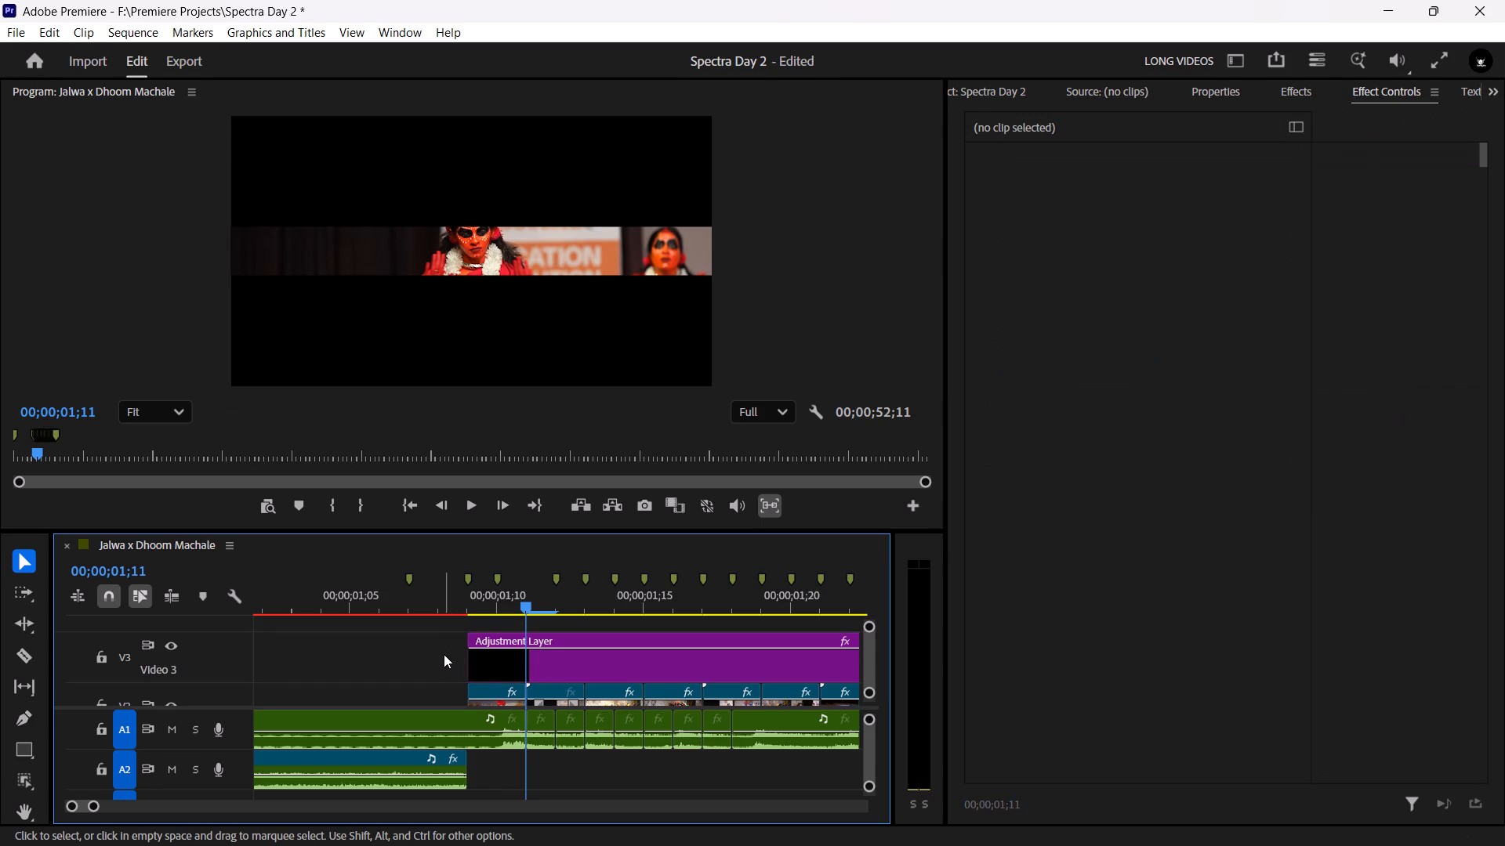
{"action": "key", "text": "m"}
Play back and scrub the start of the adjustment layer section to check the slower letterbox opening.
{"action": "left_click_drag", "start_coordinate": [497, 599], "coordinate": [459, 600]}
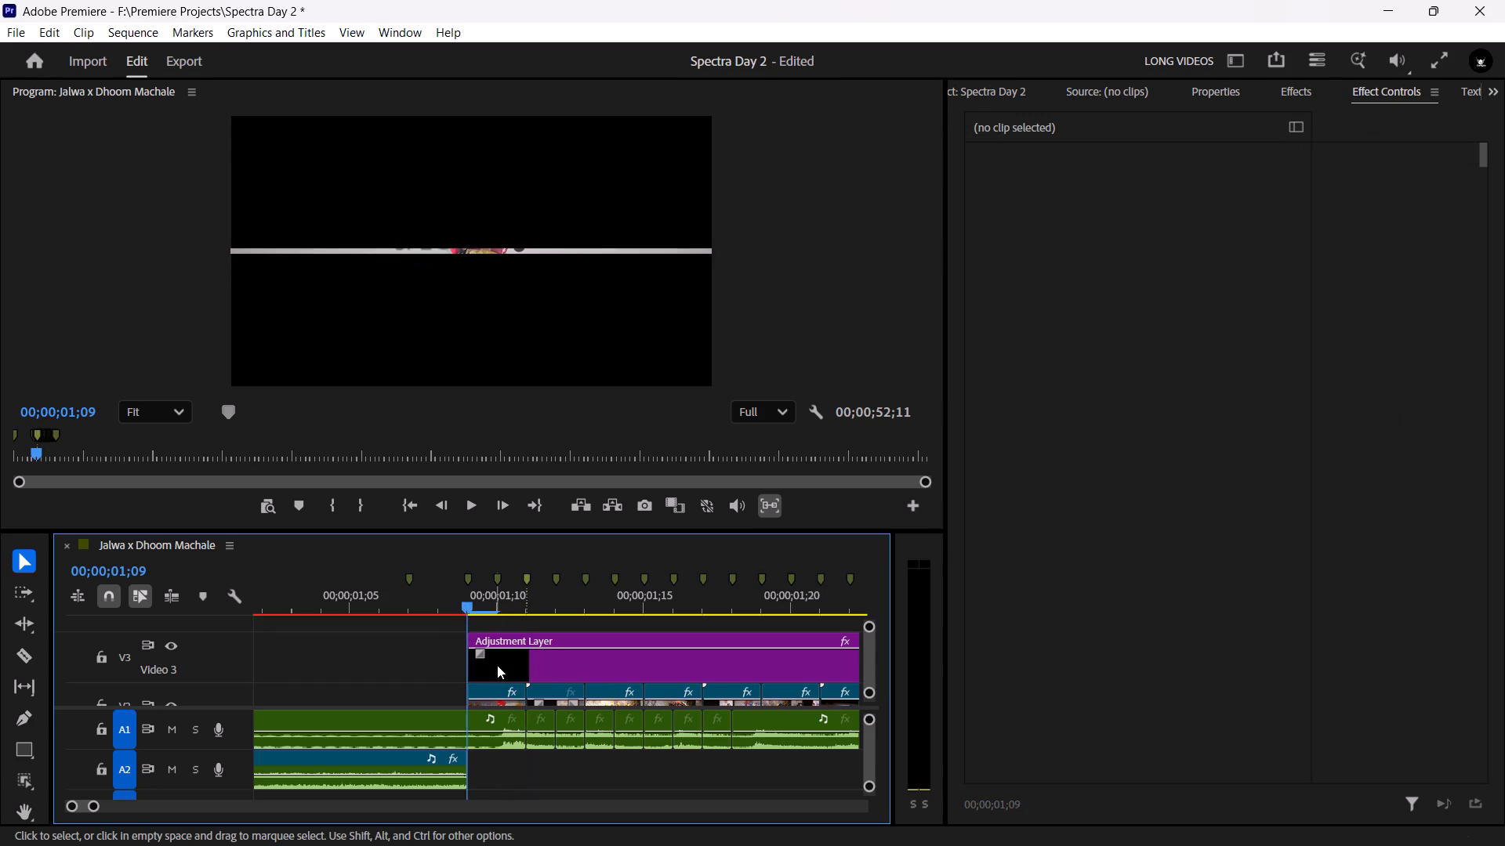
{"action": "key", "text": "space"}
{"action": "key", "text": "space"}
{"action": "scroll", "coordinate": [407, 681], "scroll_direction": "up", "scroll_amount": 6}
{"action": "left_click_drag", "start_coordinate": [497, 601], "coordinate": [462, 605]}
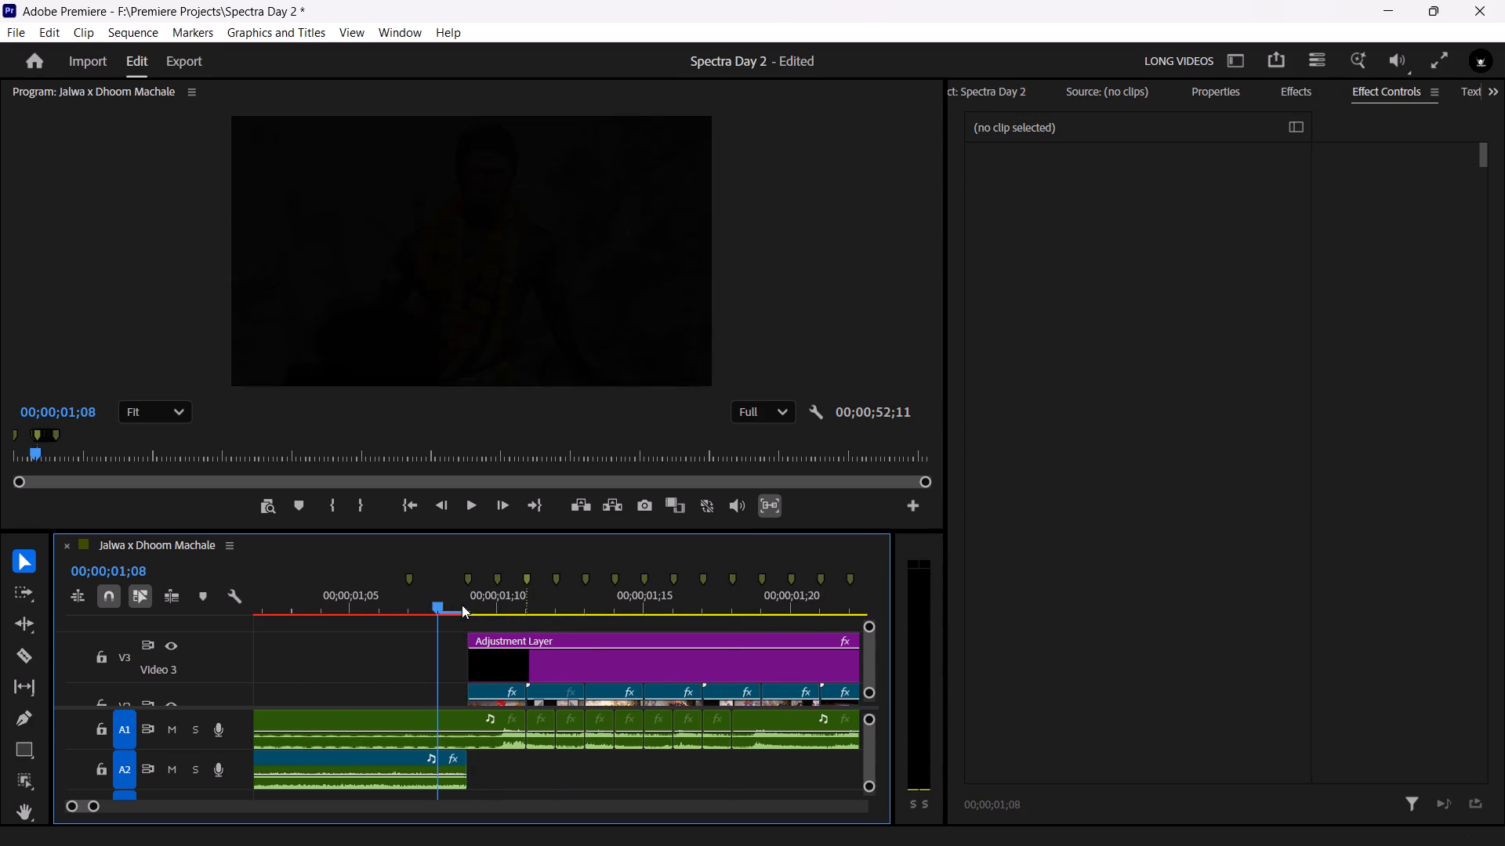
{"action": "left_click_drag", "start_coordinate": [462, 605], "coordinate": [419, 616]}
{"action": "key", "text": "space"}
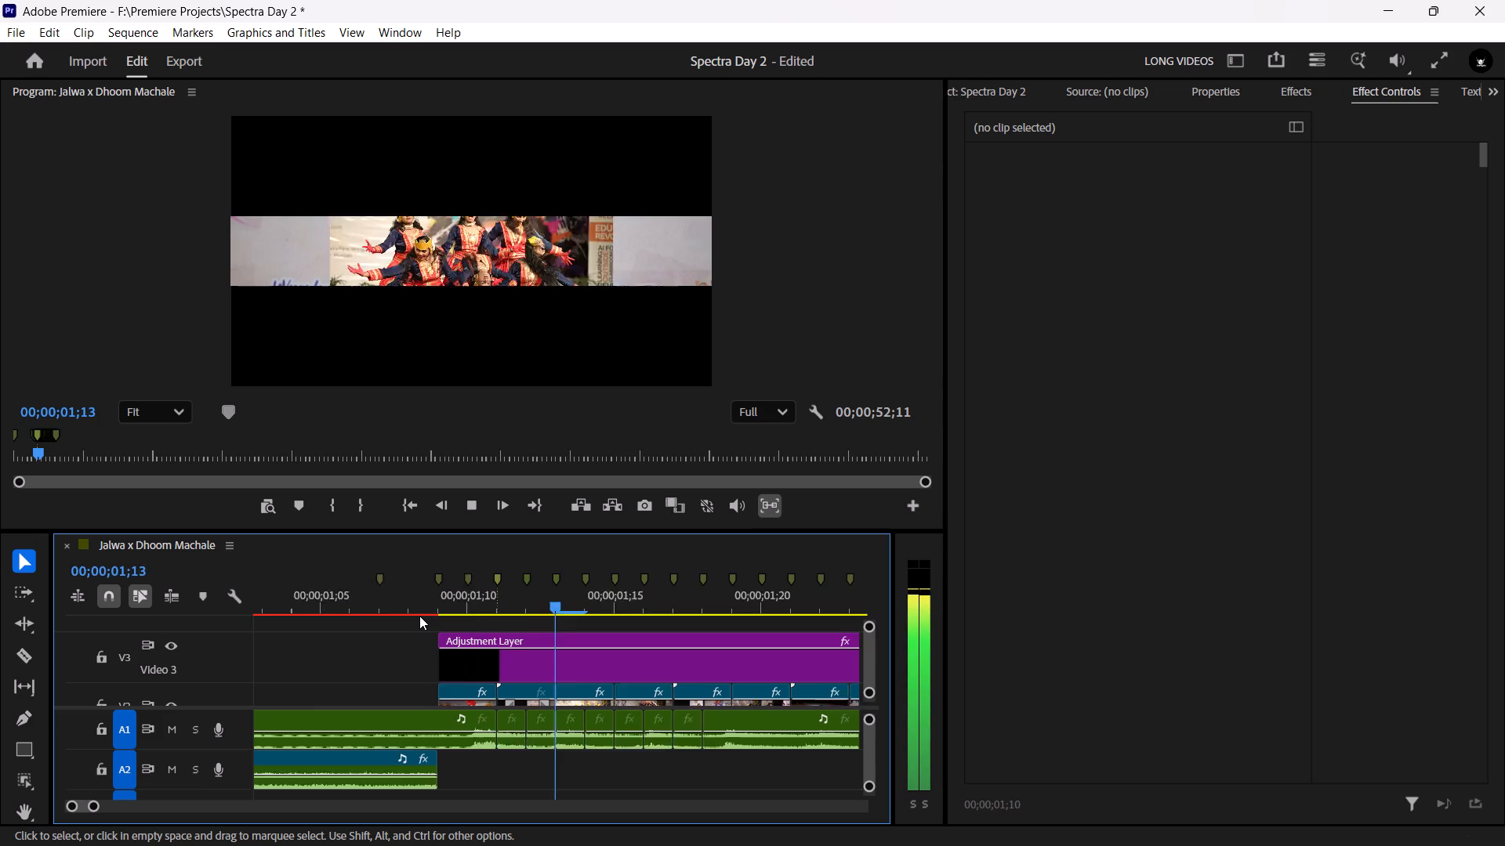
{"action": "key", "text": "space"}
{"action": "scroll", "coordinate": [431, 616], "scroll_direction": "up", "scroll_amount": 6}
{"action": "left_click_drag", "start_coordinate": [457, 606], "coordinate": [473, 609]}
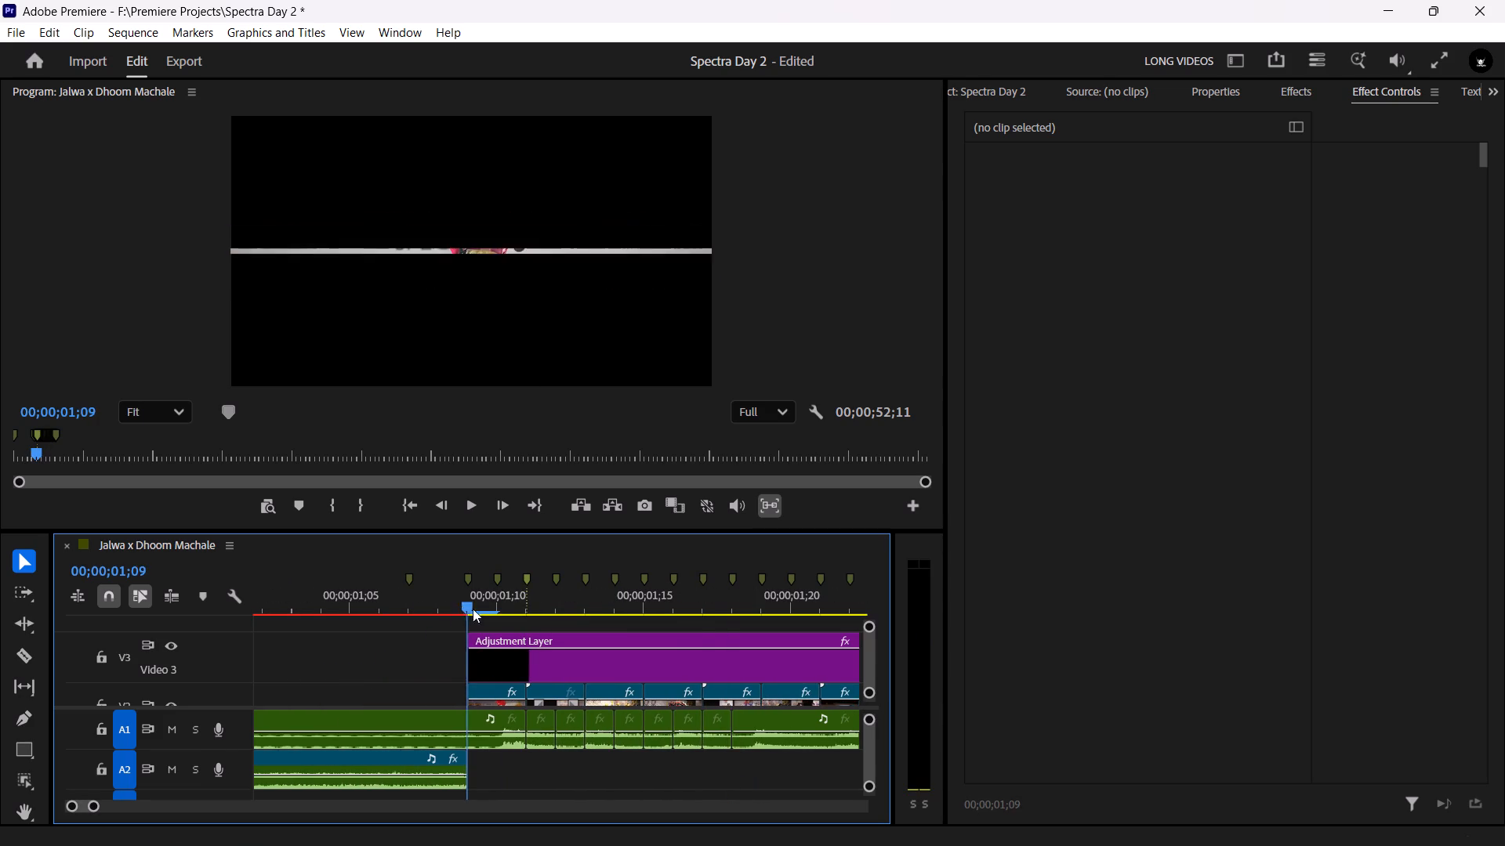
Select the adjustment layer and examine its crop keyframes frame by frame between 00;00;01;09 and 00;00;01;11.
{"action": "left_click_drag", "start_coordinate": [473, 609], "coordinate": [530, 611]}
{"action": "left_click", "coordinate": [543, 659]}
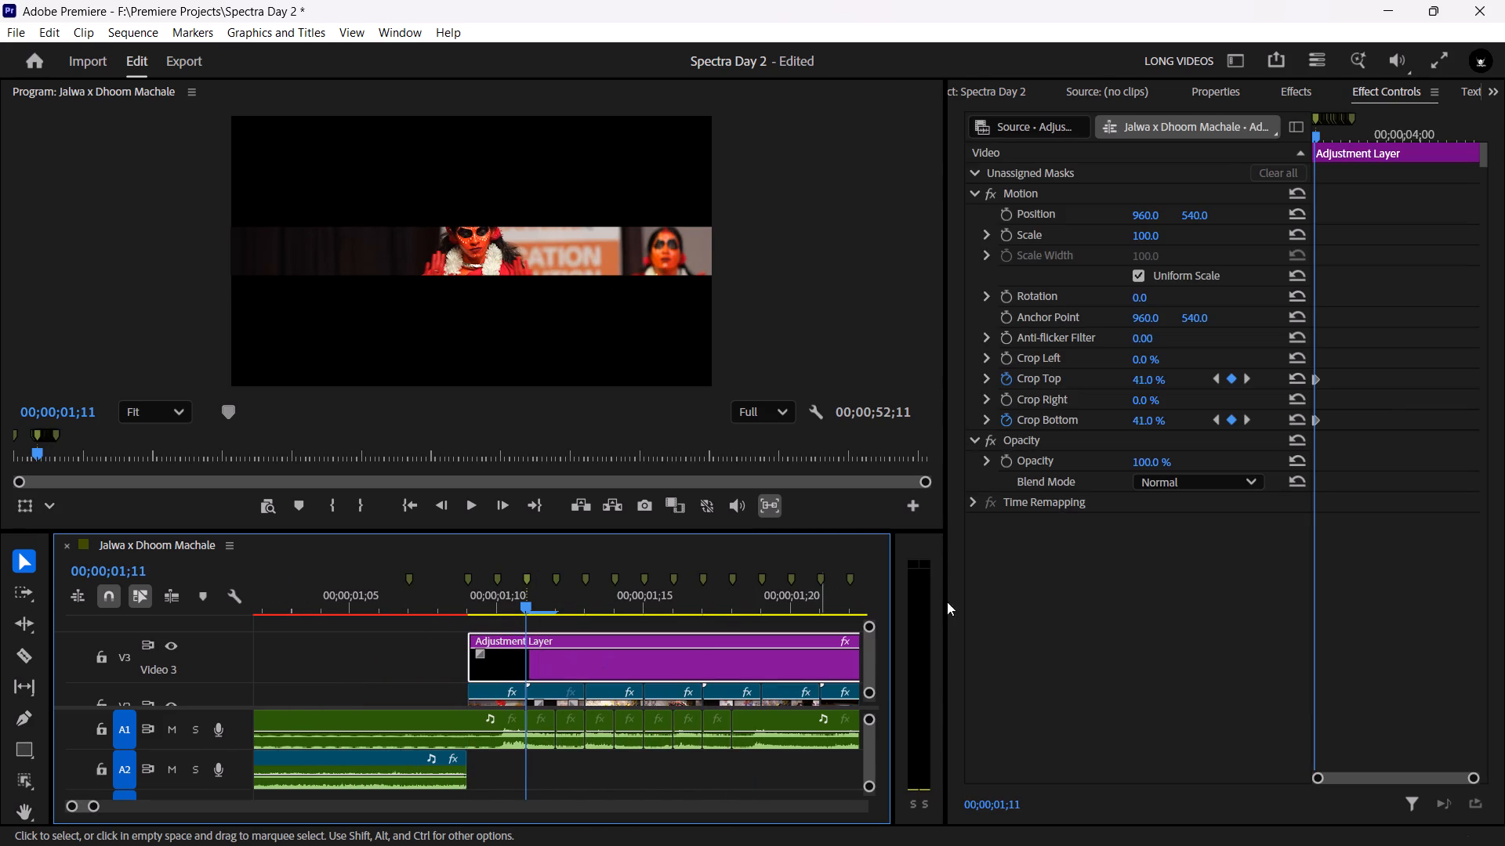
{"action": "left_click_drag", "start_coordinate": [1318, 779], "coordinate": [1482, 779]}
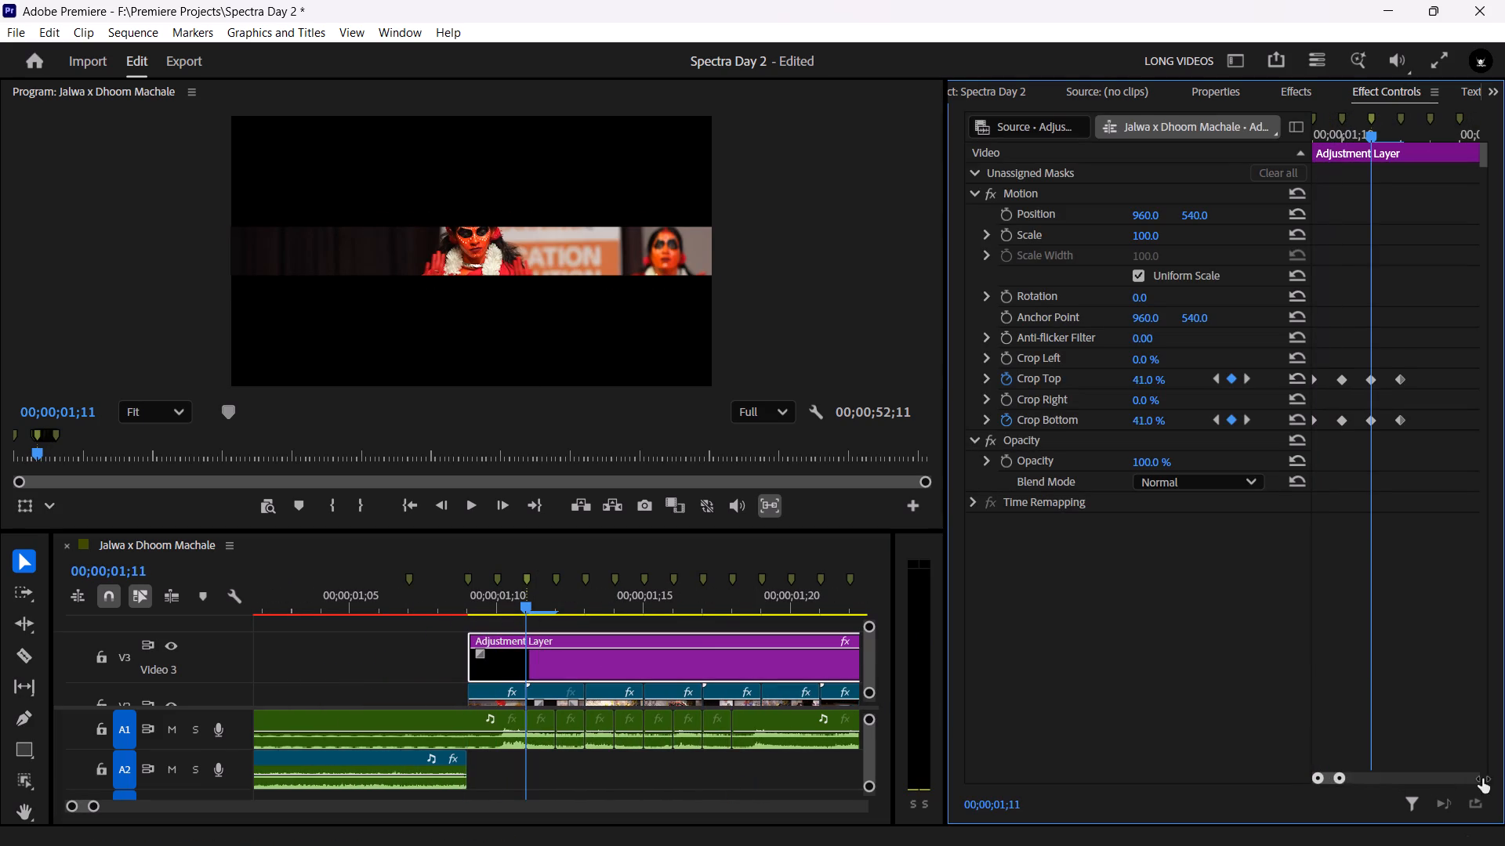
{"action": "left_click_drag", "start_coordinate": [1482, 779], "coordinate": [1504, 782]}
{"action": "left_click_drag", "start_coordinate": [1336, 125], "coordinate": [1311, 125]}
{"action": "key", "text": "ctrl+z"}
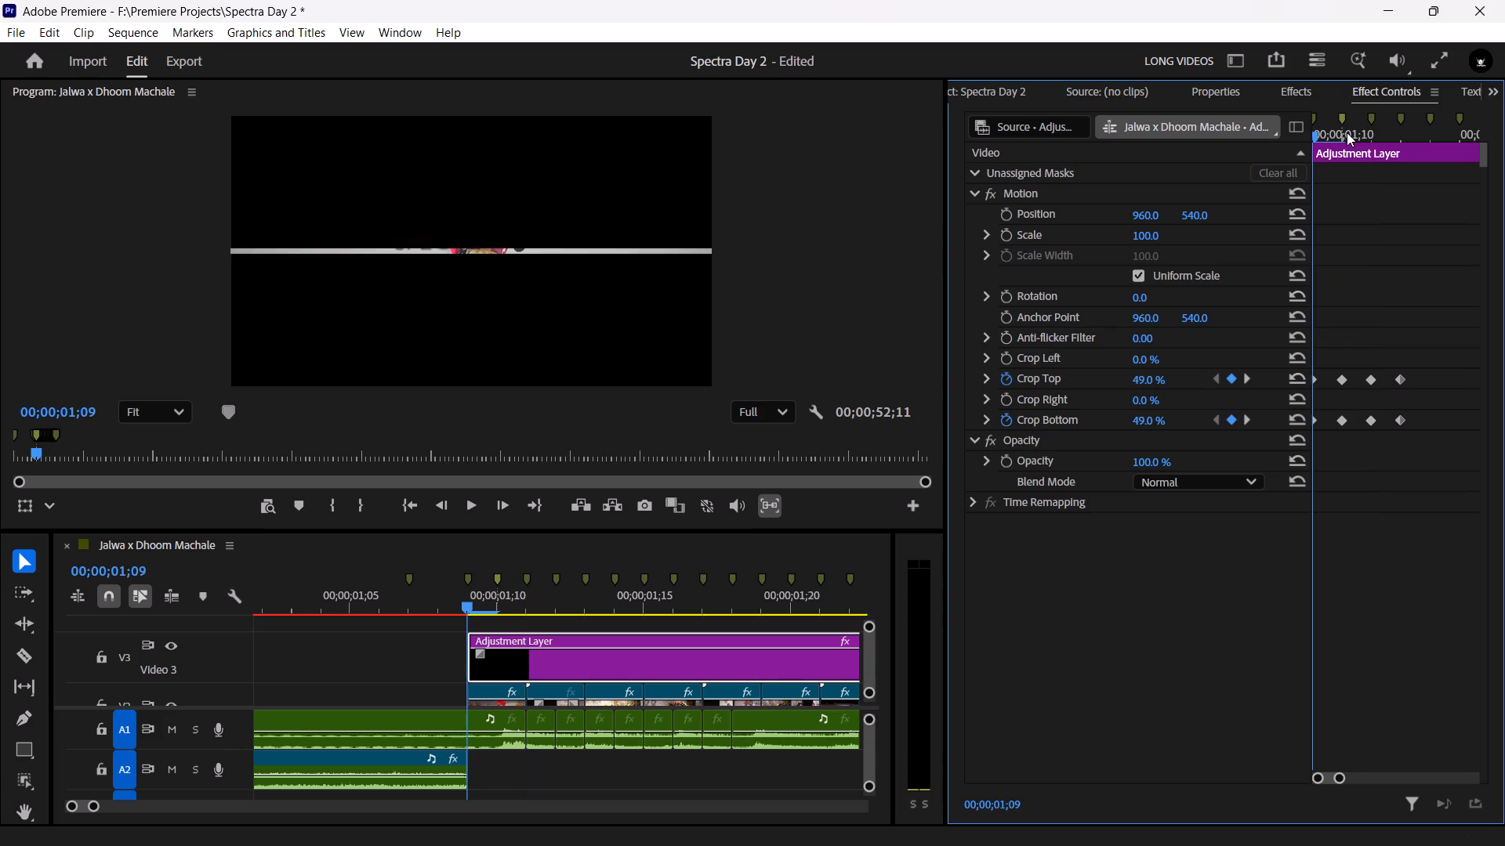
{"action": "left_click_drag", "start_coordinate": [1326, 136], "coordinate": [1343, 139]}
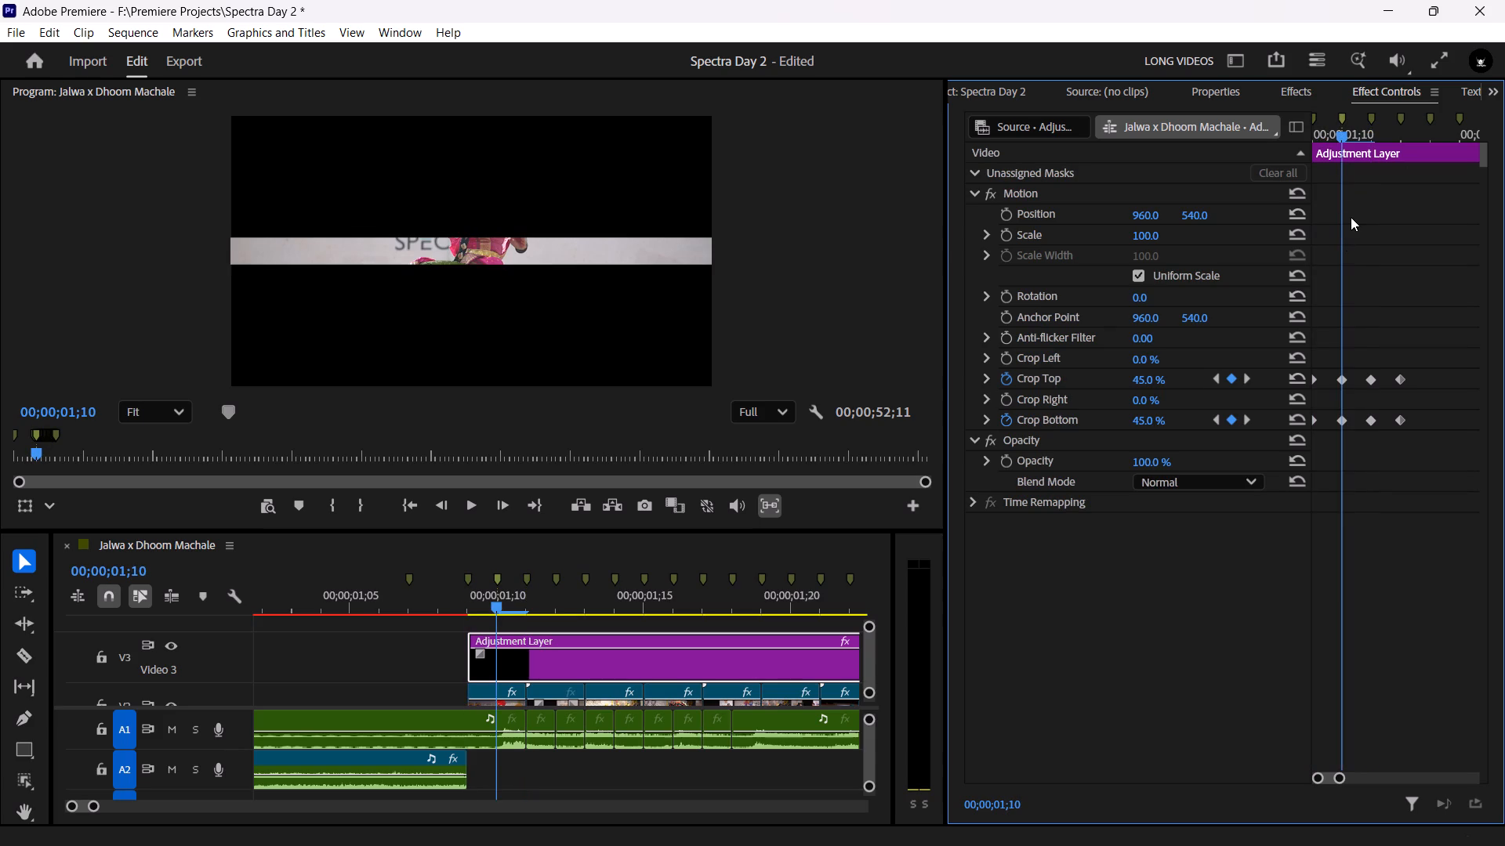
{"action": "left_click_drag", "start_coordinate": [1340, 215], "coordinate": [1318, 213]}
{"action": "left_click_drag", "start_coordinate": [1309, 255], "coordinate": [1260, 257]}
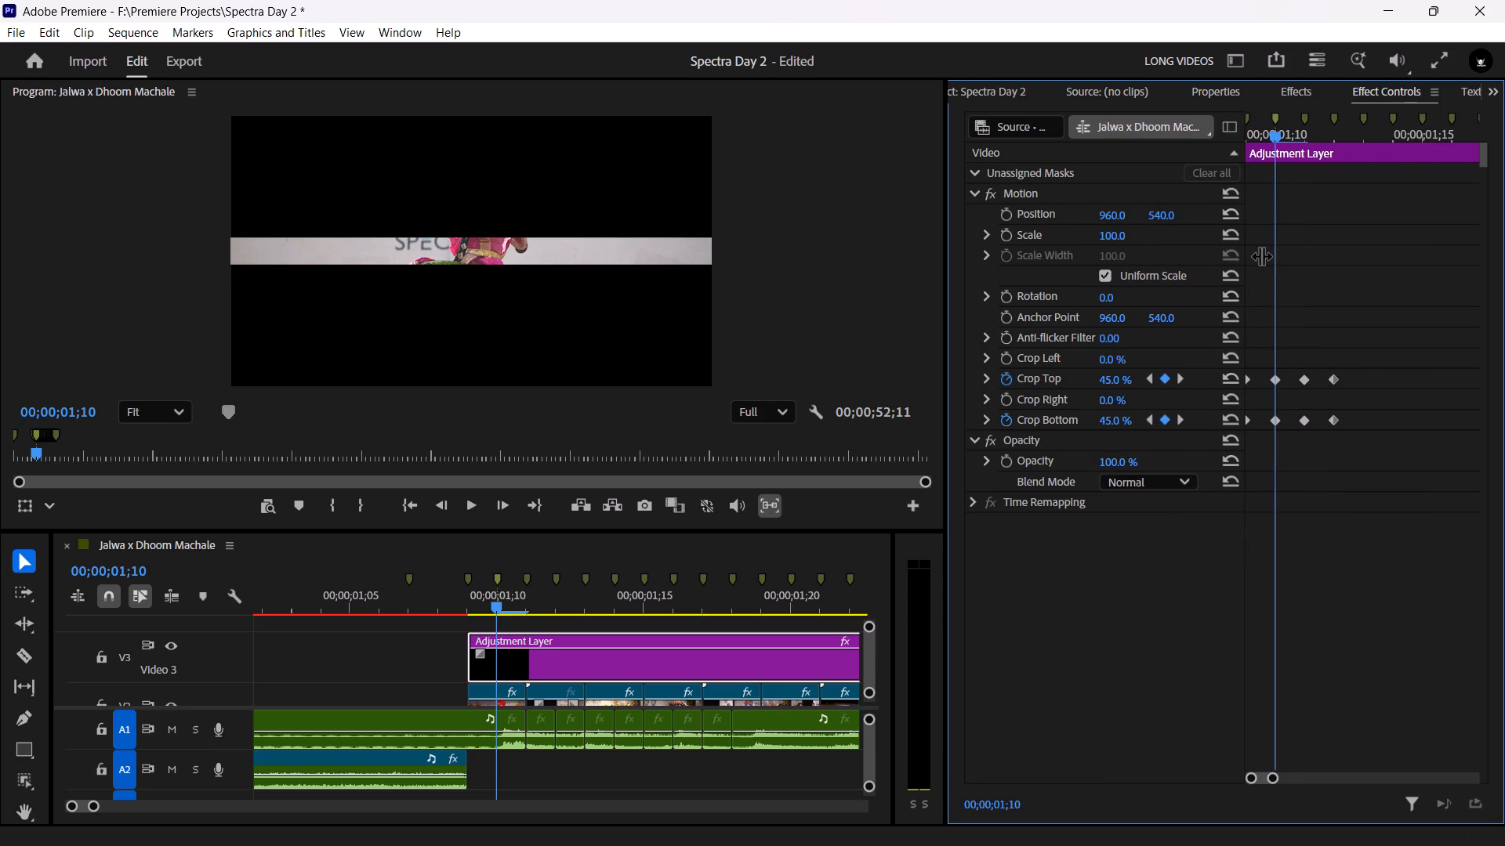
{"action": "left_click_drag", "start_coordinate": [1260, 257], "coordinate": [1250, 257]}
{"action": "left_click_drag", "start_coordinate": [1260, 137], "coordinate": [1246, 136]}
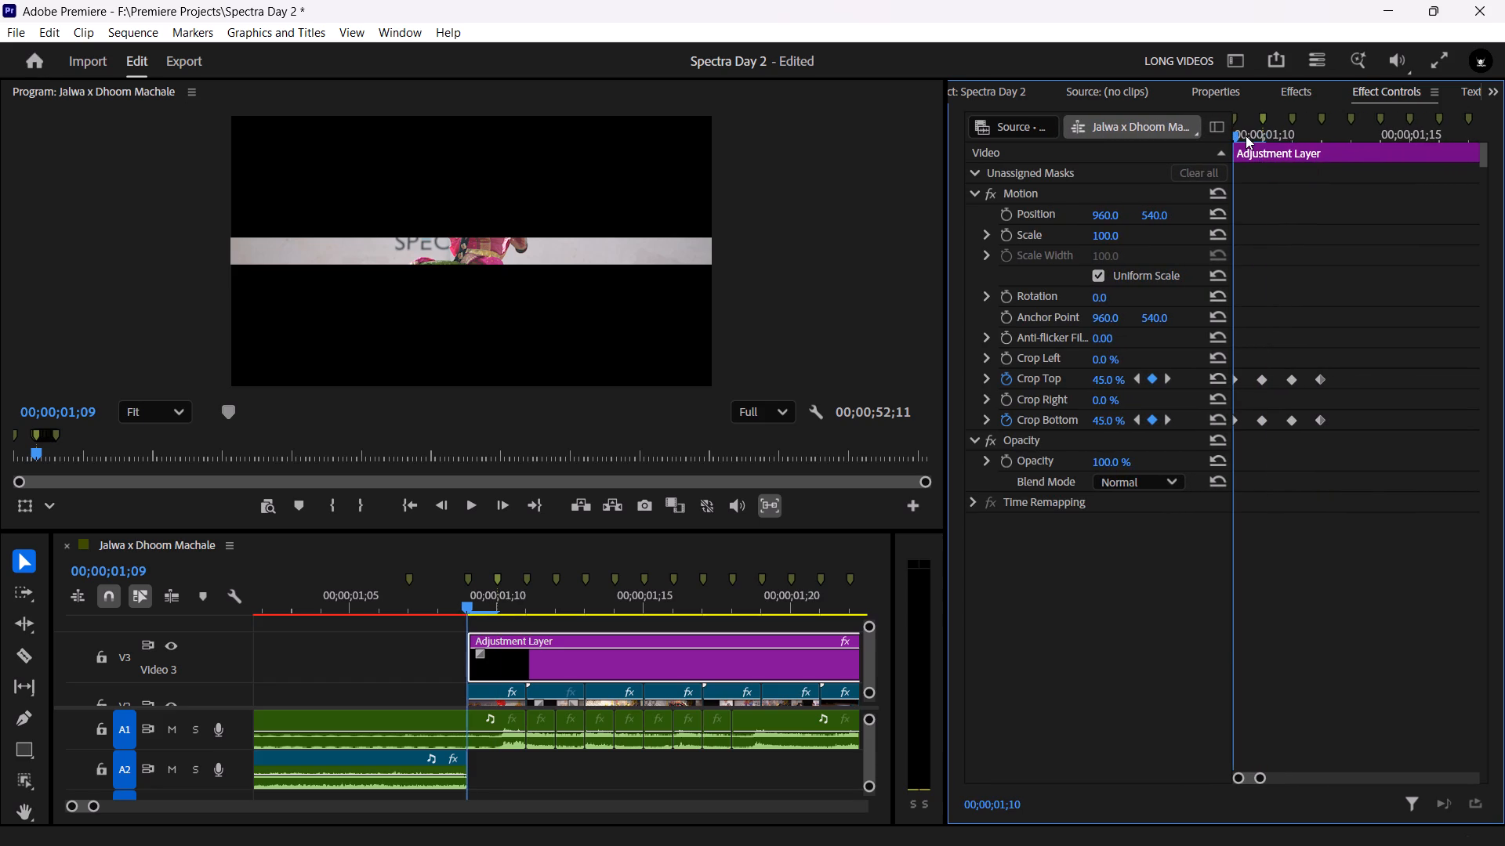
{"action": "left_click_drag", "start_coordinate": [1246, 136], "coordinate": [1251, 139]}
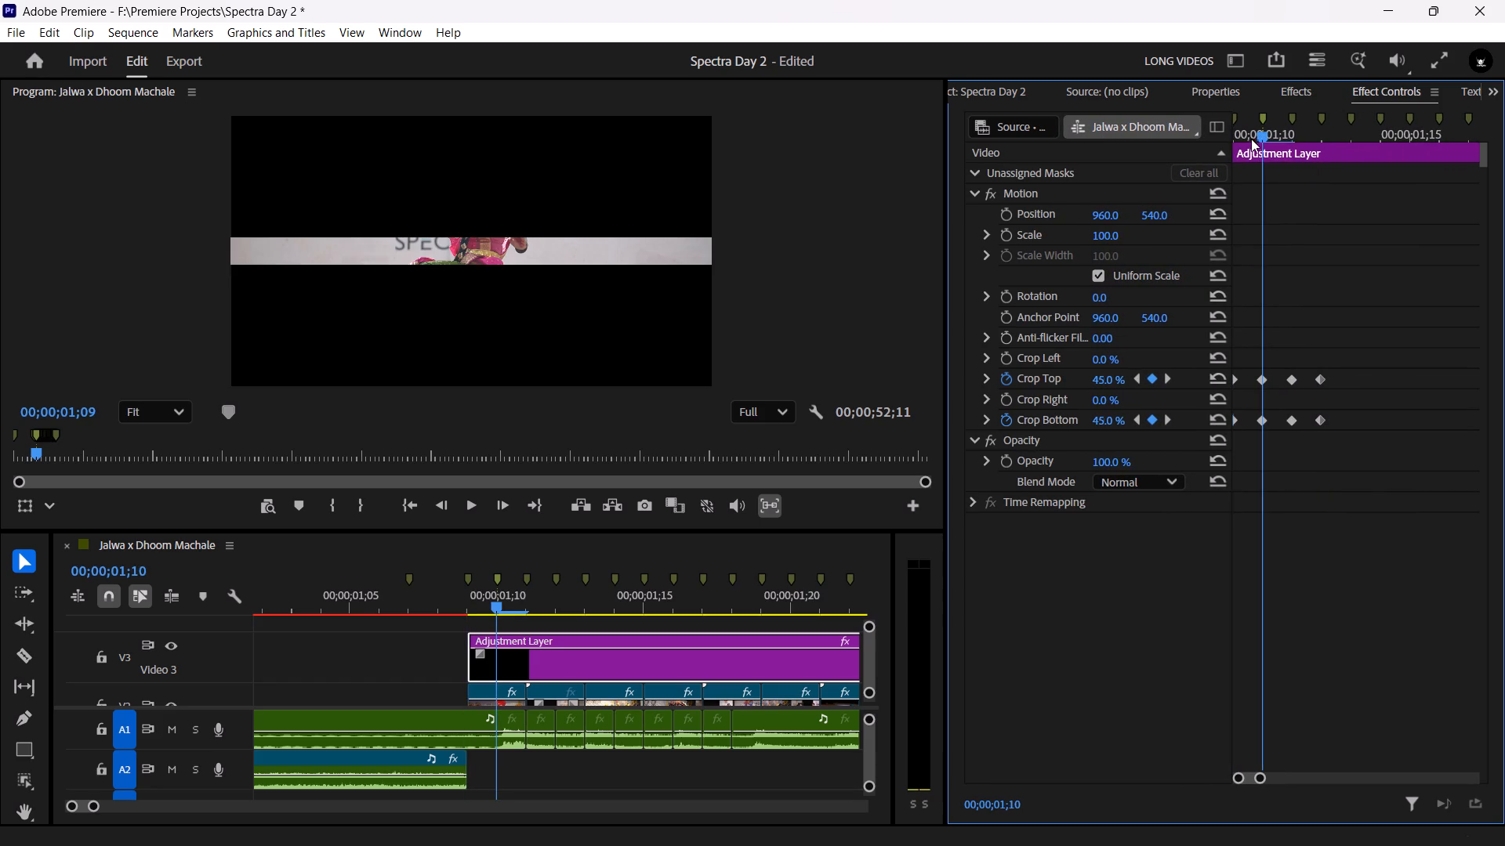
{"action": "left_click_drag", "start_coordinate": [1251, 139], "coordinate": [1246, 138]}
{"action": "left_click_drag", "start_coordinate": [1246, 138], "coordinate": [1249, 138]}
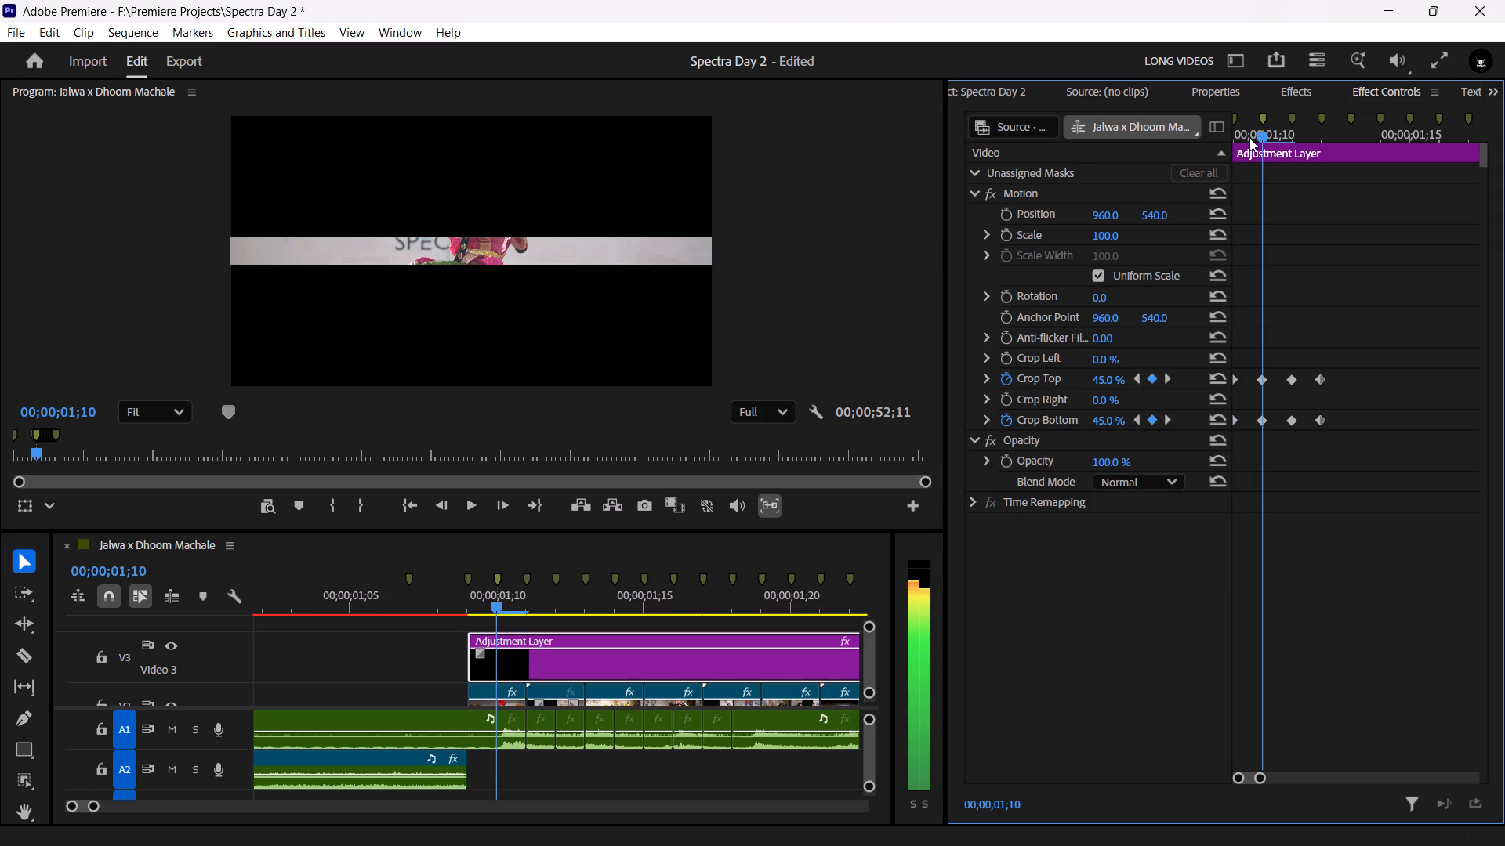
{"action": "left_click_drag", "start_coordinate": [1249, 138], "coordinate": [1253, 141]}
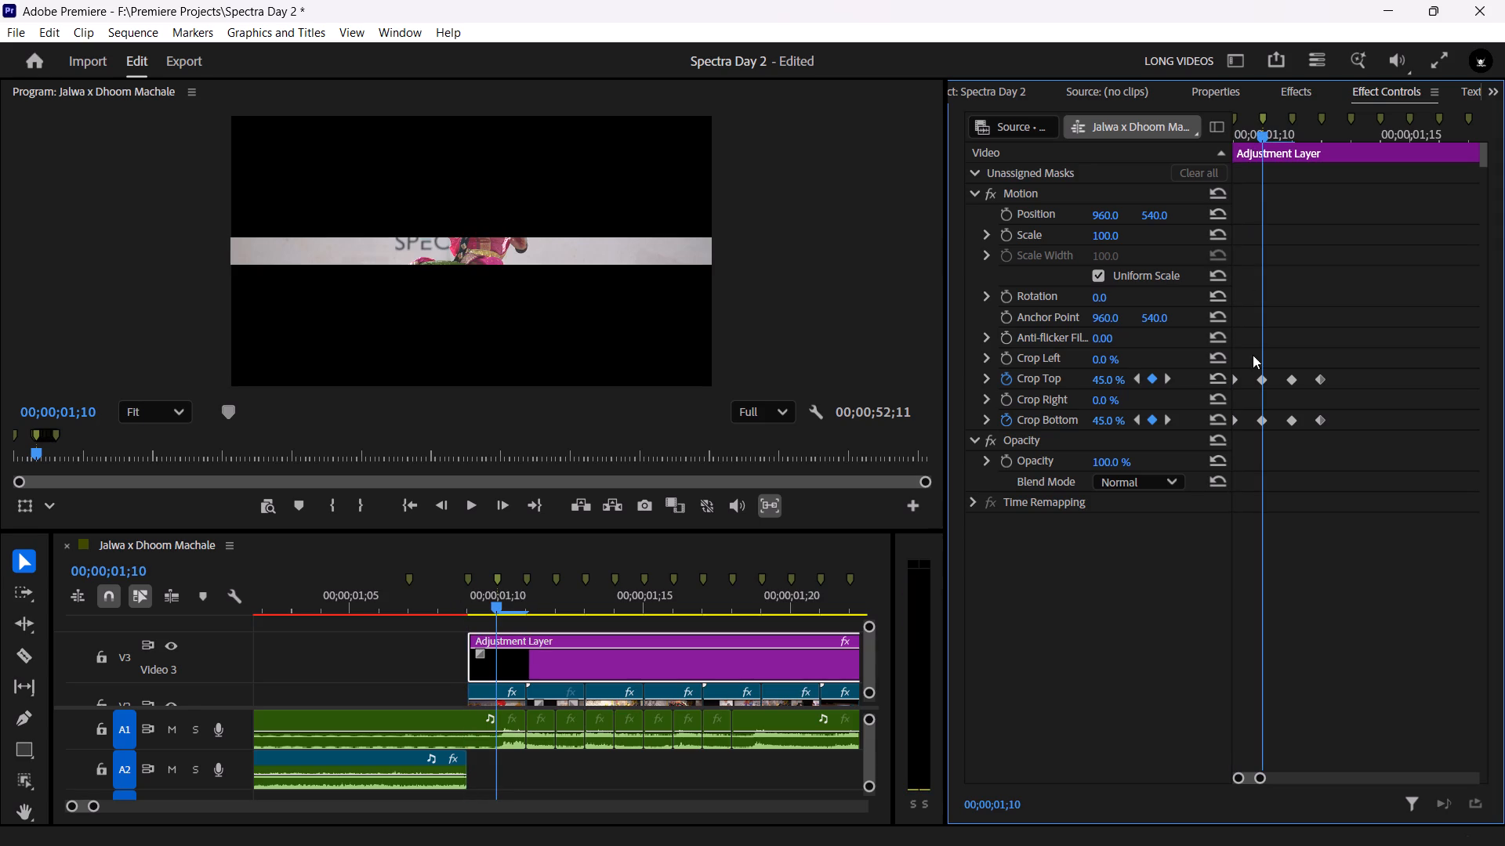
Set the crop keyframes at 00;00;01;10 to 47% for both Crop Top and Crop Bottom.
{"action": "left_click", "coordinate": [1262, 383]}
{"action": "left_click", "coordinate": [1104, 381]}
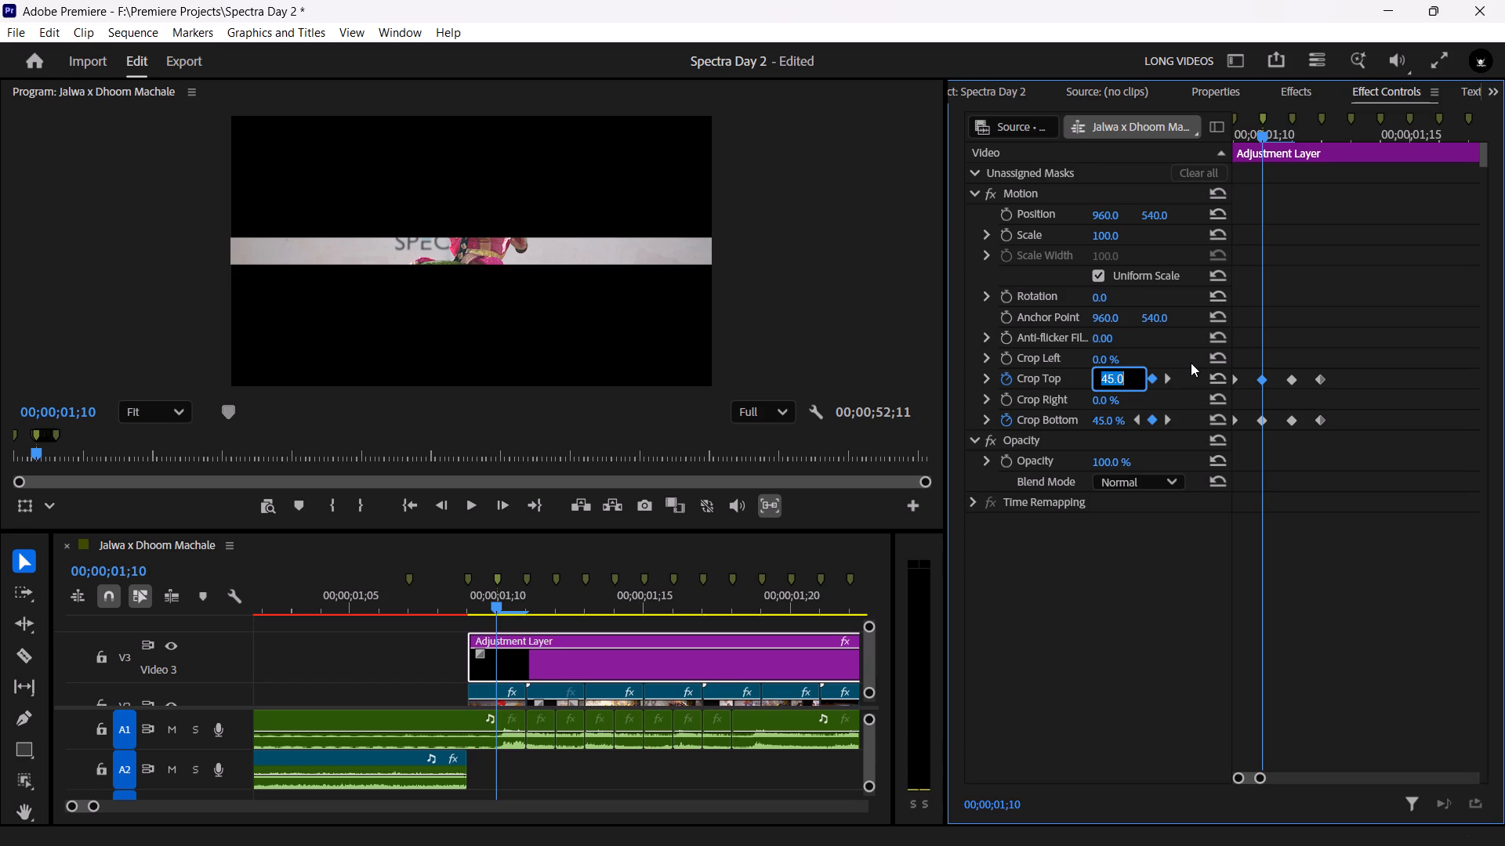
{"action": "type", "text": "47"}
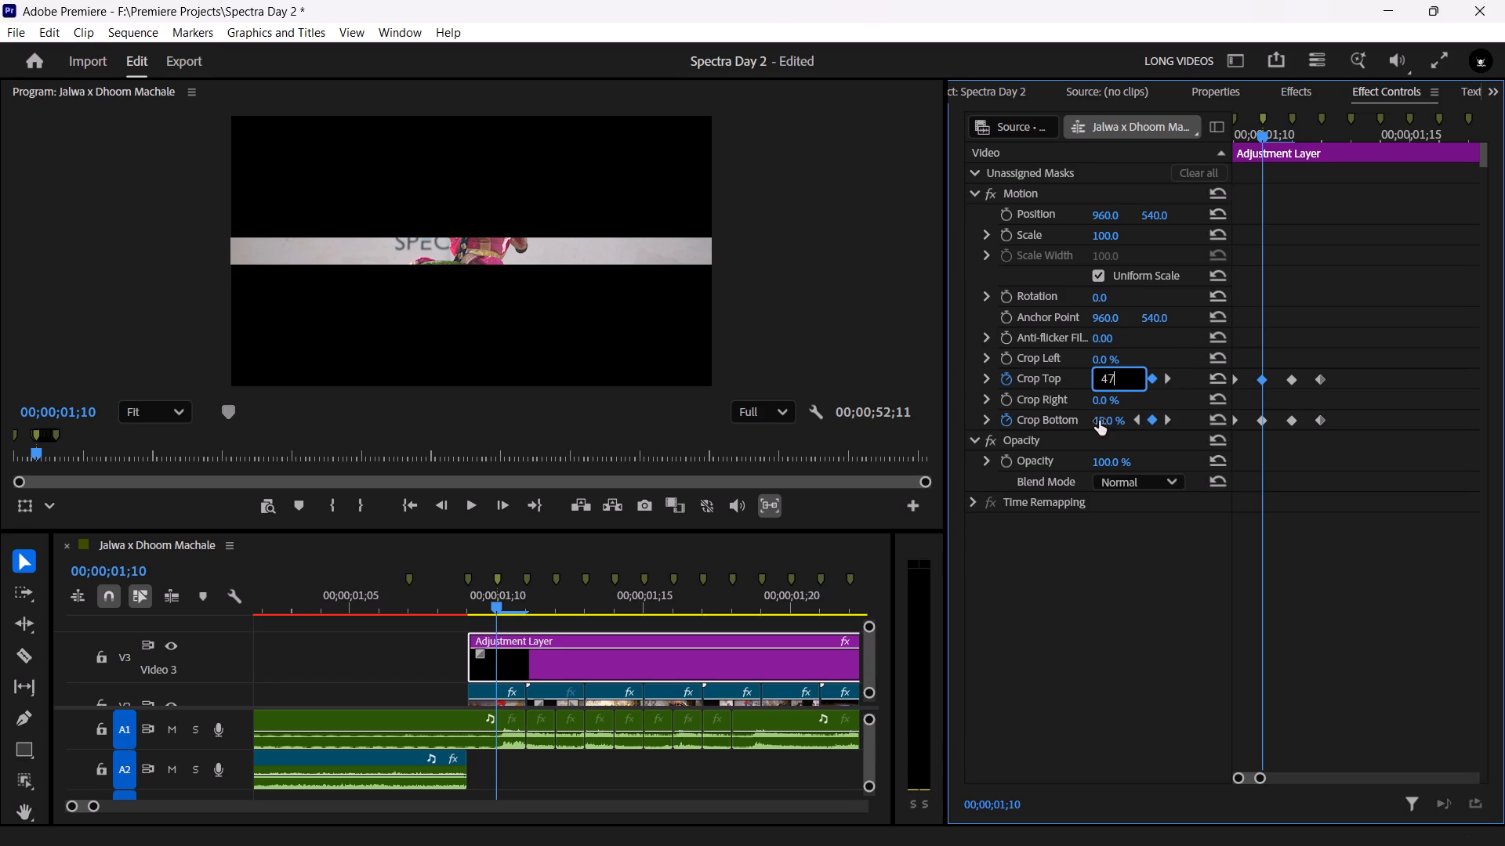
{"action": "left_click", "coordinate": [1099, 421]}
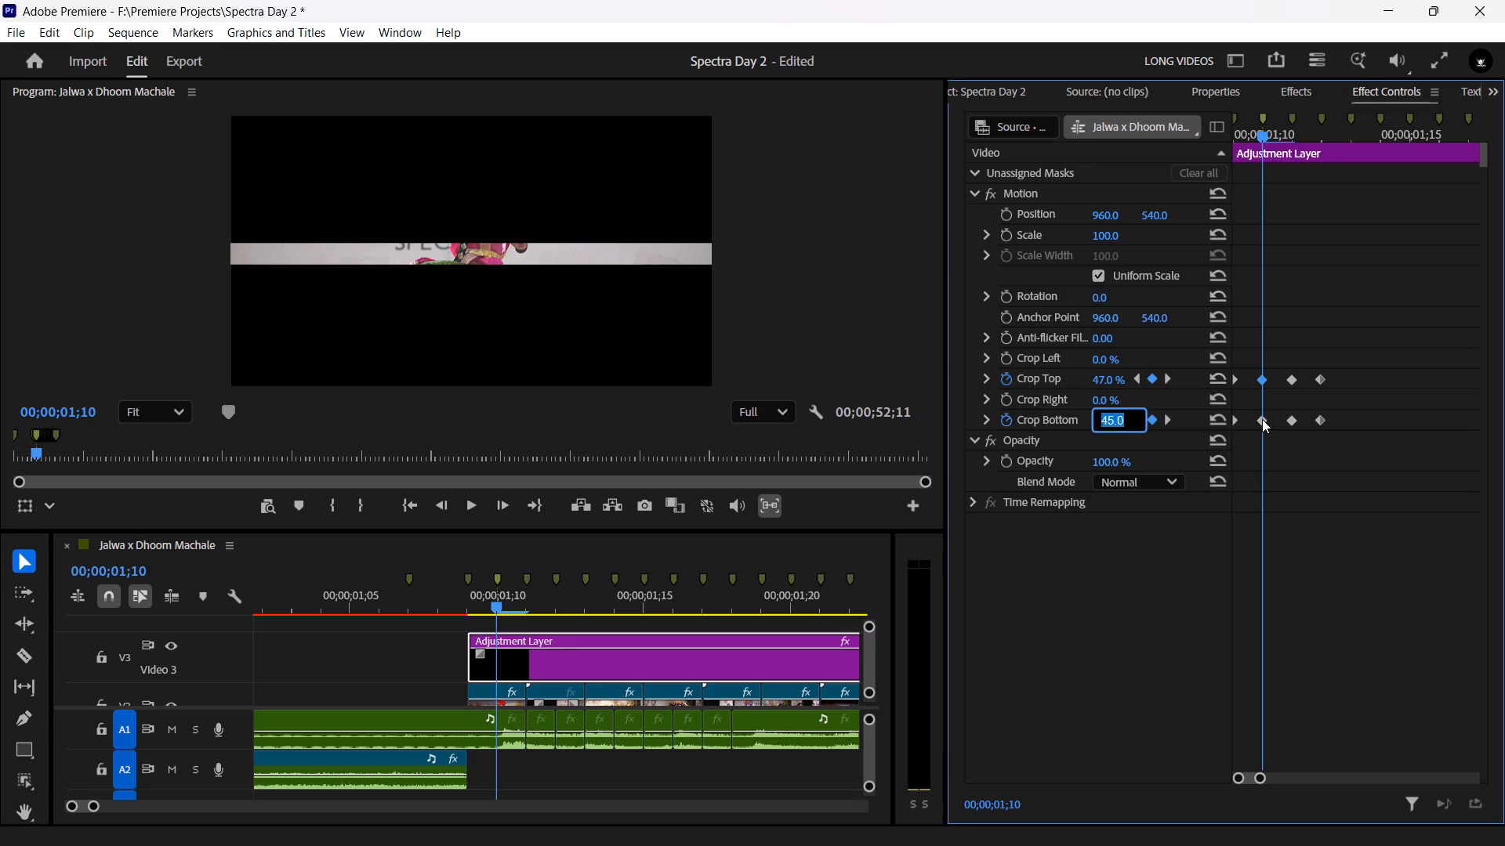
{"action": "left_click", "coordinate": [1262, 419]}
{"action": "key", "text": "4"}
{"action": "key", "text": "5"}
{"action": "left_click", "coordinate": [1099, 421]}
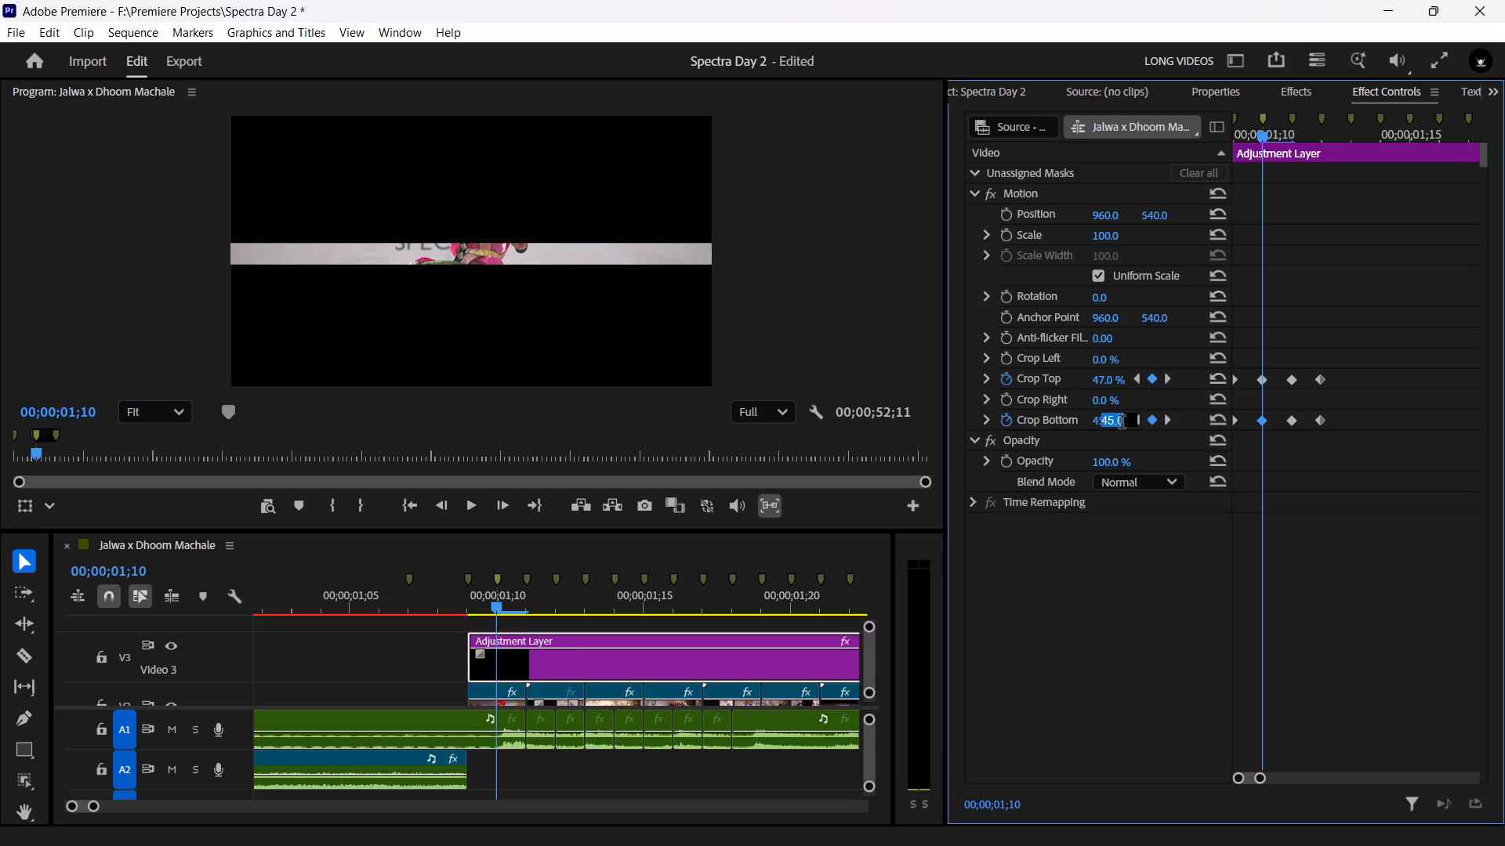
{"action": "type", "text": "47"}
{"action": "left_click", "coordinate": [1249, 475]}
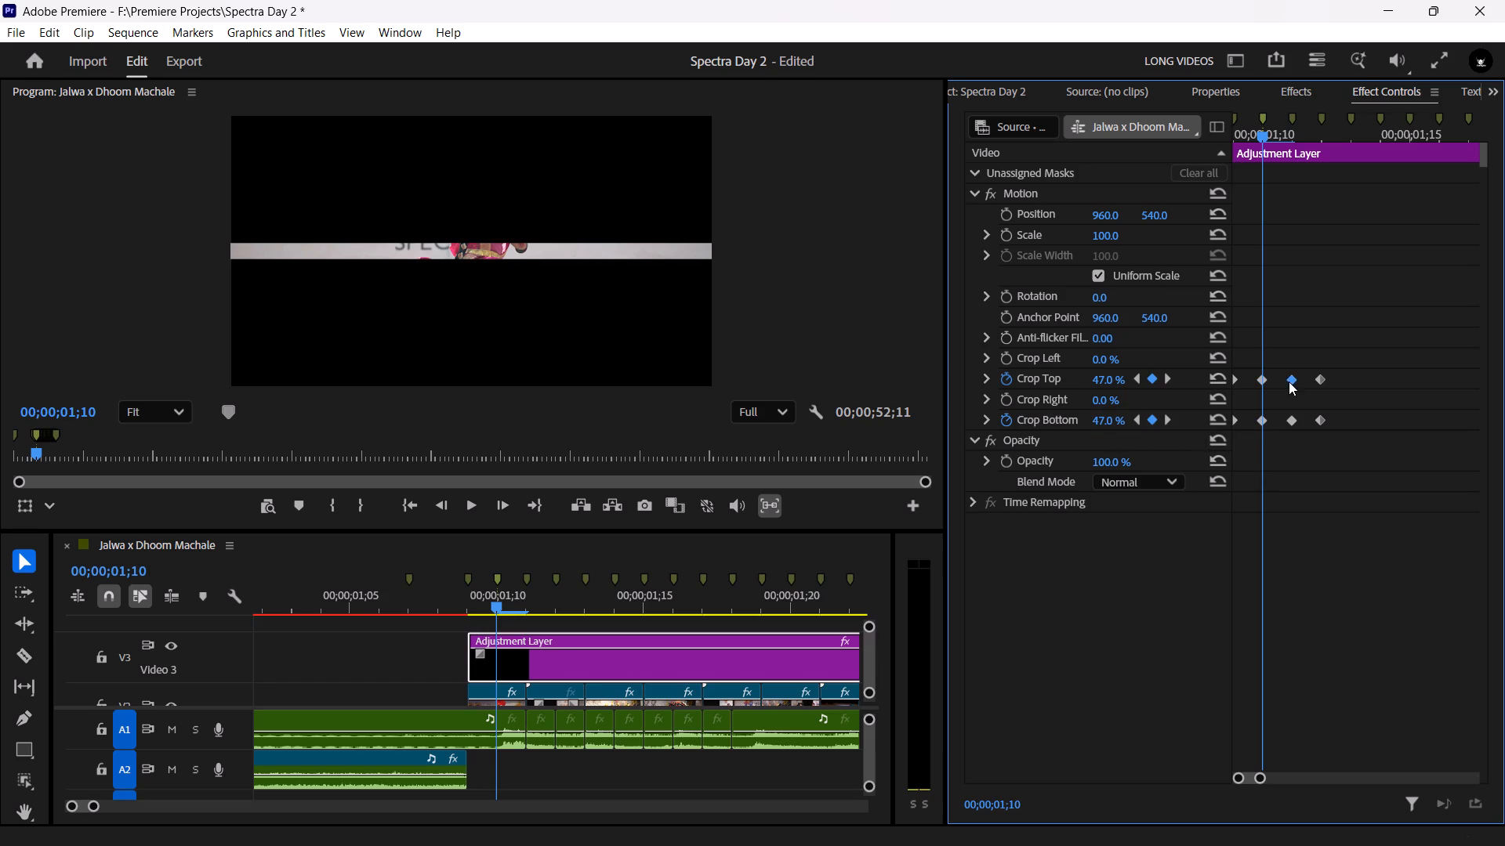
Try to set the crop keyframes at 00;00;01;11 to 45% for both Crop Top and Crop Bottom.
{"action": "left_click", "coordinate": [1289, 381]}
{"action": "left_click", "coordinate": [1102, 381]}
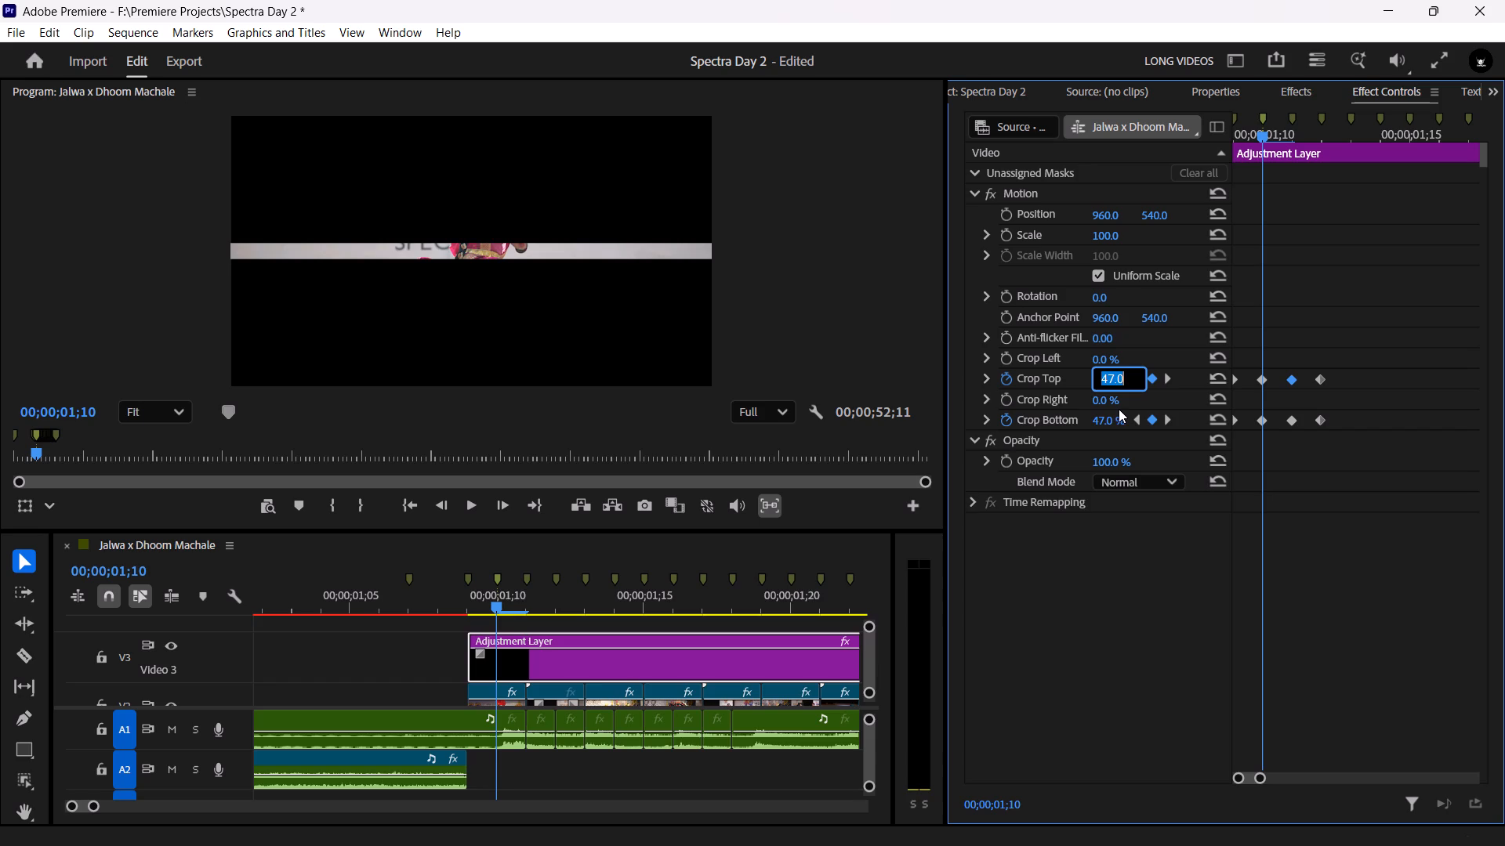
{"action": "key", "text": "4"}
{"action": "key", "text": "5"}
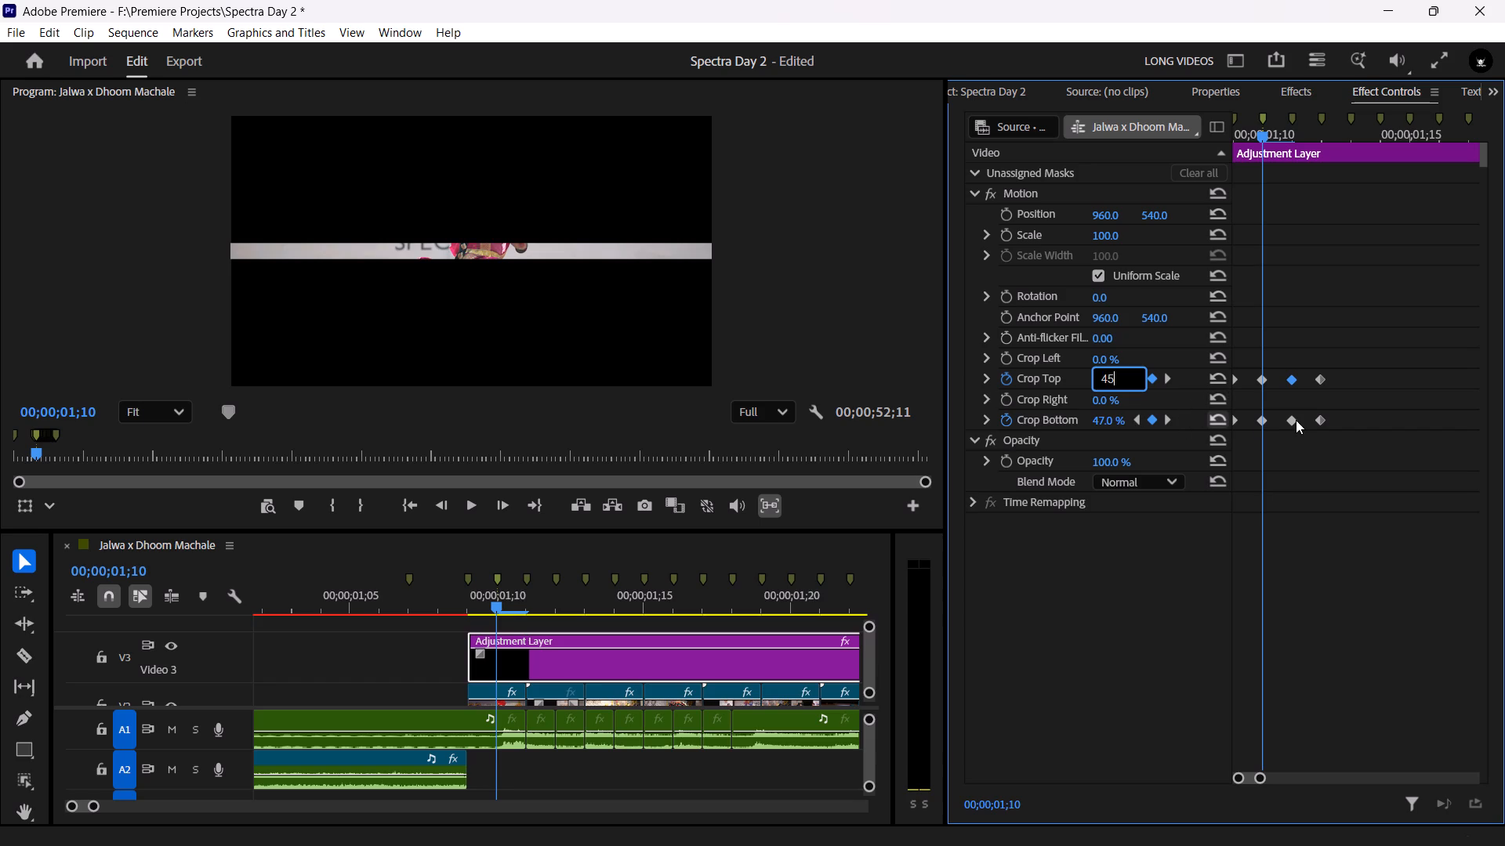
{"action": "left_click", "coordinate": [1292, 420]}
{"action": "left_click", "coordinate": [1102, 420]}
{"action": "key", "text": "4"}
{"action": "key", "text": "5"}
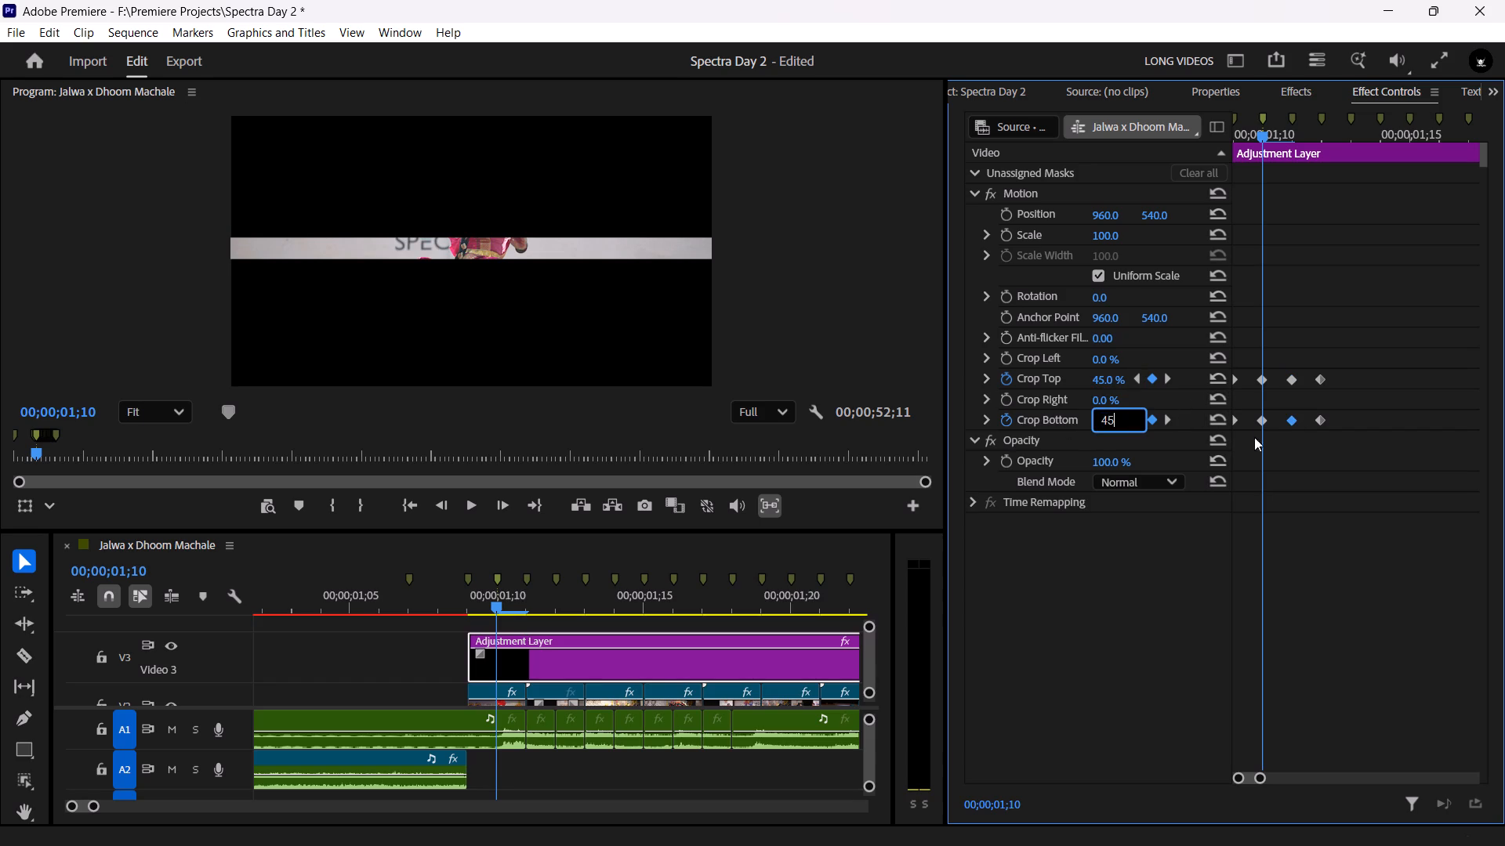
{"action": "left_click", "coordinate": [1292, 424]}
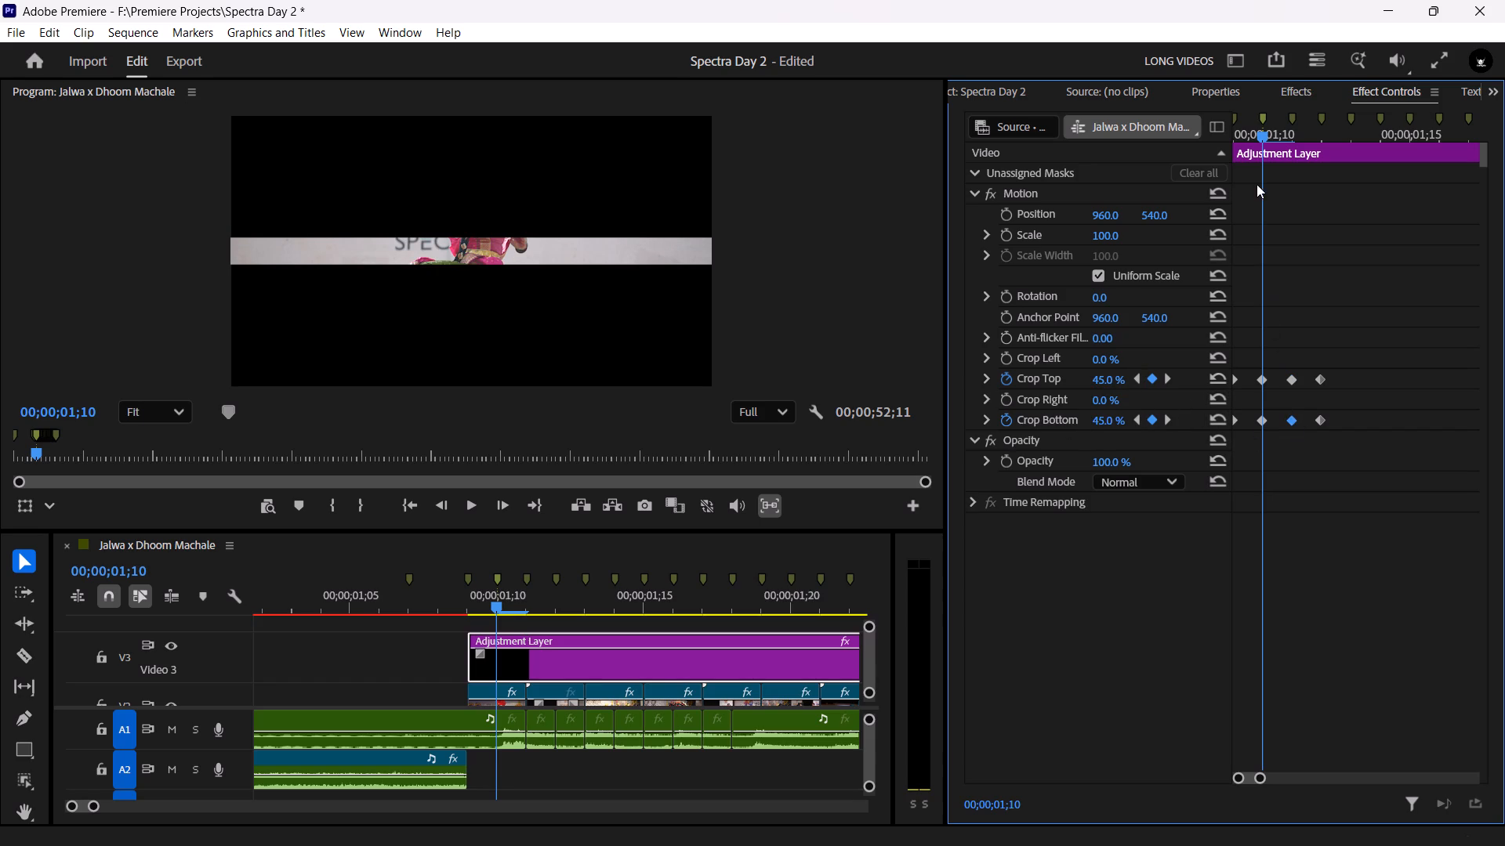
Set the Crop Top and Crop Bottom keyframes at 00;00;01;10 back to 47%.
{"action": "left_click_drag", "start_coordinate": [1257, 131], "coordinate": [1255, 145]}
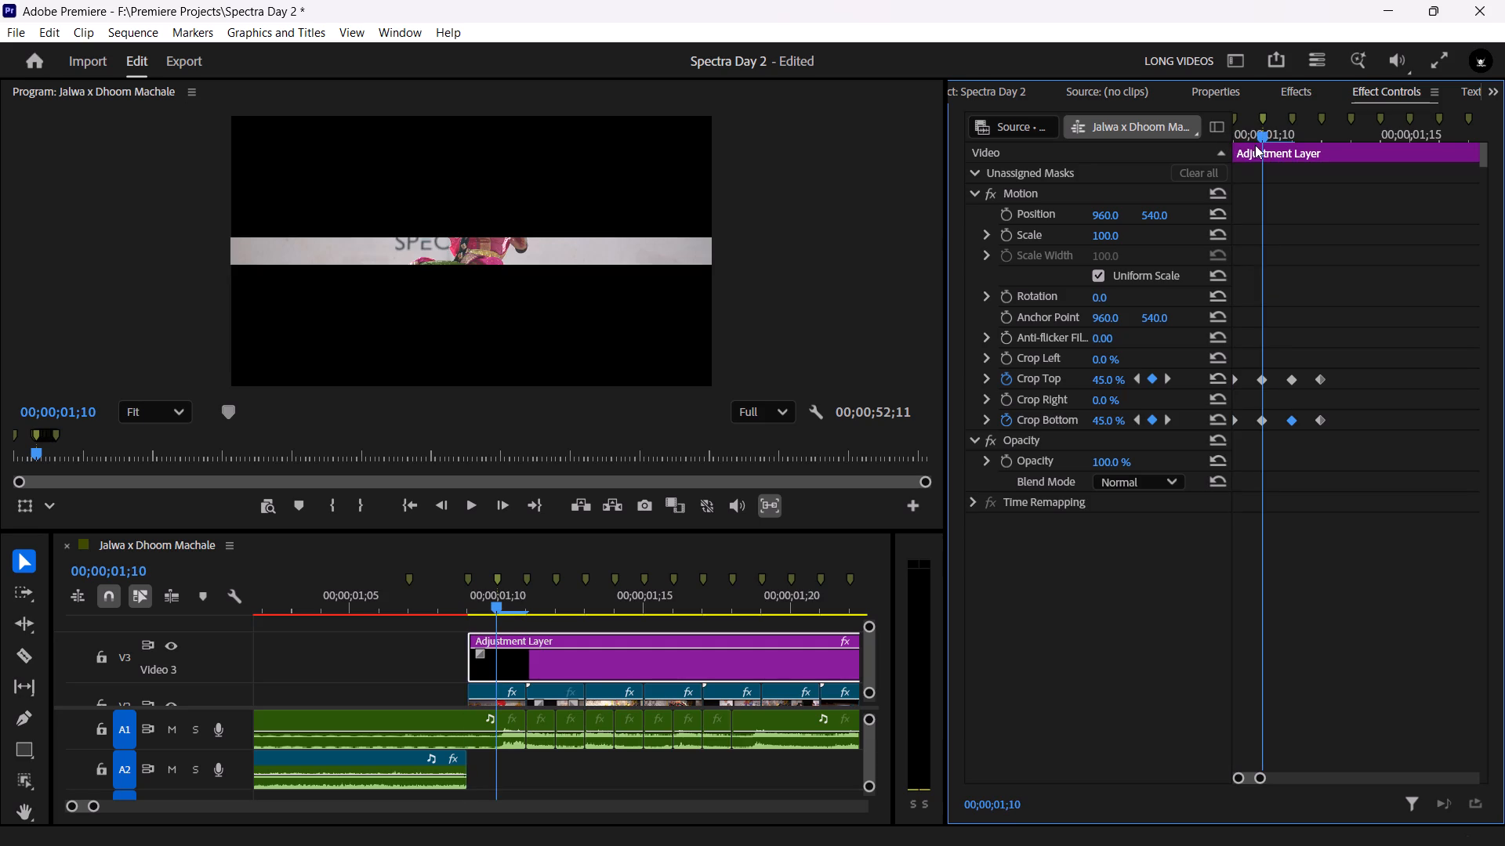
{"action": "left_click_drag", "start_coordinate": [1255, 145], "coordinate": [1249, 150]}
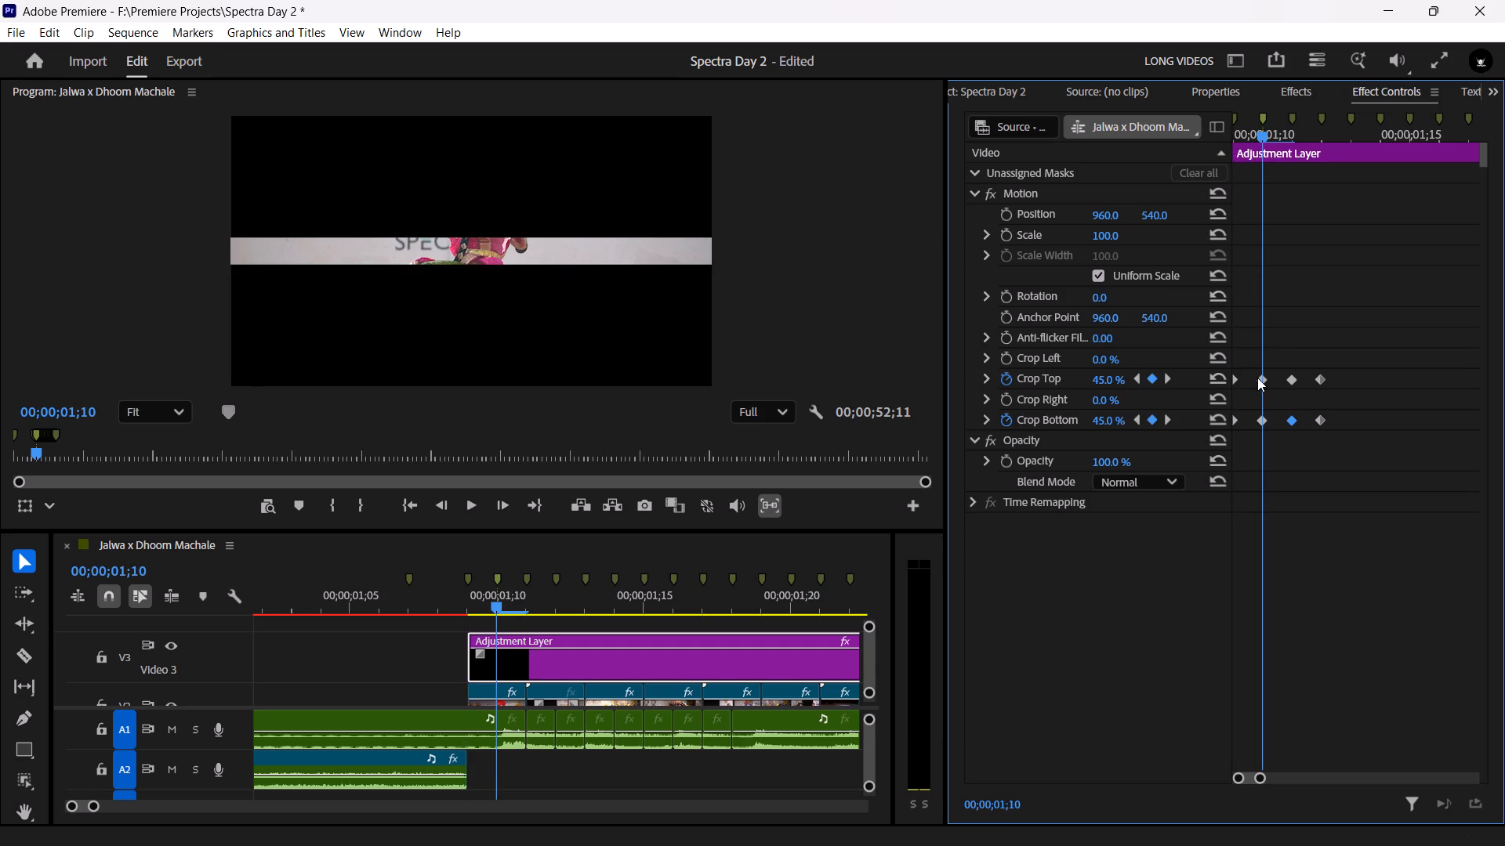
{"action": "left_click", "coordinate": [1258, 377]}
{"action": "left_click", "coordinate": [1103, 378]}
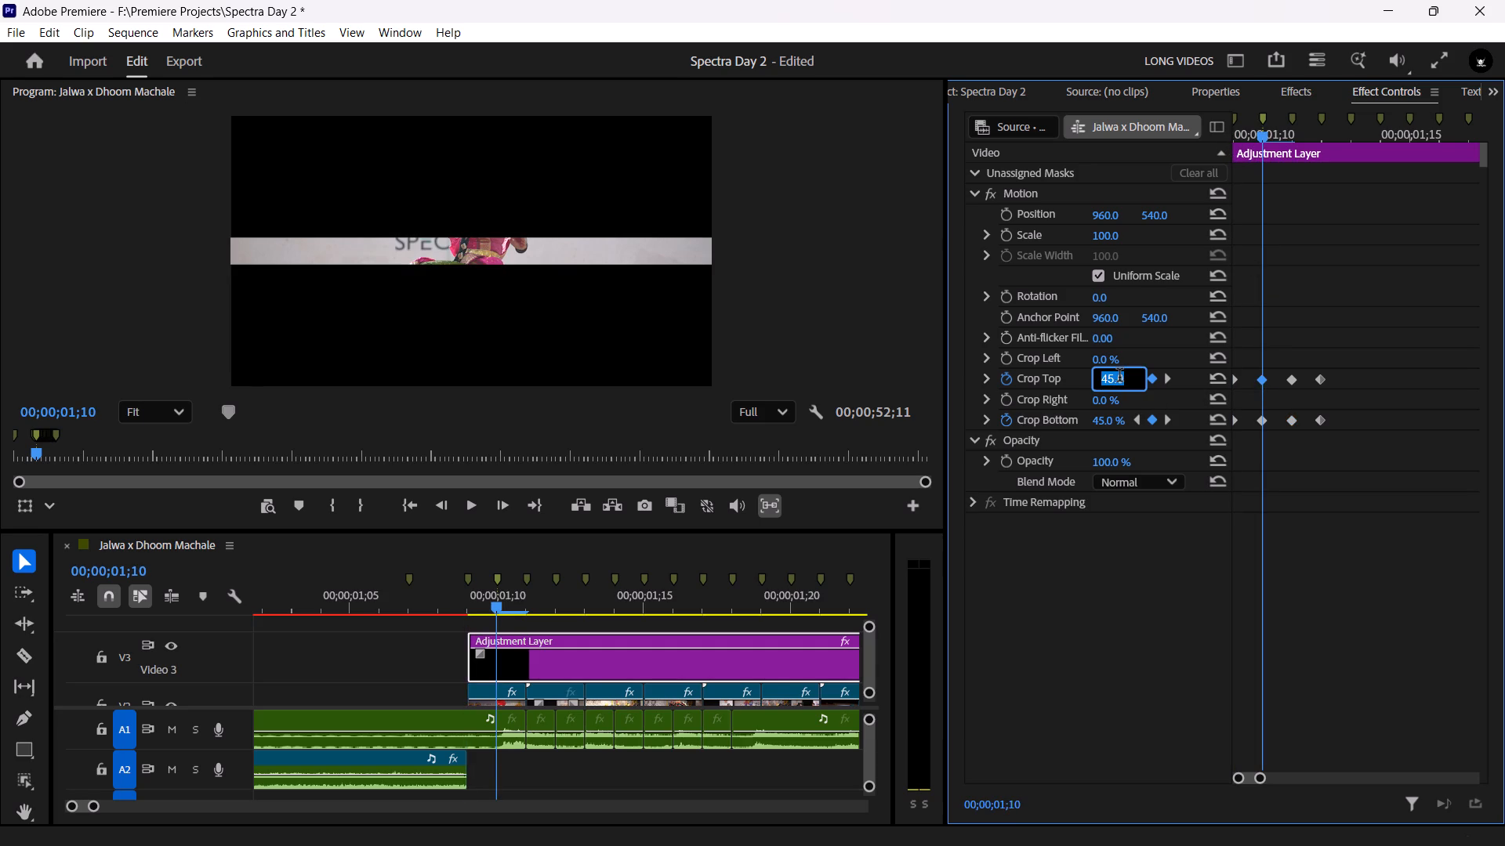
{"action": "key", "text": "4"}
{"action": "key", "text": "5"}
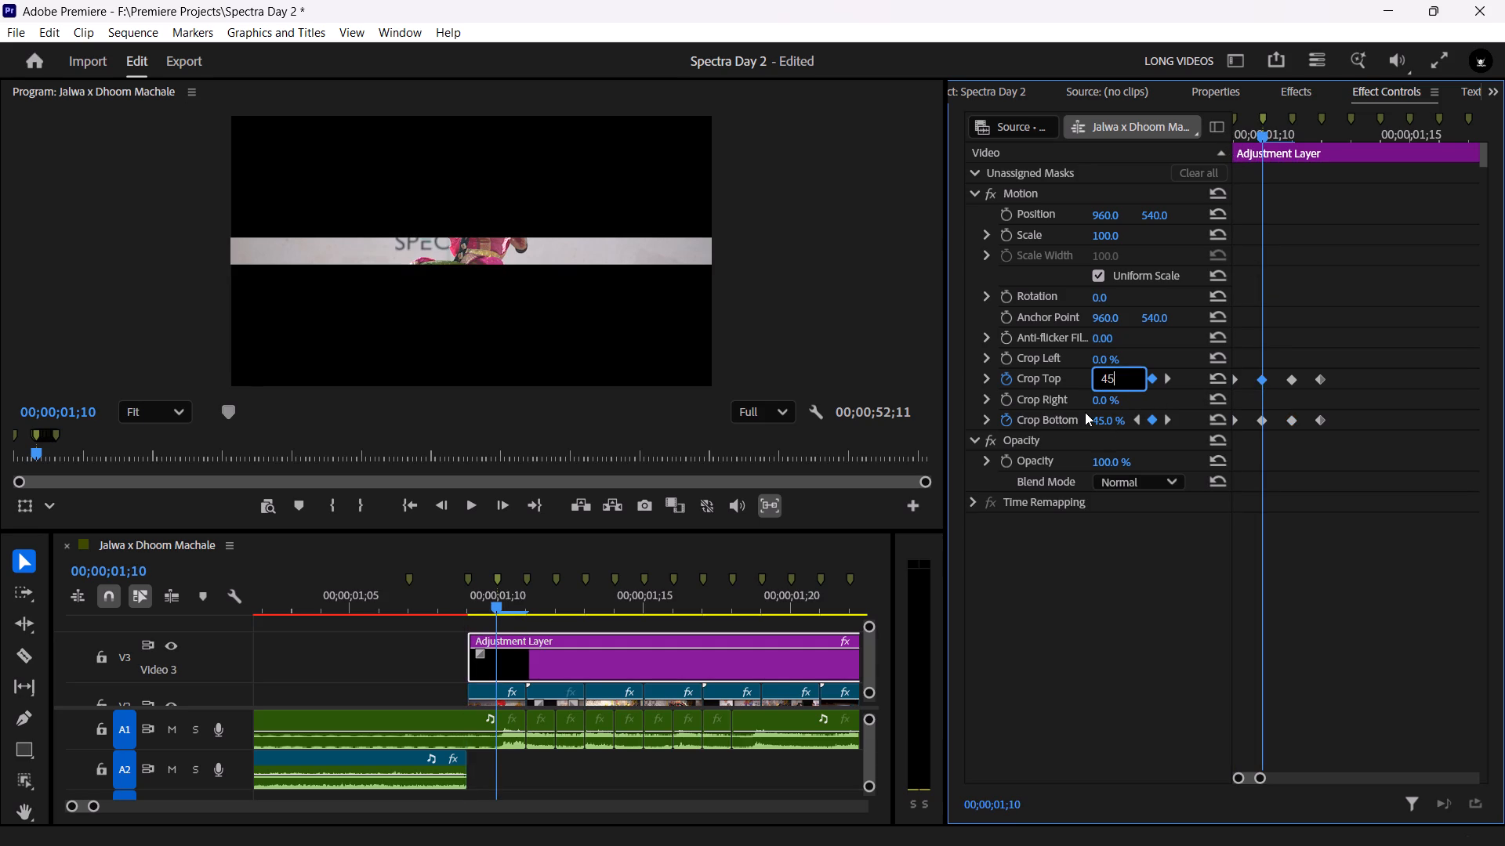
{"action": "key", "text": "BackSpace"}
{"action": "key", "text": "7"}
{"action": "left_click", "coordinate": [1097, 419]}
{"action": "type", "text": "47"}
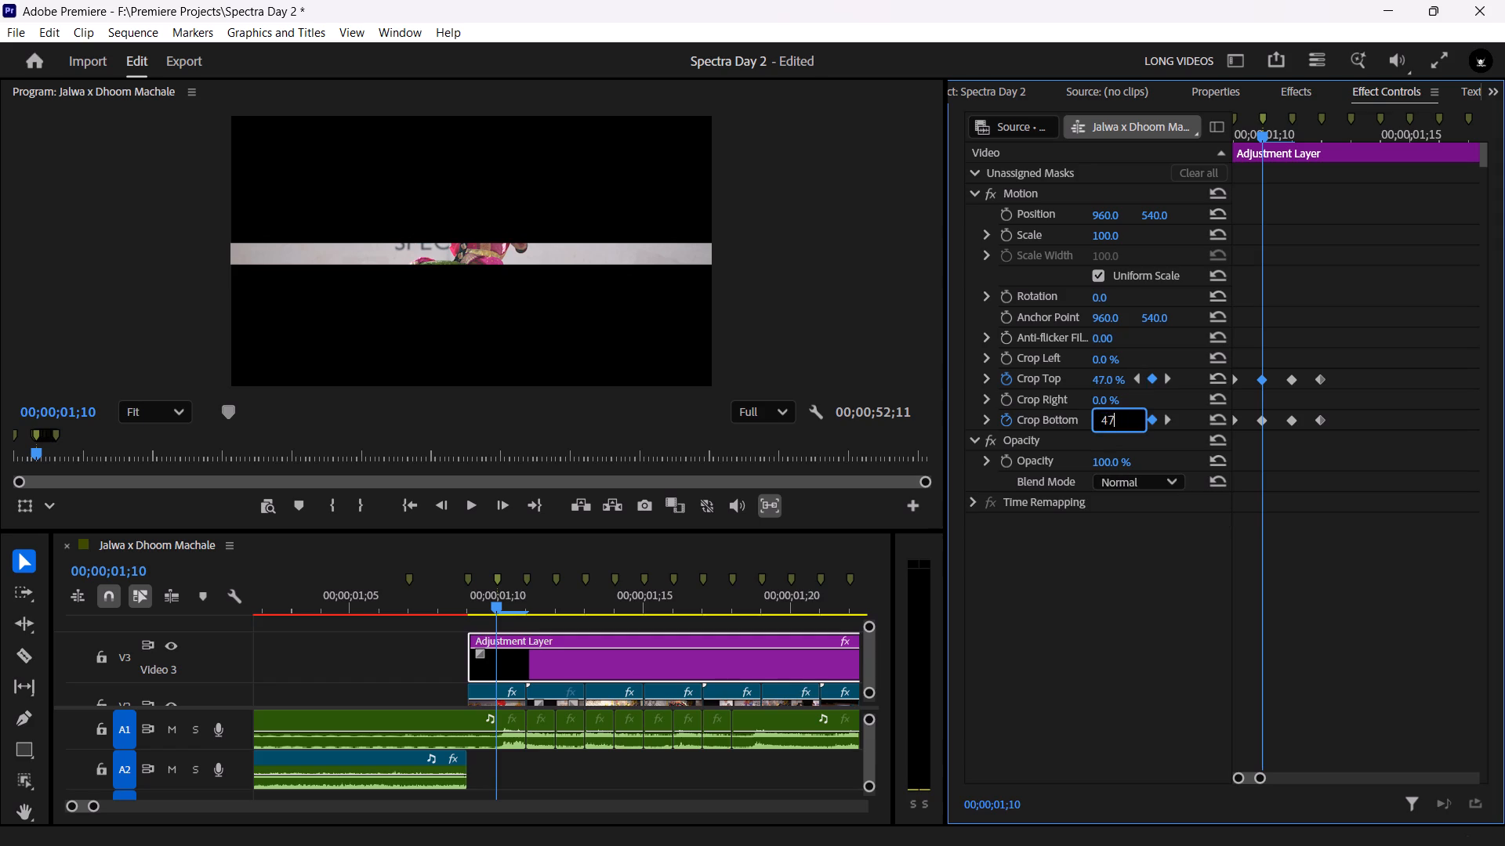
{"action": "left_click", "coordinate": [1271, 461]}
Set the crop keyframes at 00;00;01;11 to 45% for both Crop Top and Crop Bottom.
{"action": "left_click_drag", "start_coordinate": [1265, 132], "coordinate": [1275, 135]}
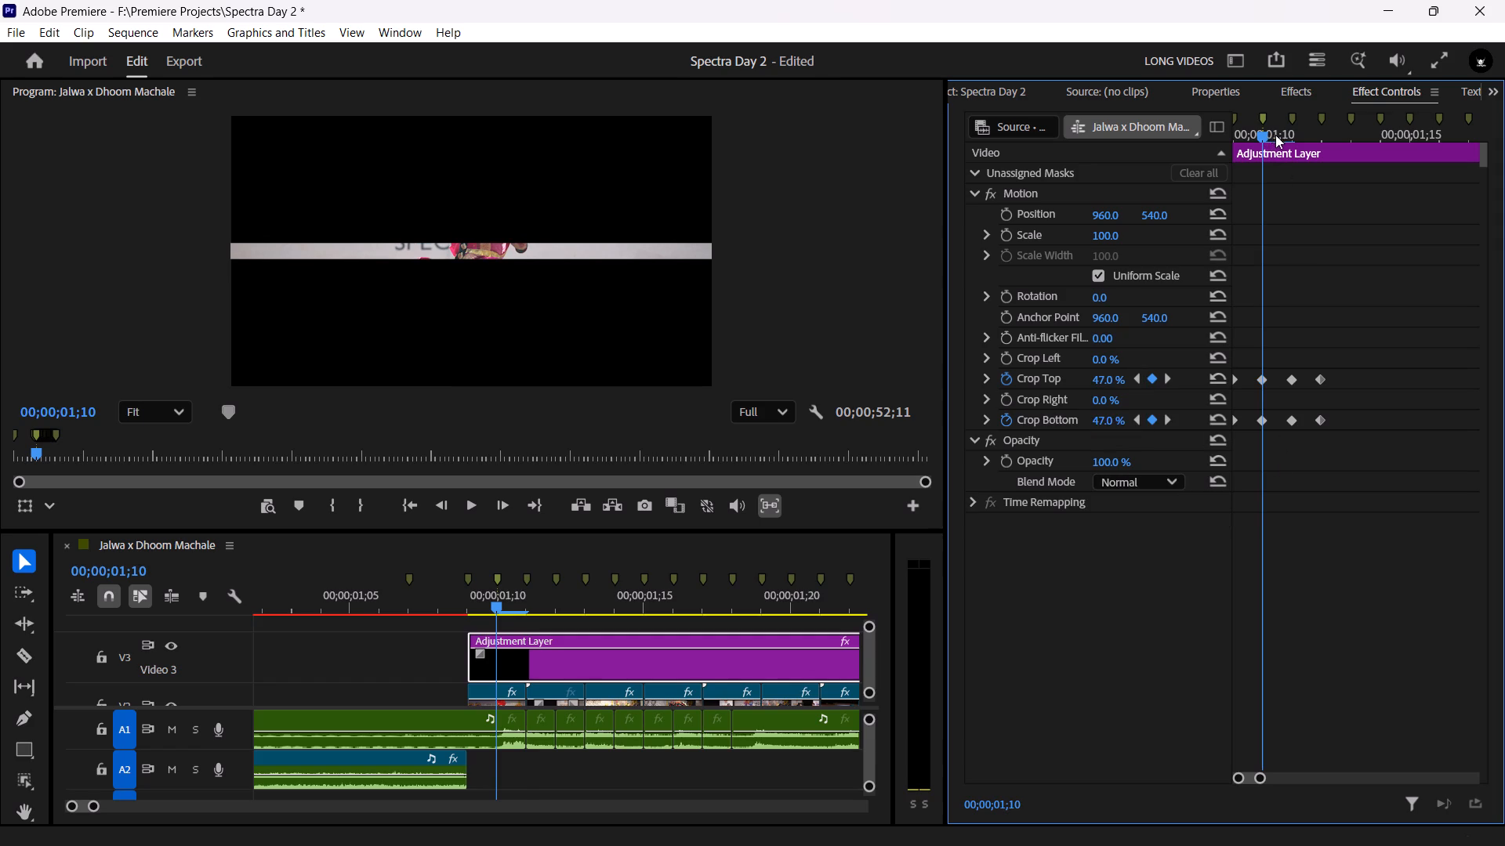
{"action": "left_click_drag", "start_coordinate": [1275, 135], "coordinate": [1286, 136]}
{"action": "left_click", "coordinate": [1289, 381]}
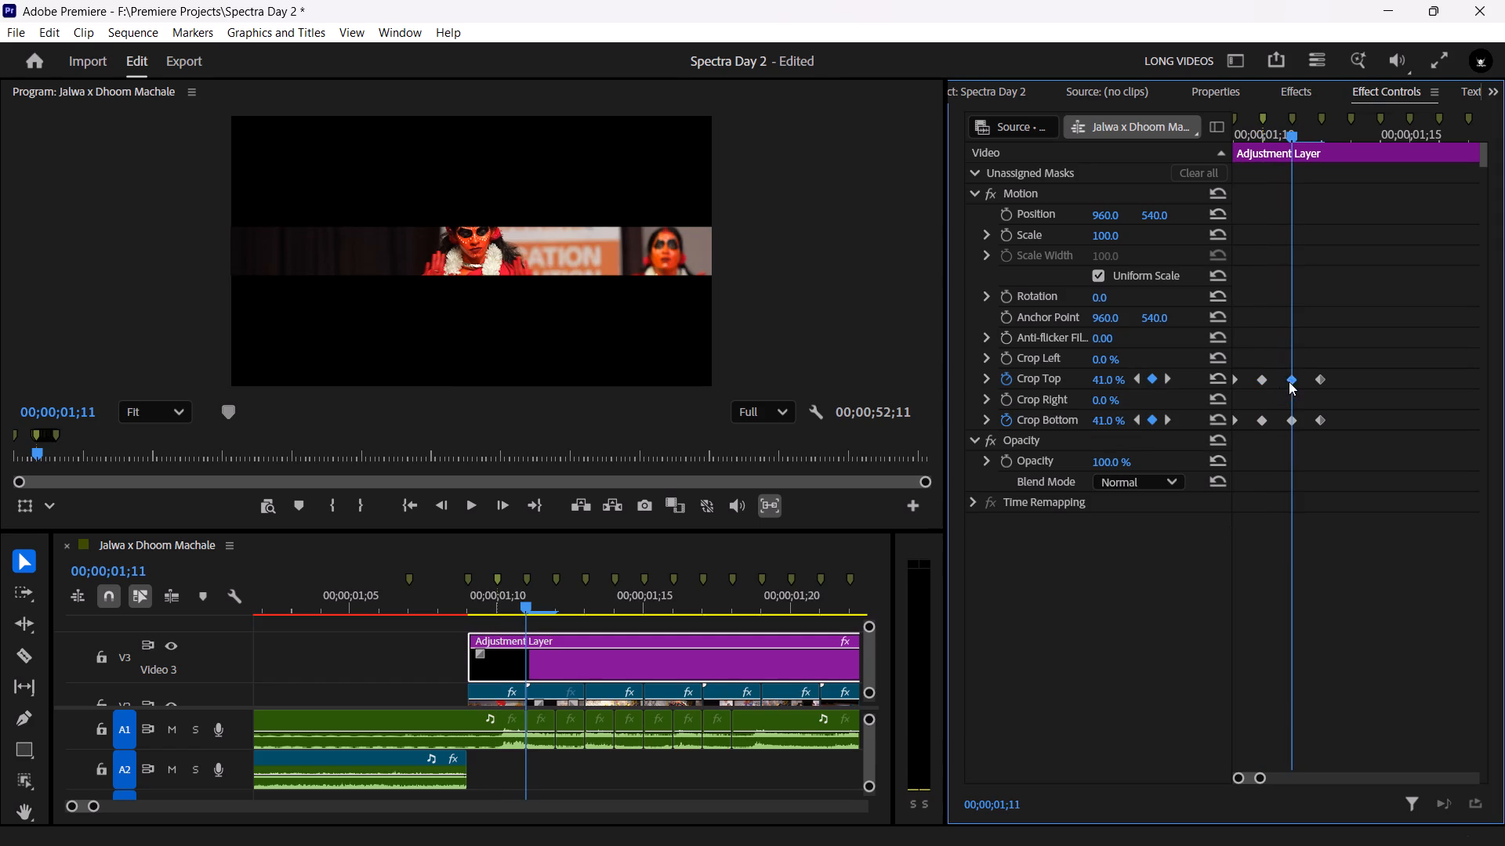
{"action": "left_click", "coordinate": [1098, 380]}
{"action": "key", "text": "4"}
{"action": "key", "text": "5"}
{"action": "left_click", "coordinate": [1106, 421]}
{"action": "left_click", "coordinate": [1290, 420]}
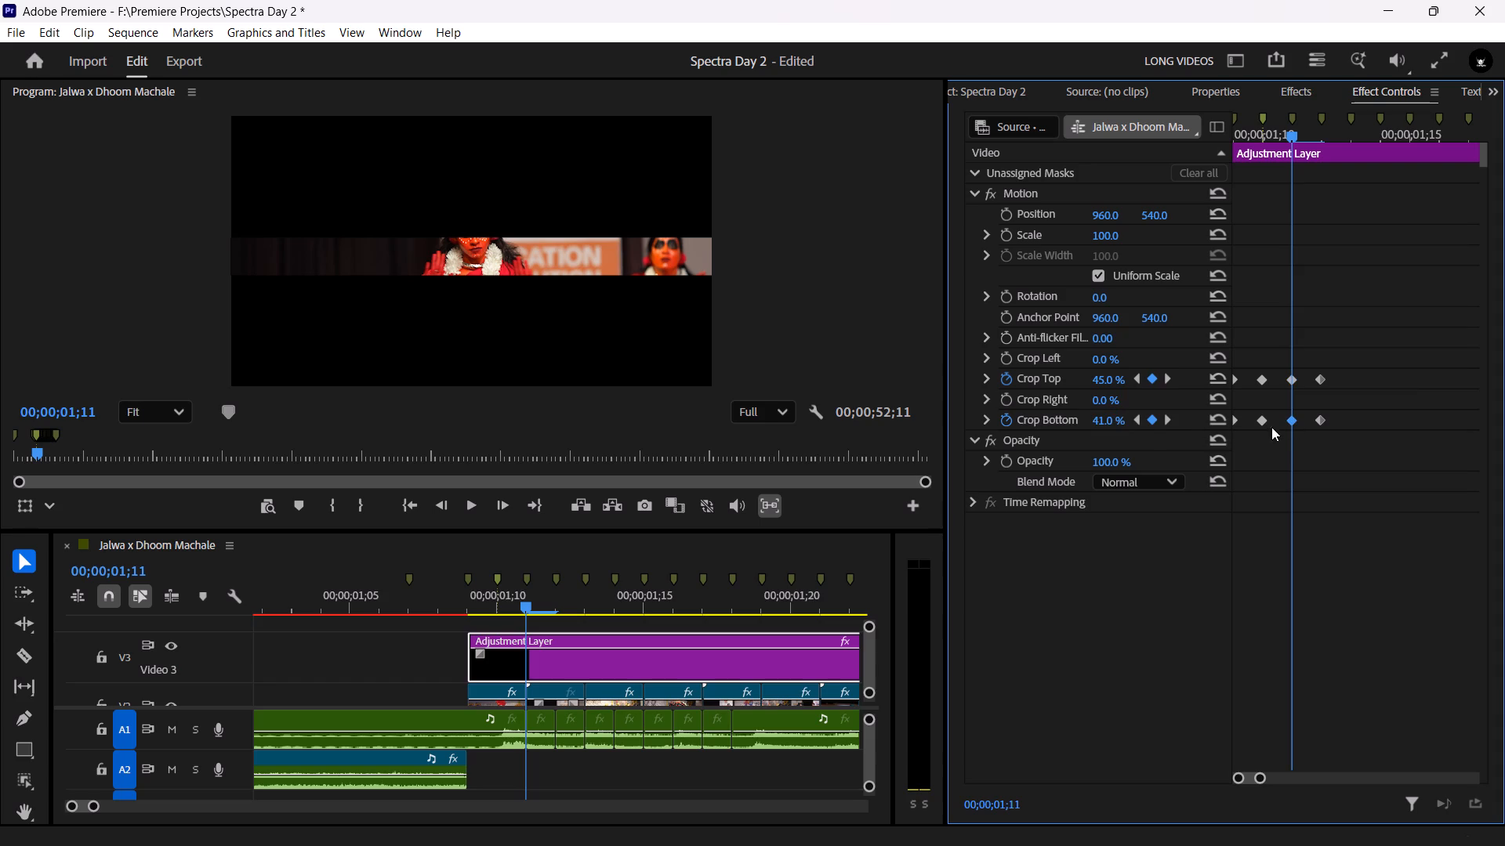
{"action": "left_click", "coordinate": [1104, 425]}
{"action": "key", "text": "4"}
{"action": "key", "text": "5"}
{"action": "left_click", "coordinate": [1273, 465]}
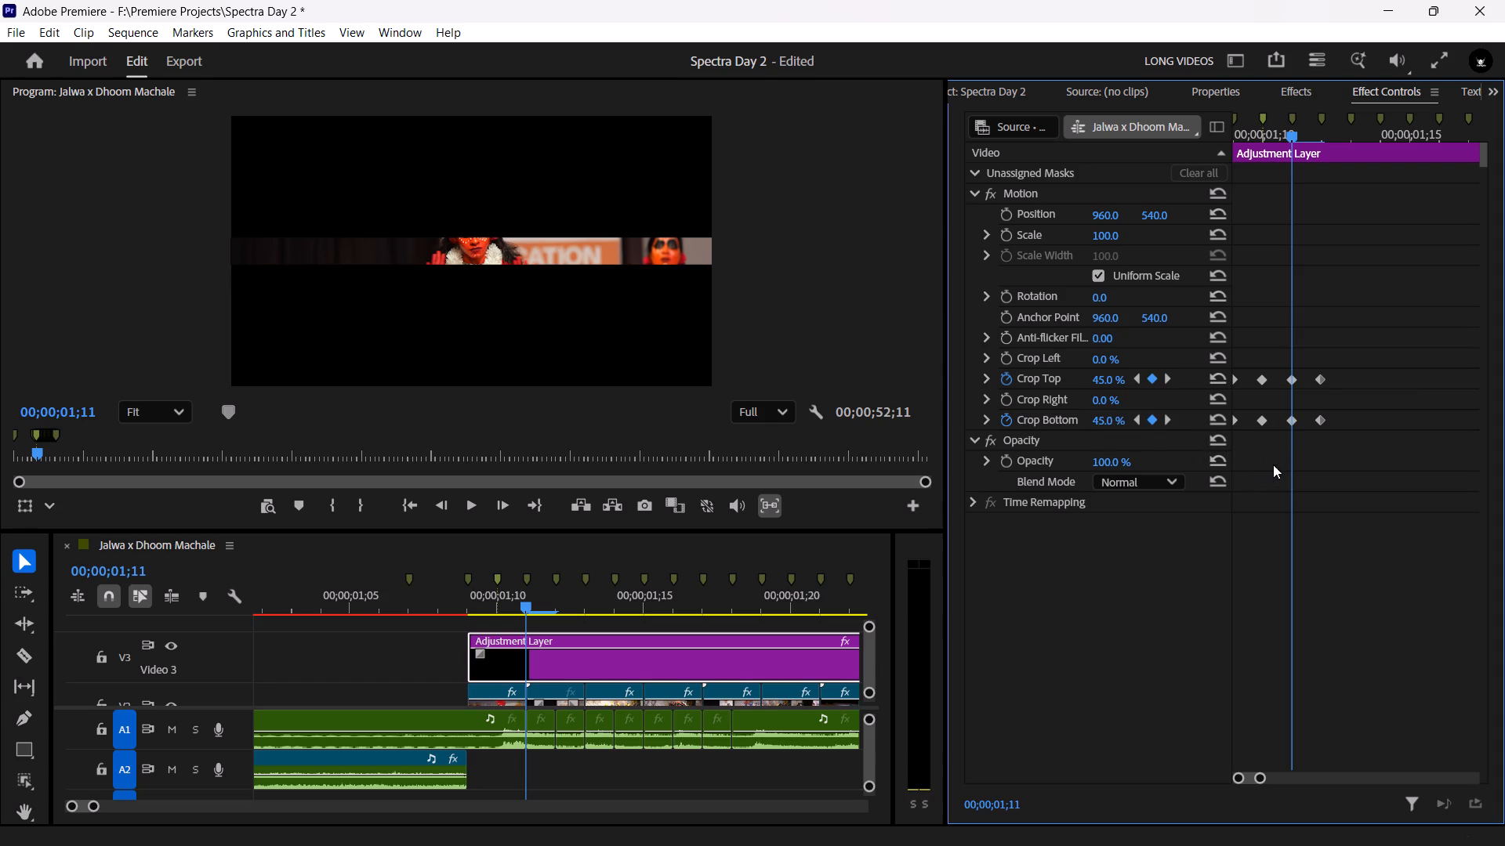
Set the crop keyframes at 00;00;01;12 to 43% for both Crop Top and Crop Bottom.
{"action": "left_click", "coordinate": [1322, 374]}
{"action": "left_click_drag", "start_coordinate": [1291, 135], "coordinate": [1311, 137]}
{"action": "left_click", "coordinate": [1103, 380]}
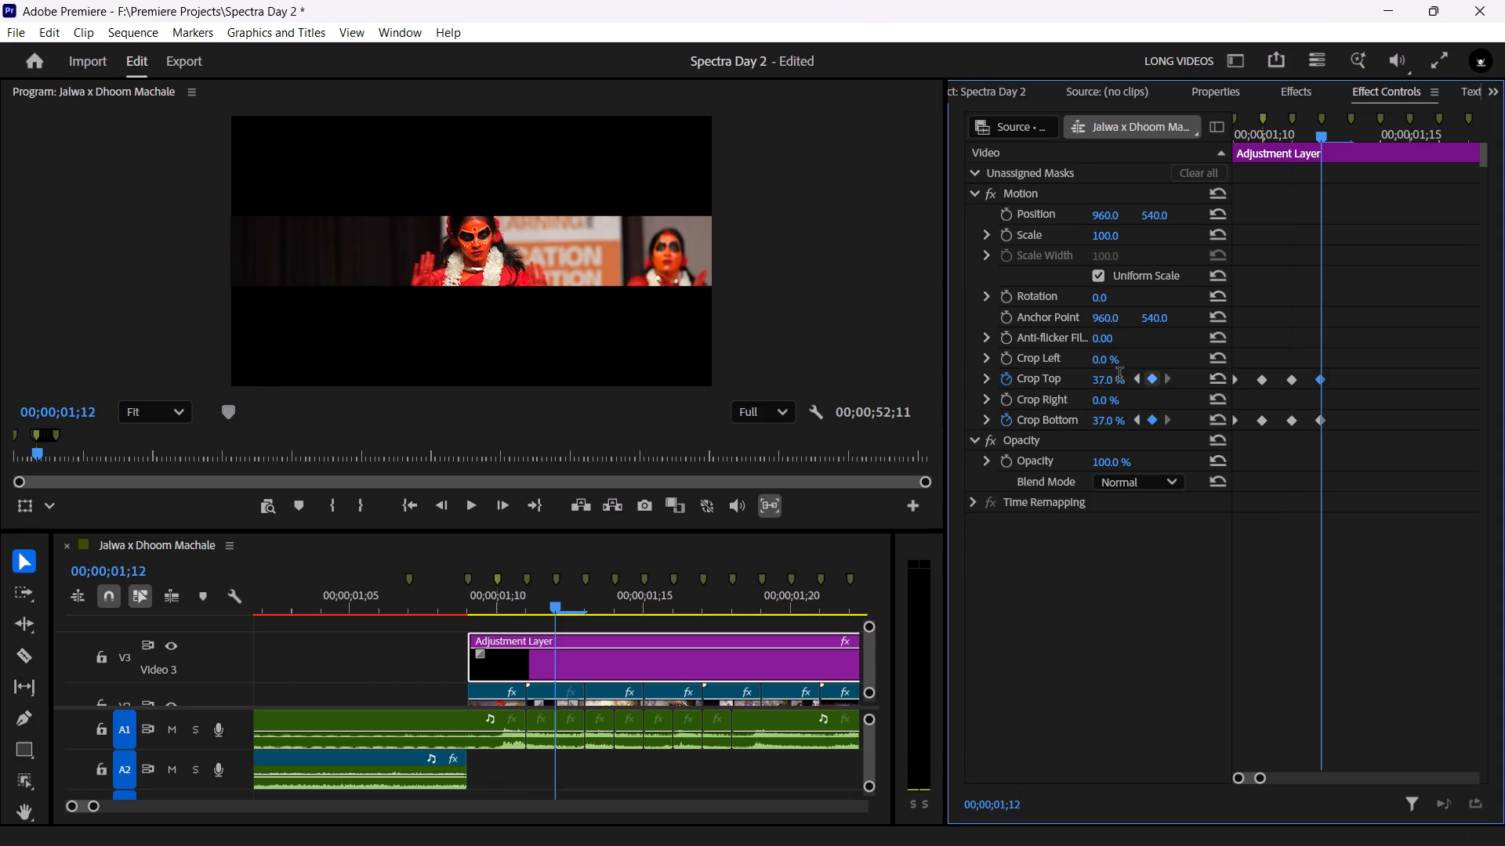
{"action": "key", "text": "4"}
{"action": "key", "text": "3"}
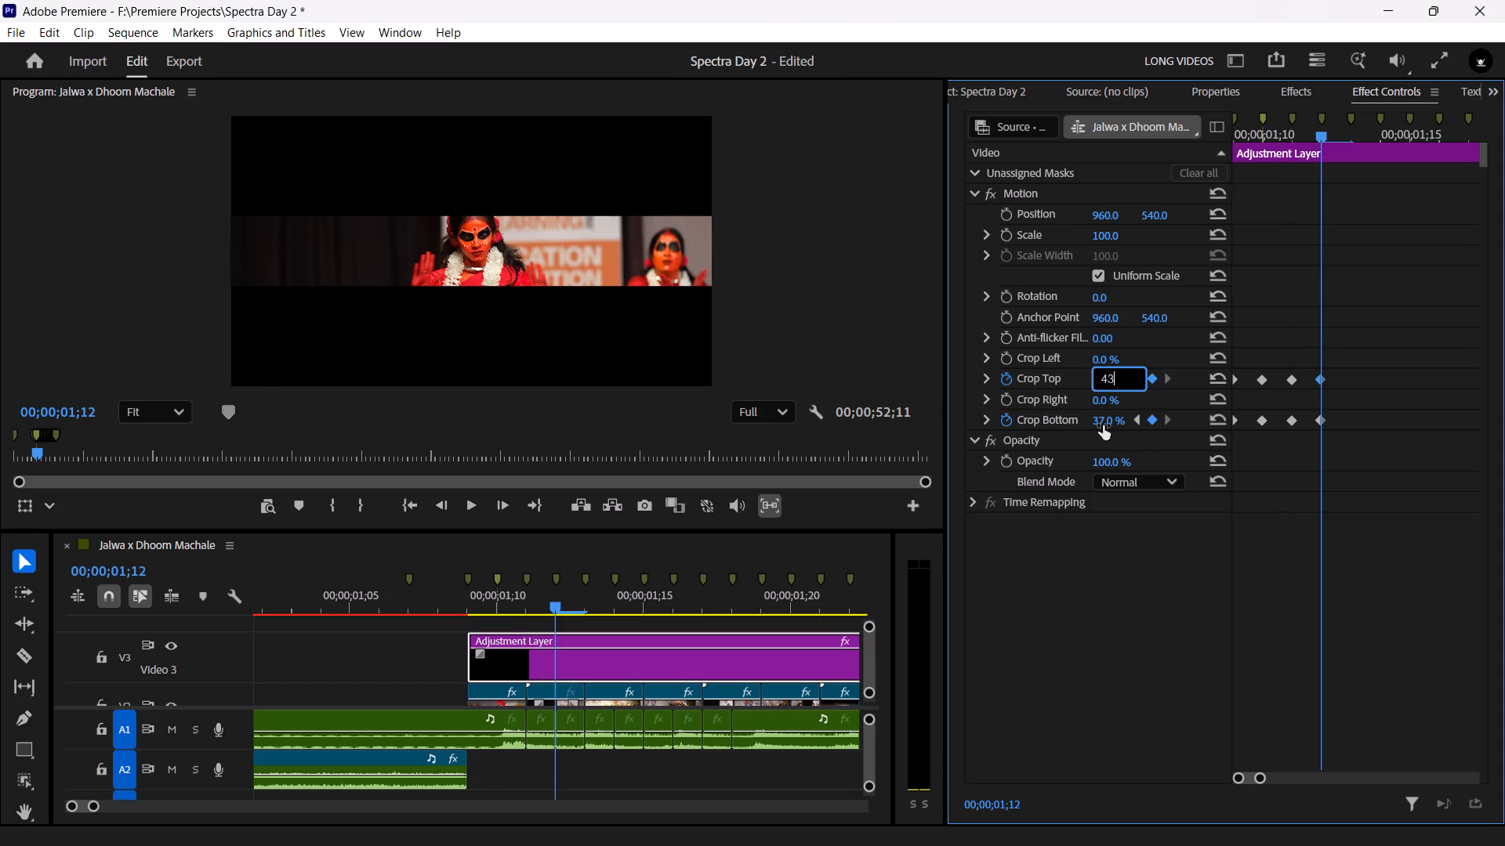
{"action": "left_click", "coordinate": [1098, 420]}
{"action": "key", "text": "4"}
{"action": "key", "text": "3"}
{"action": "left_click", "coordinate": [1278, 486]}
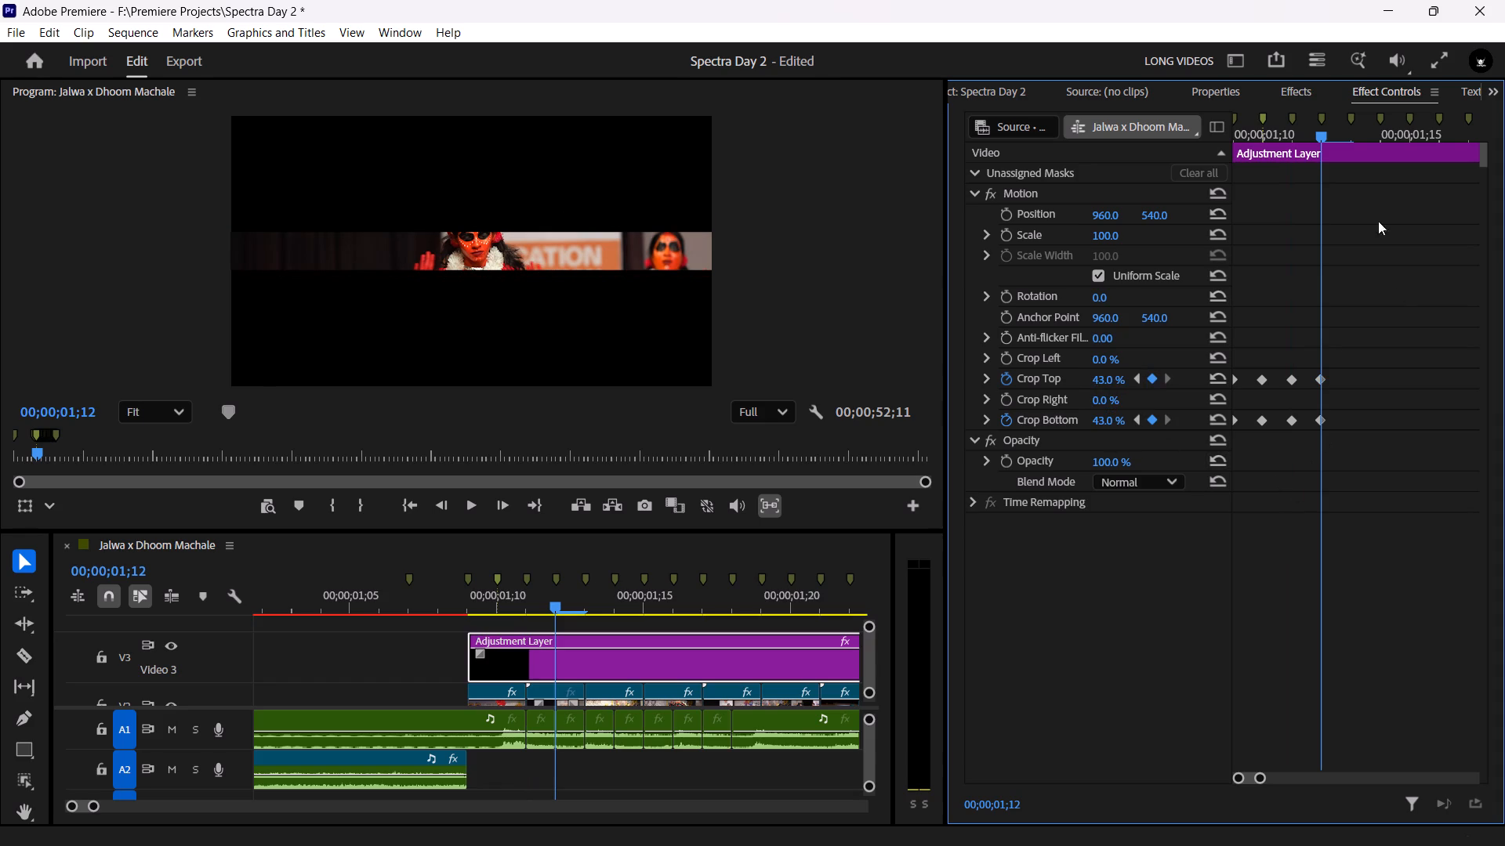
Set the crop keyframes at 00;00;01;13 to 41% for both Crop Top and Crop Bottom.
{"action": "left_click_drag", "start_coordinate": [1325, 133], "coordinate": [1351, 138]}
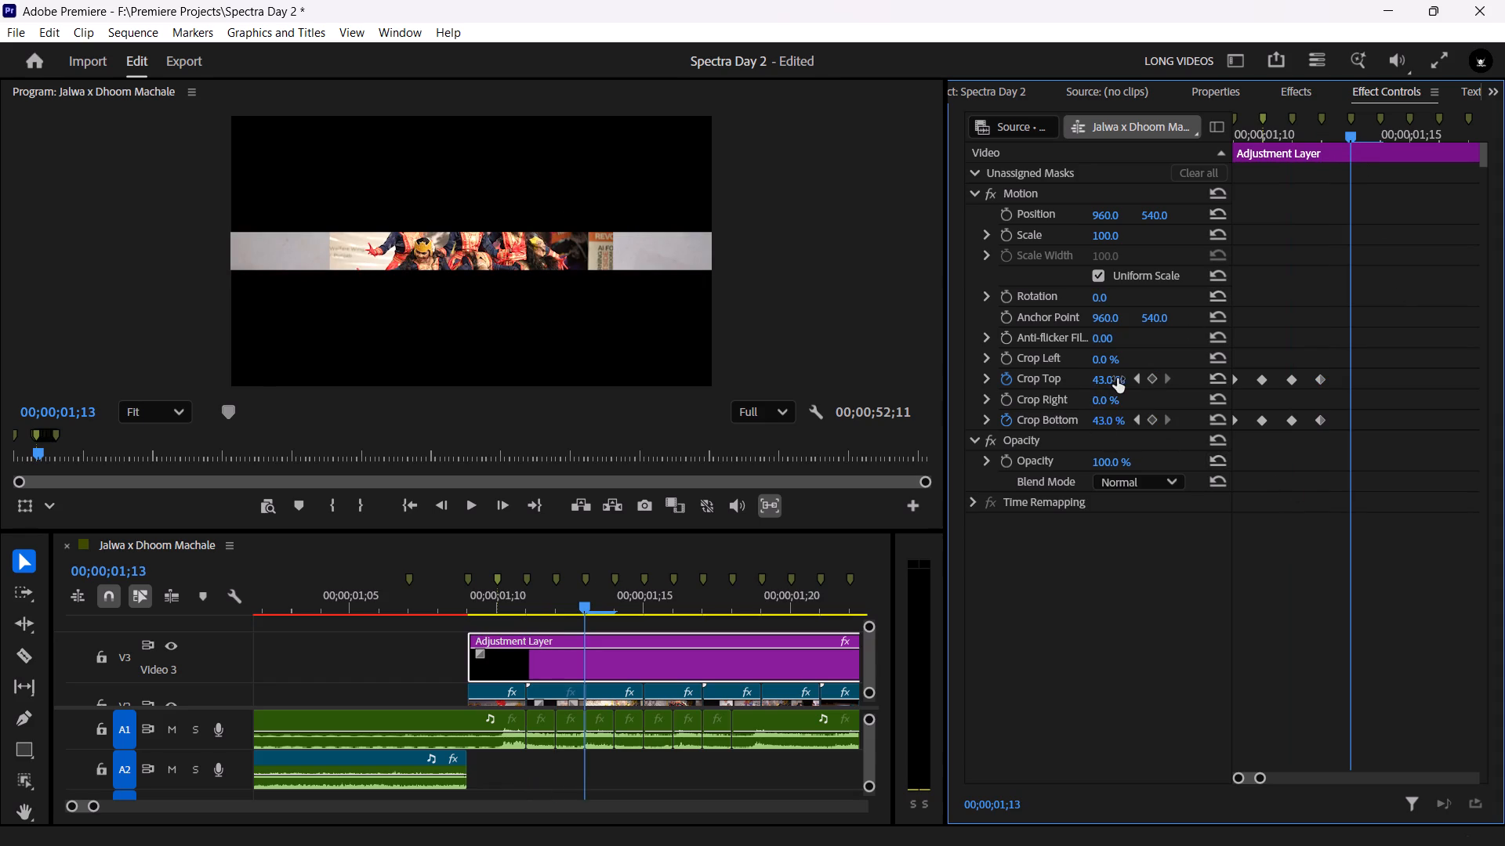
{"action": "left_click", "coordinate": [1097, 381]}
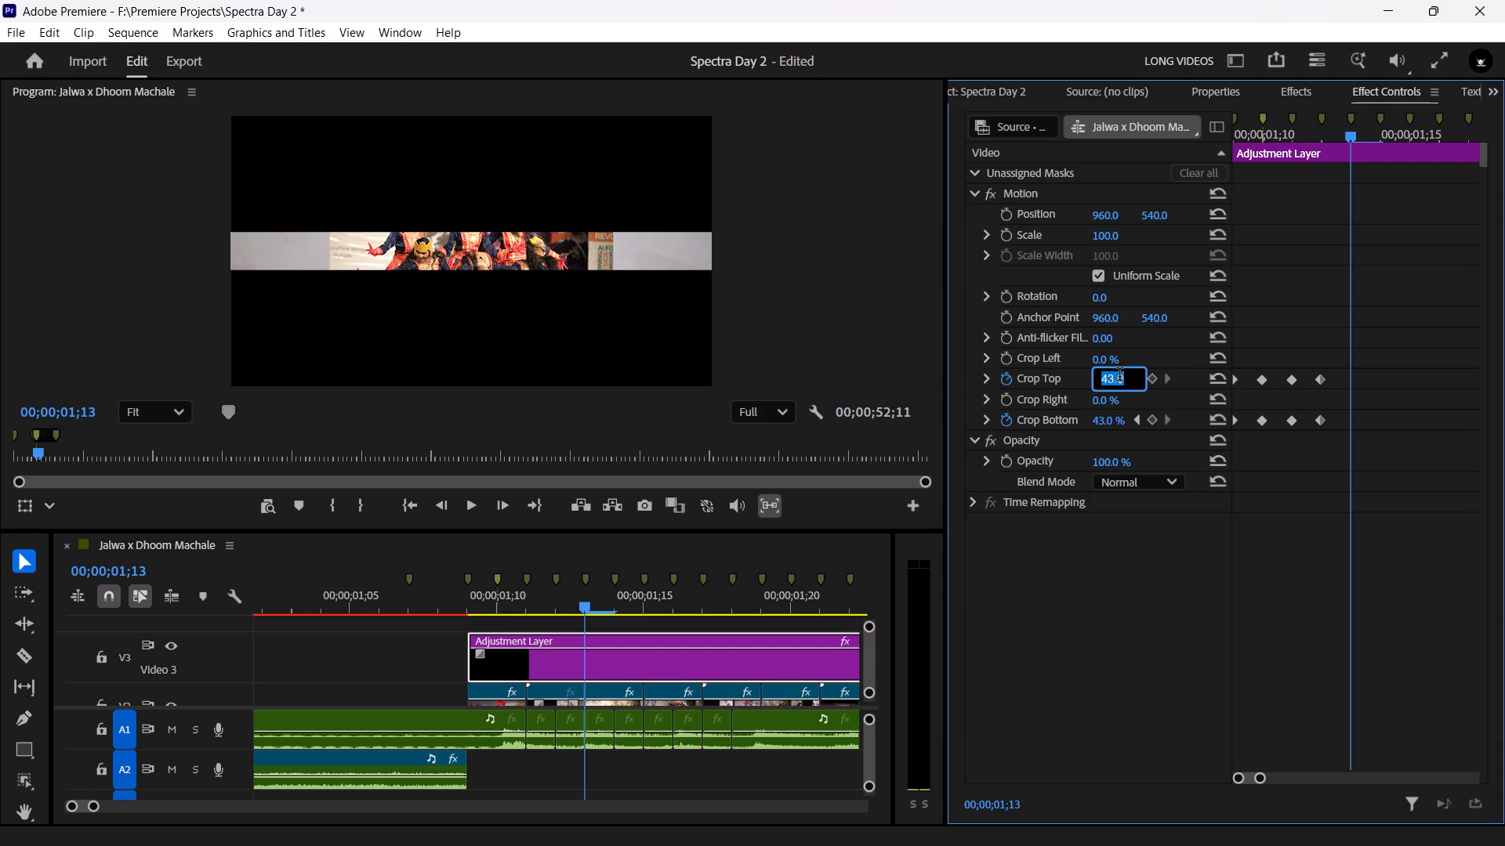
{"action": "left_click", "coordinate": [1180, 392]}
{"action": "left_click", "coordinate": [1155, 380]}
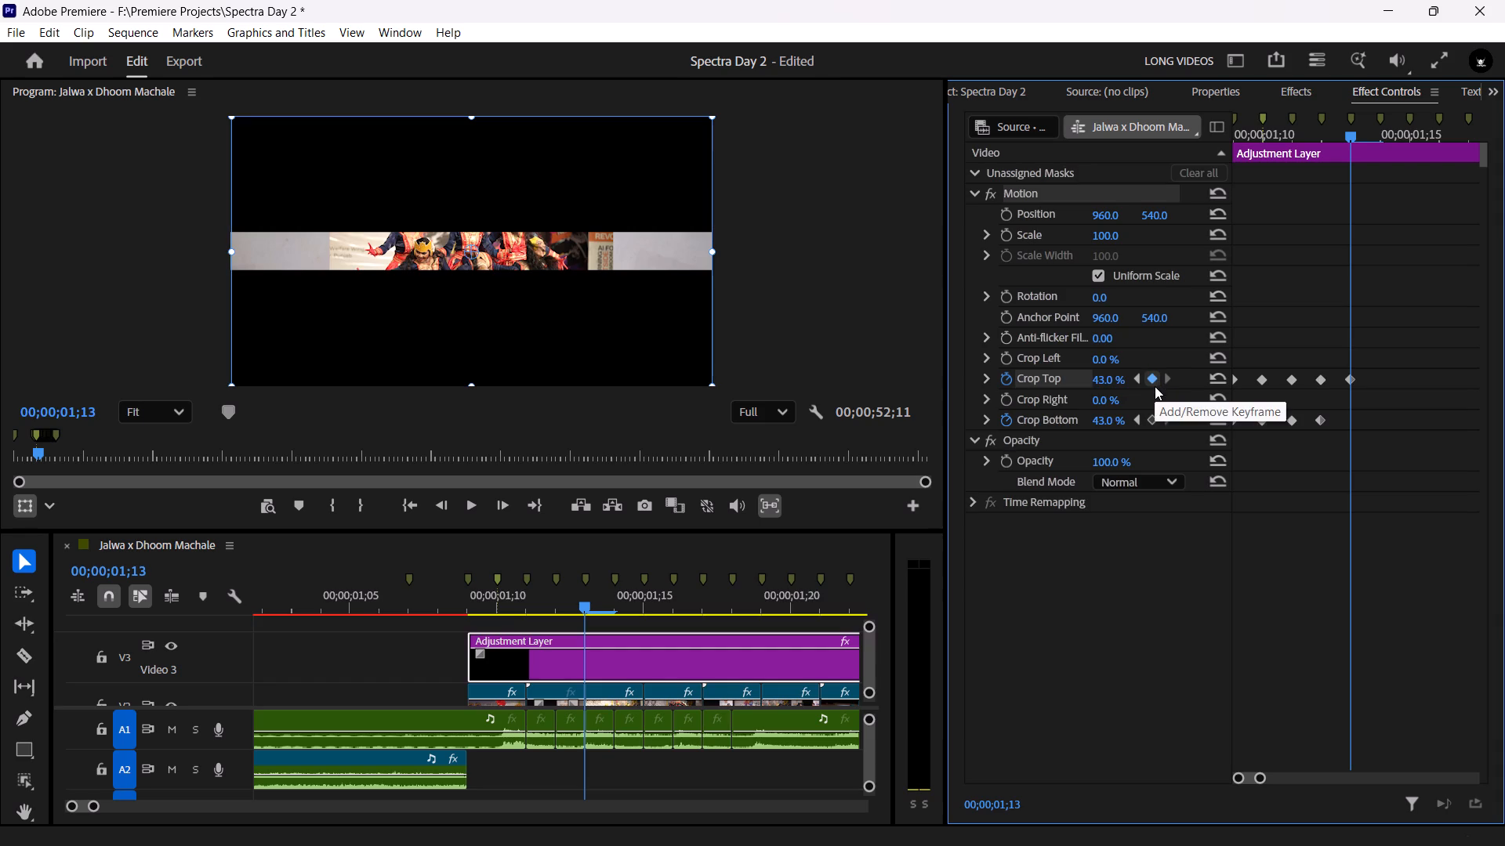
{"action": "left_click", "coordinate": [1350, 382]}
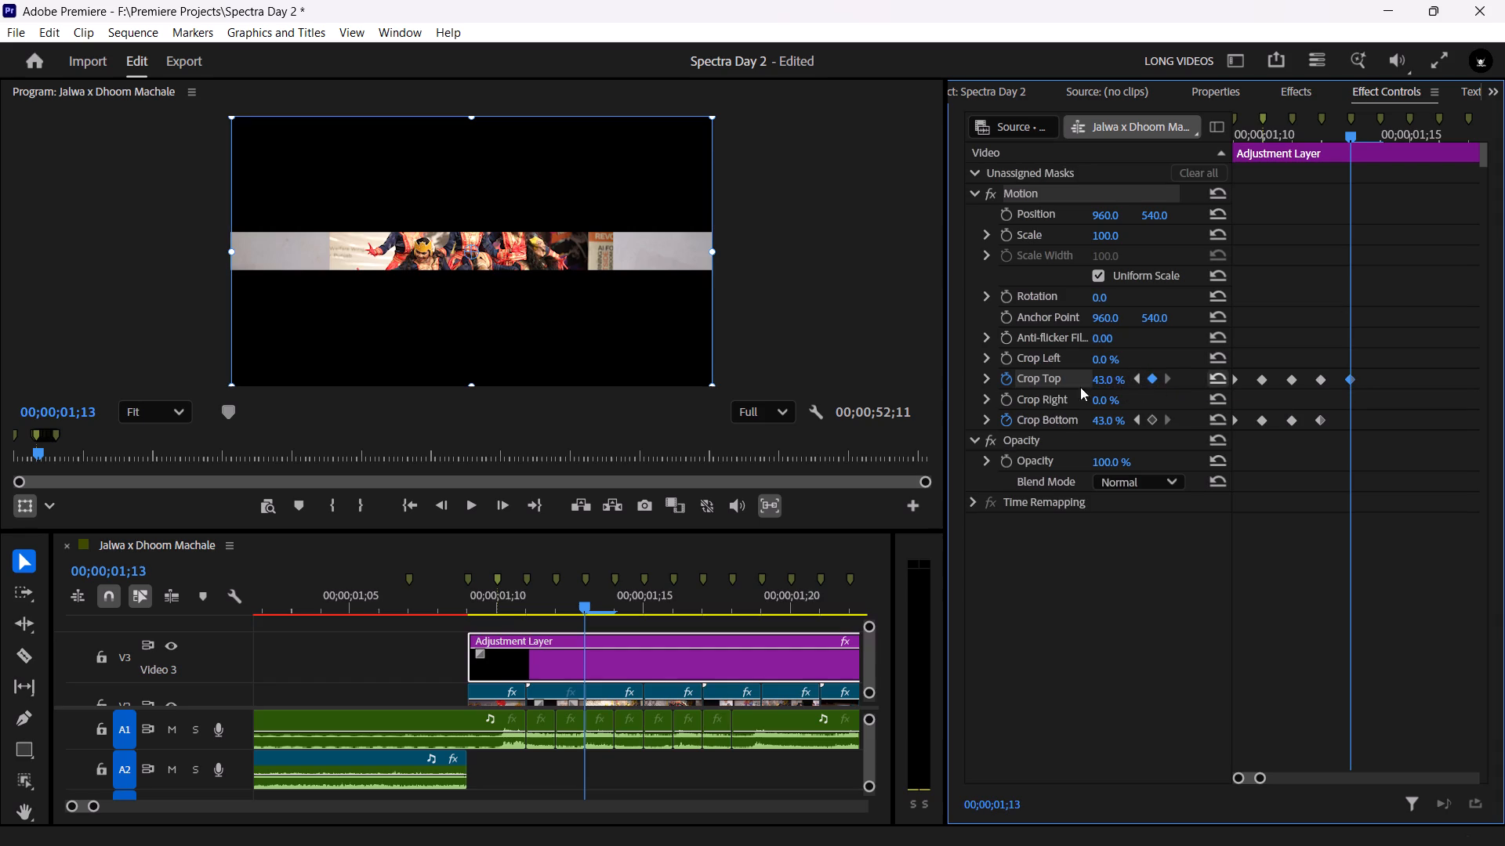
{"action": "left_click", "coordinate": [1104, 378]}
{"action": "type", "text": "41"}
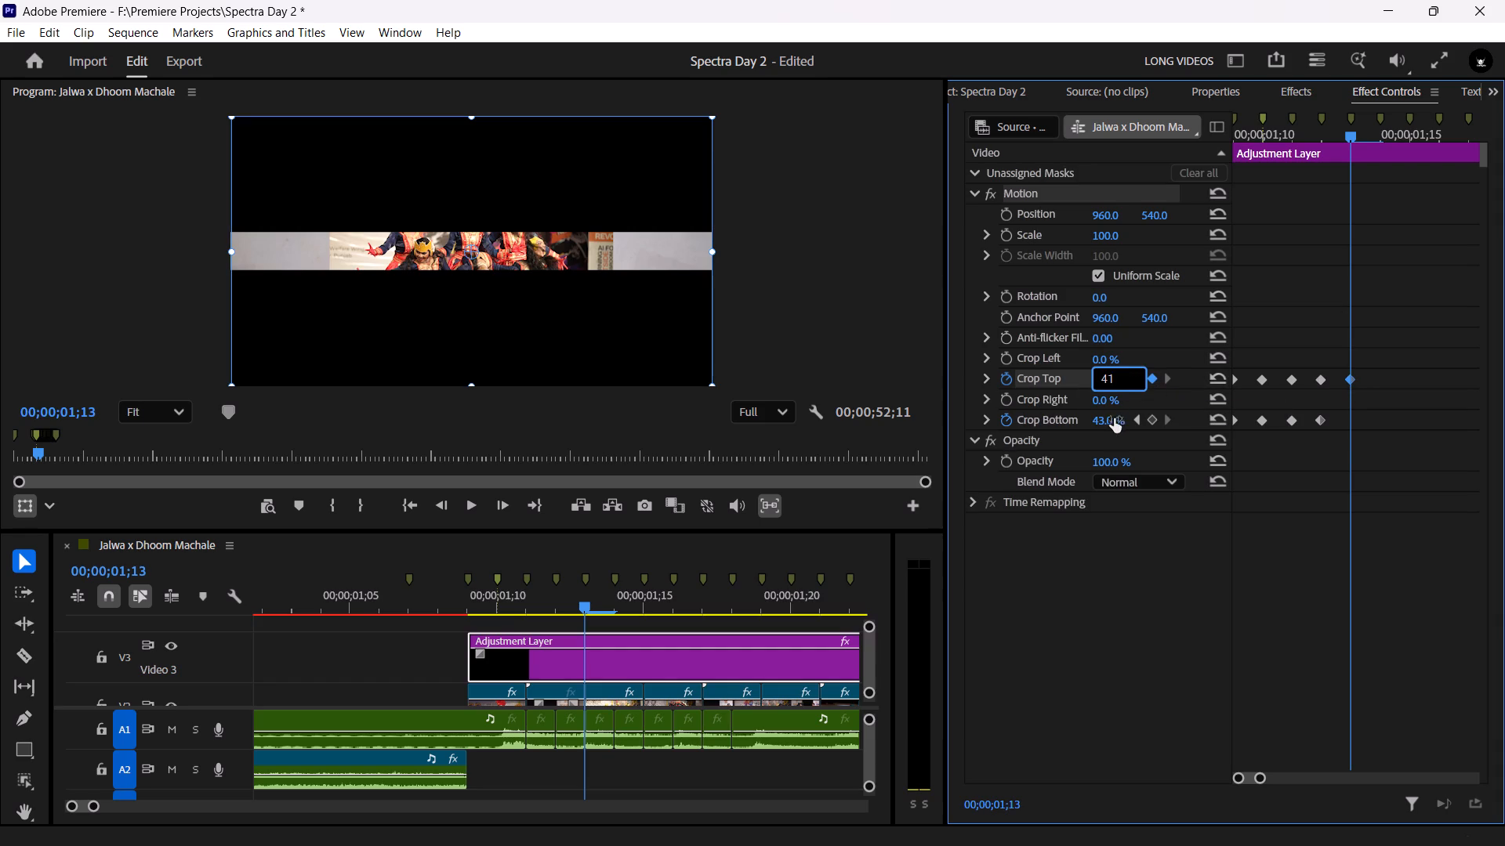
{"action": "left_click", "coordinate": [1311, 469]}
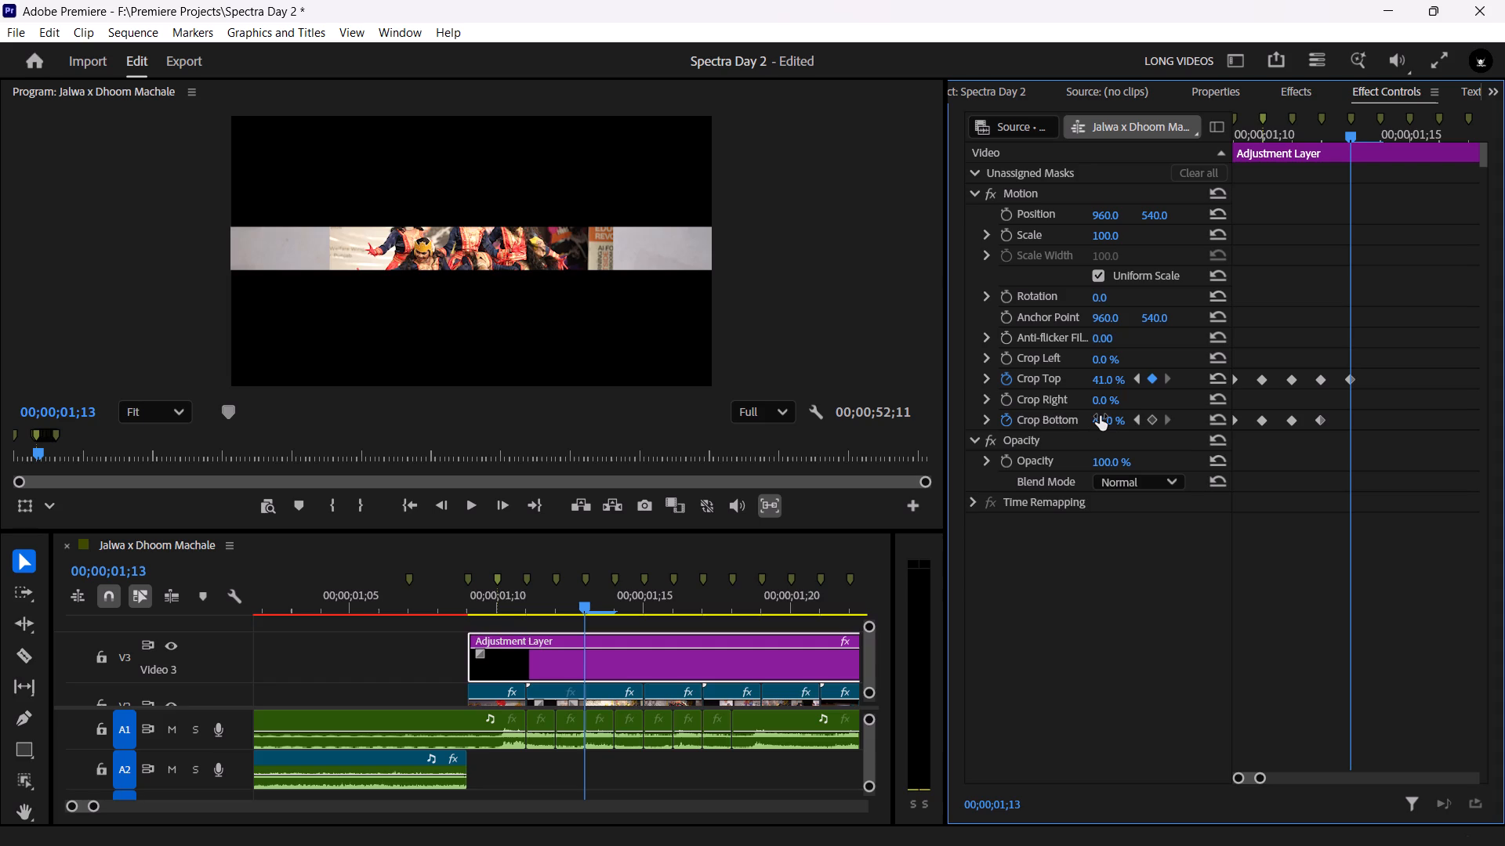
{"action": "left_click", "coordinate": [1100, 416]}
{"action": "key", "text": "4"}
{"action": "key", "text": "1"}
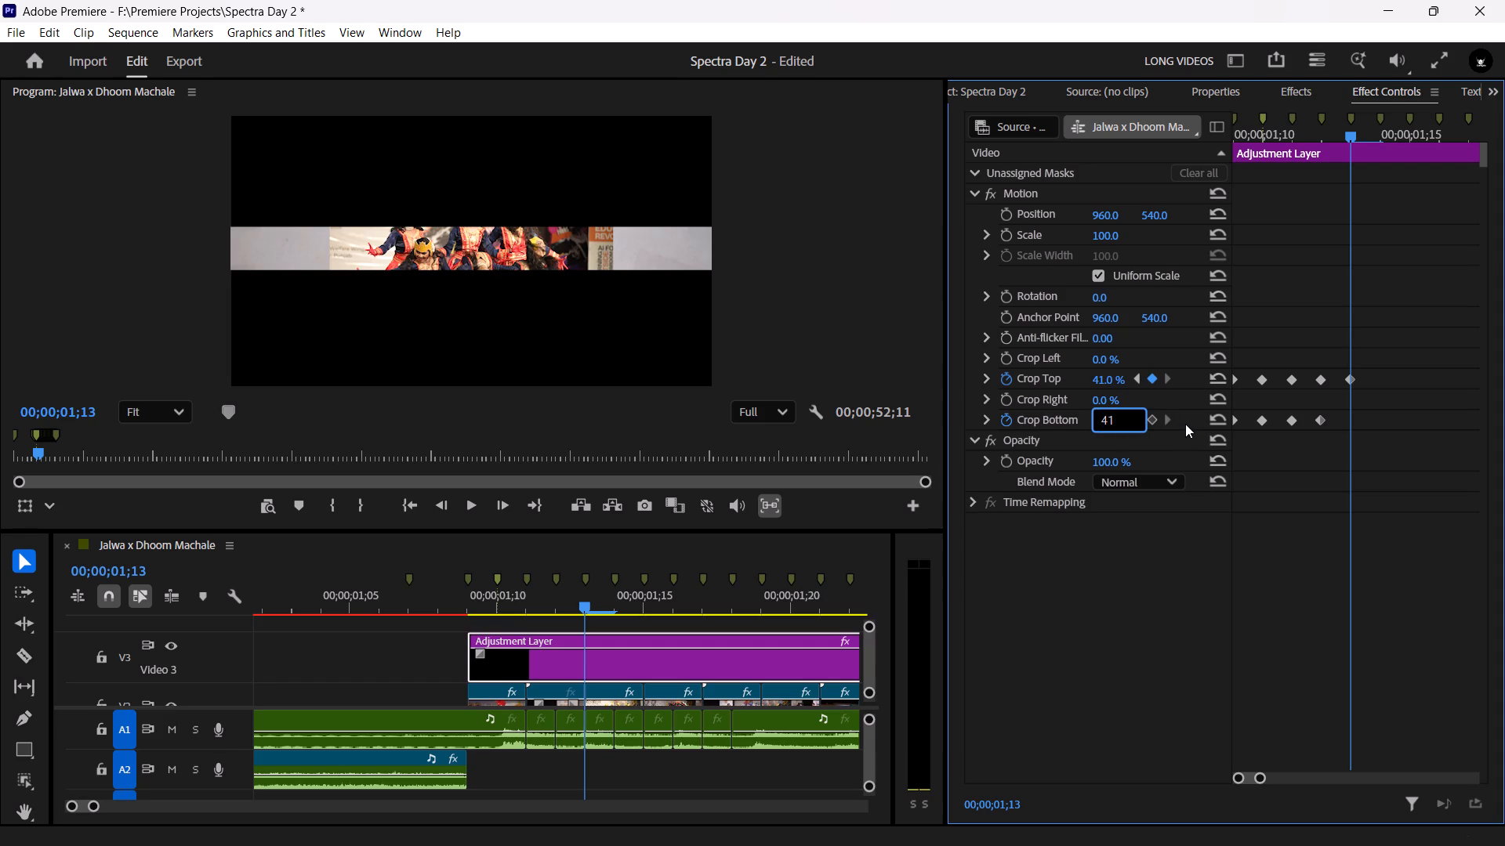
{"action": "left_click", "coordinate": [1185, 424]}
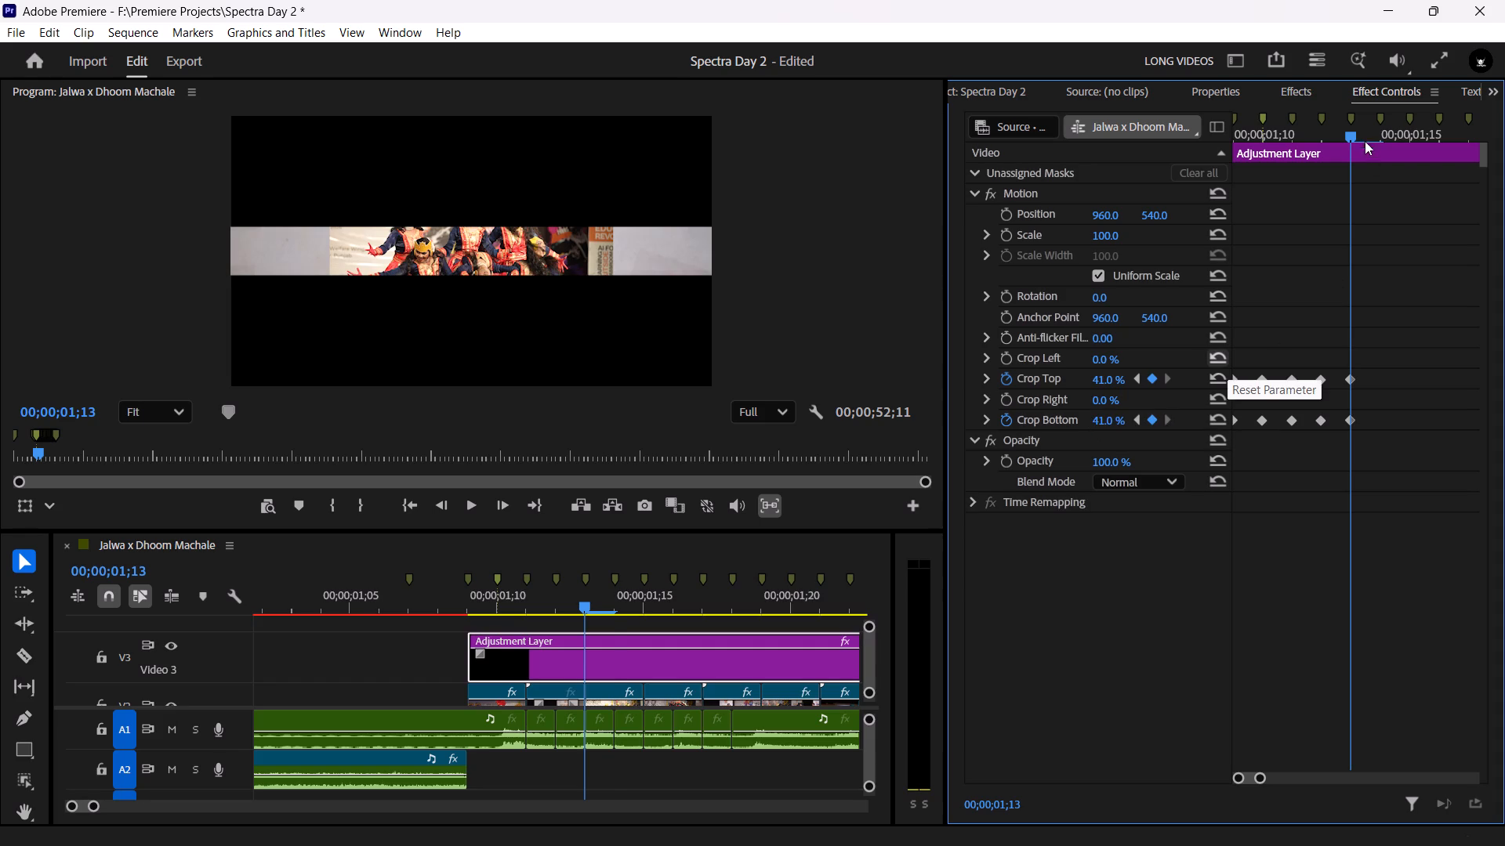
Set the crop keyframes at 00;00;01;14 to 39% for both Crop Top and Crop Bottom.
{"action": "left_click_drag", "start_coordinate": [1358, 132], "coordinate": [1376, 137]}
{"action": "left_click", "coordinate": [1100, 378]}
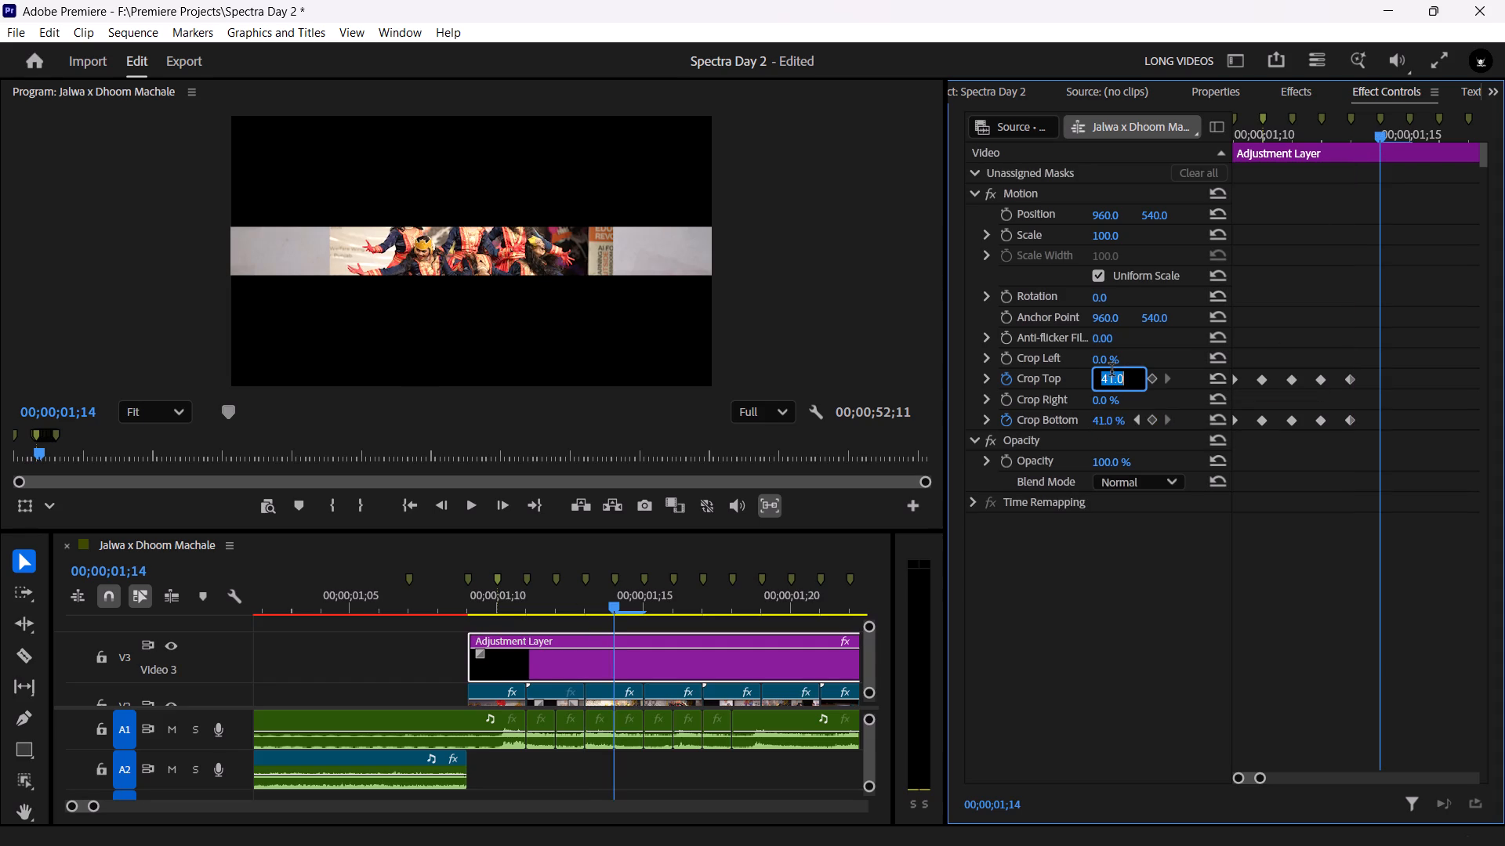
{"action": "type", "text": "39"}
{"action": "left_click", "coordinate": [1101, 421]}
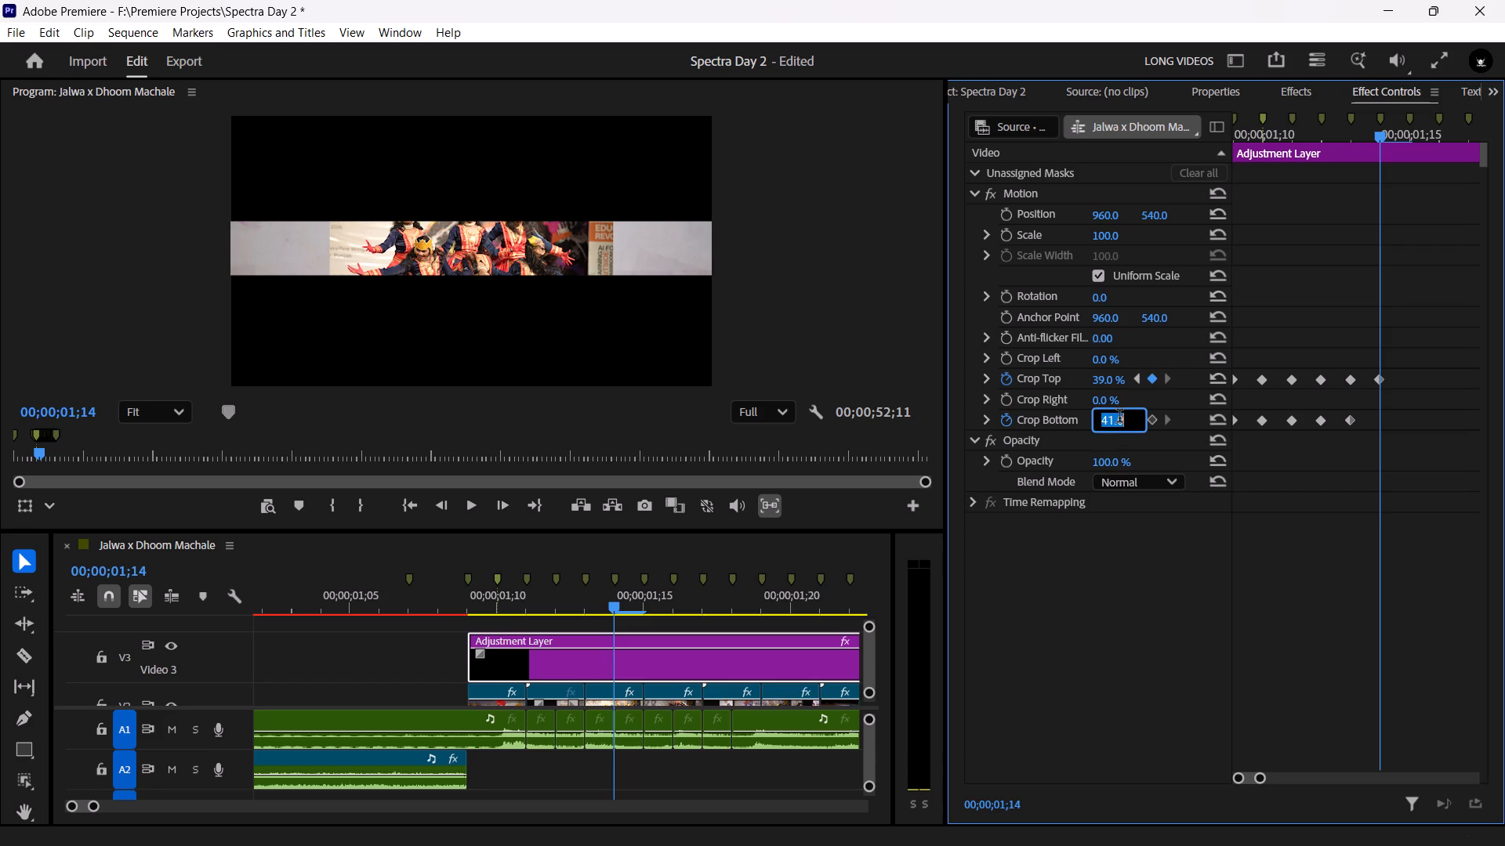
{"action": "type", "text": "39"}
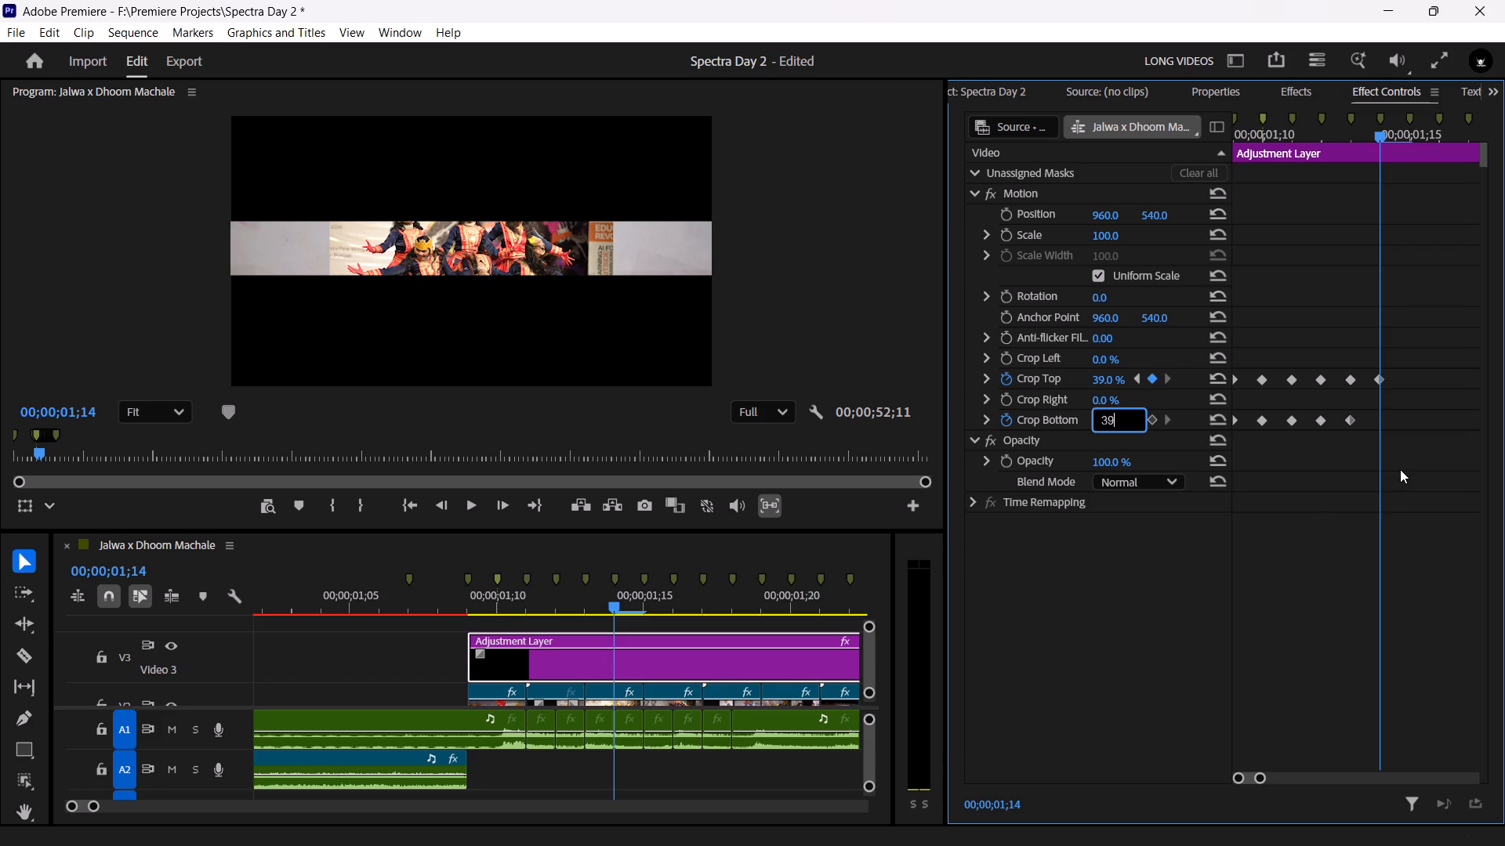
{"action": "left_click", "coordinate": [1400, 469]}
Preview the opening from 00;00;01;09, and set both Crop Top and Crop Bottom keyframes at 00;00;01;15 to 37%.
{"action": "left_click_drag", "start_coordinate": [1376, 128], "coordinate": [1221, 128]}
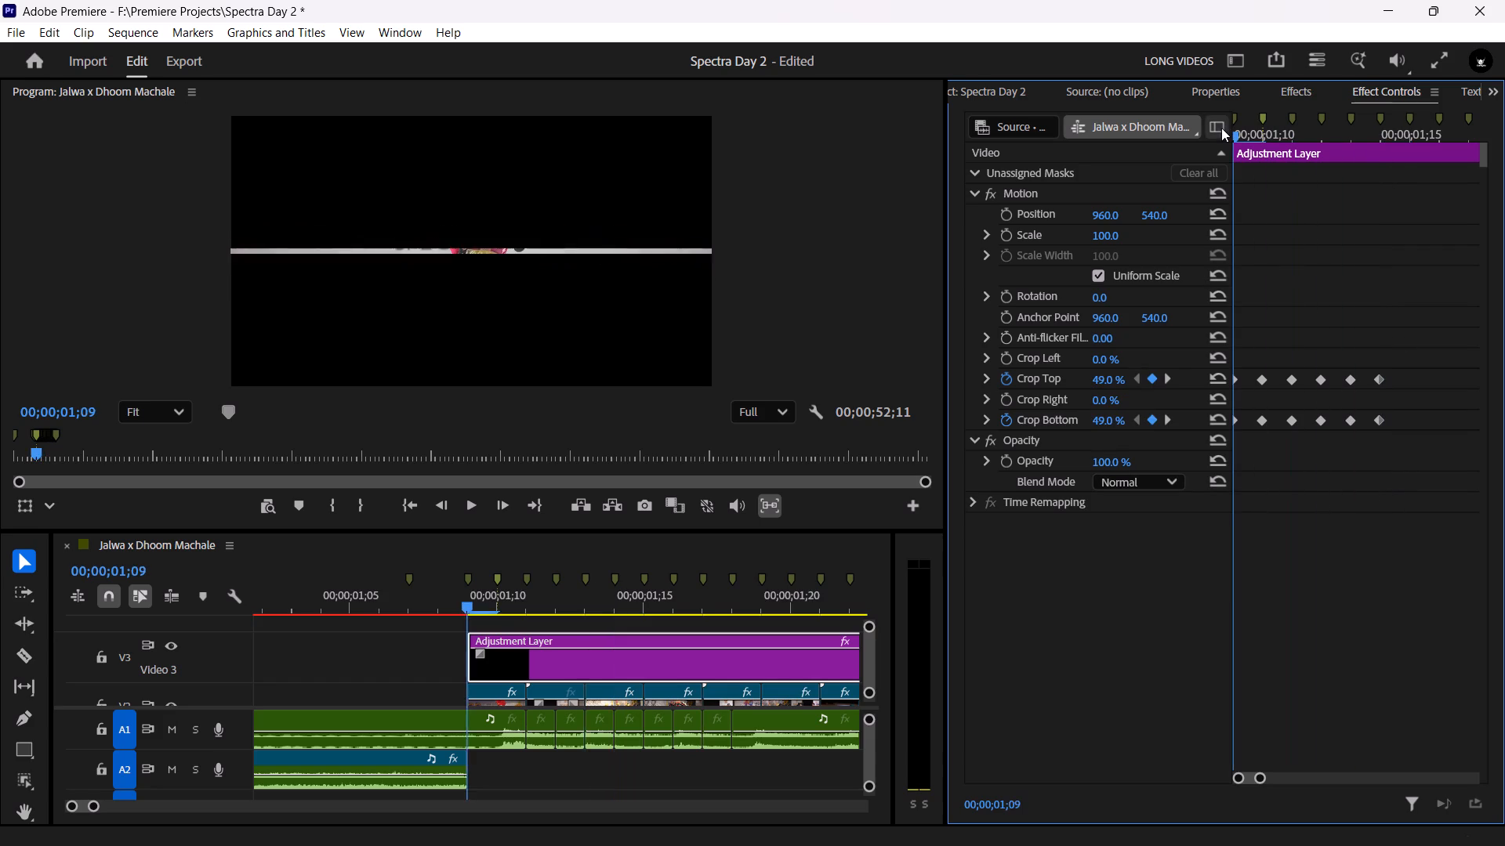
{"action": "key", "text": "space"}
{"action": "key", "text": "space"}
{"action": "left_click_drag", "start_coordinate": [1361, 143], "coordinate": [1370, 144]}
{"action": "left_click", "coordinate": [1303, 288]}
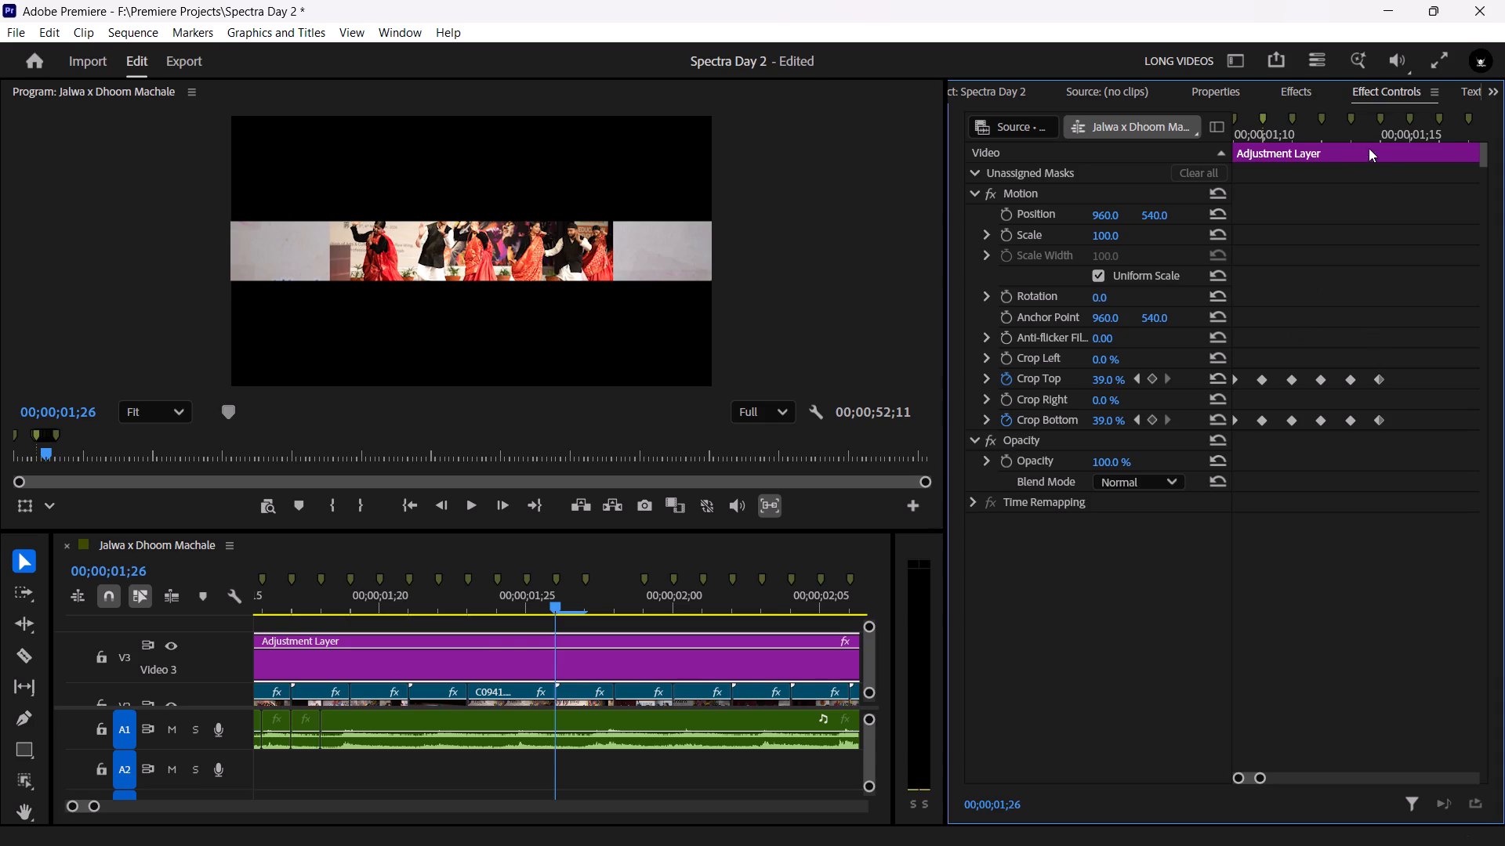
{"action": "left_click_drag", "start_coordinate": [1358, 125], "coordinate": [1381, 132]}
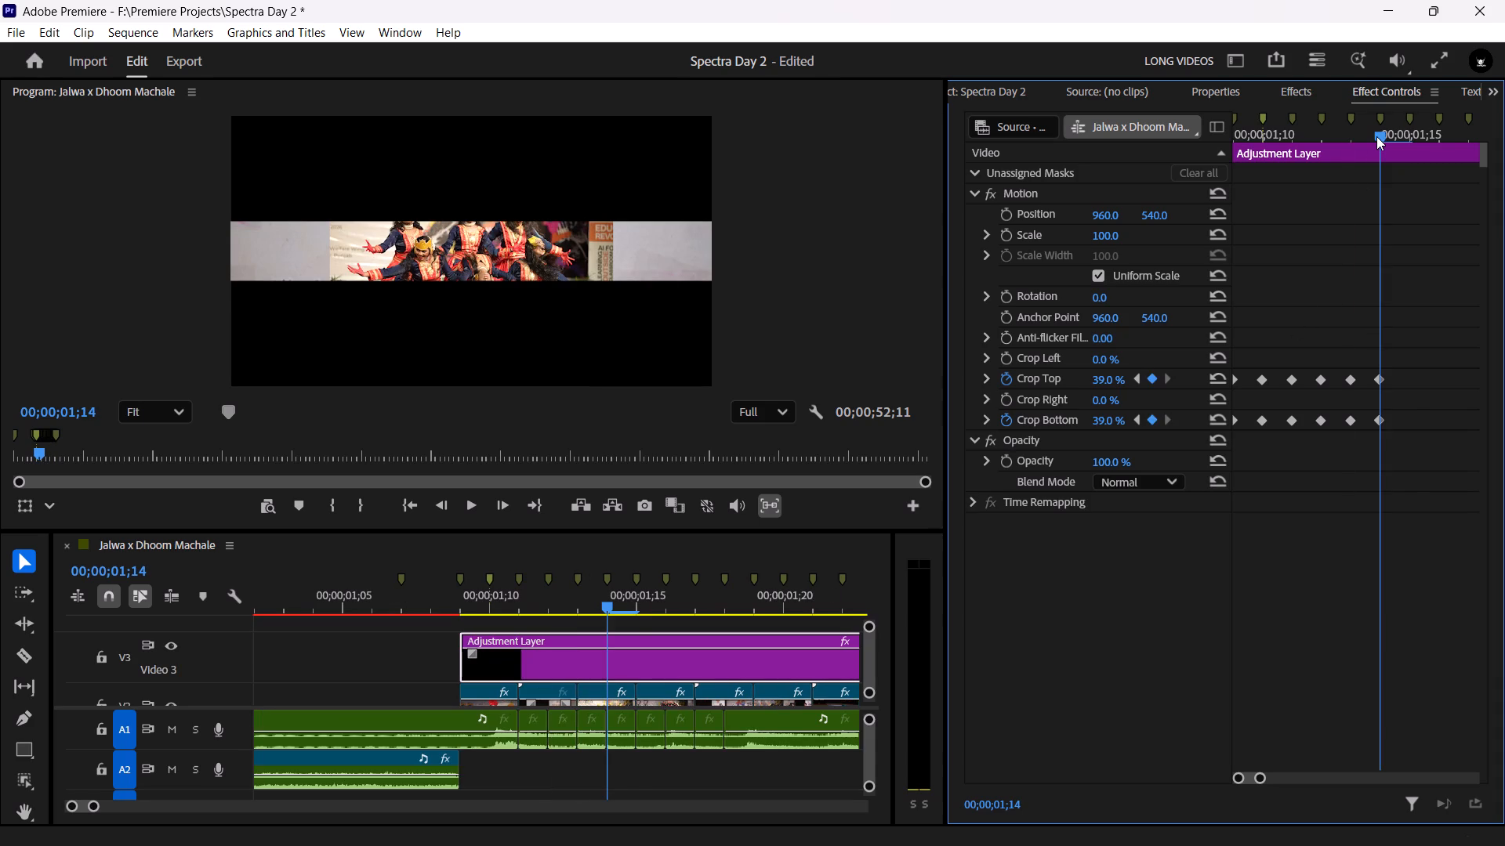
{"action": "key", "text": "Right"}
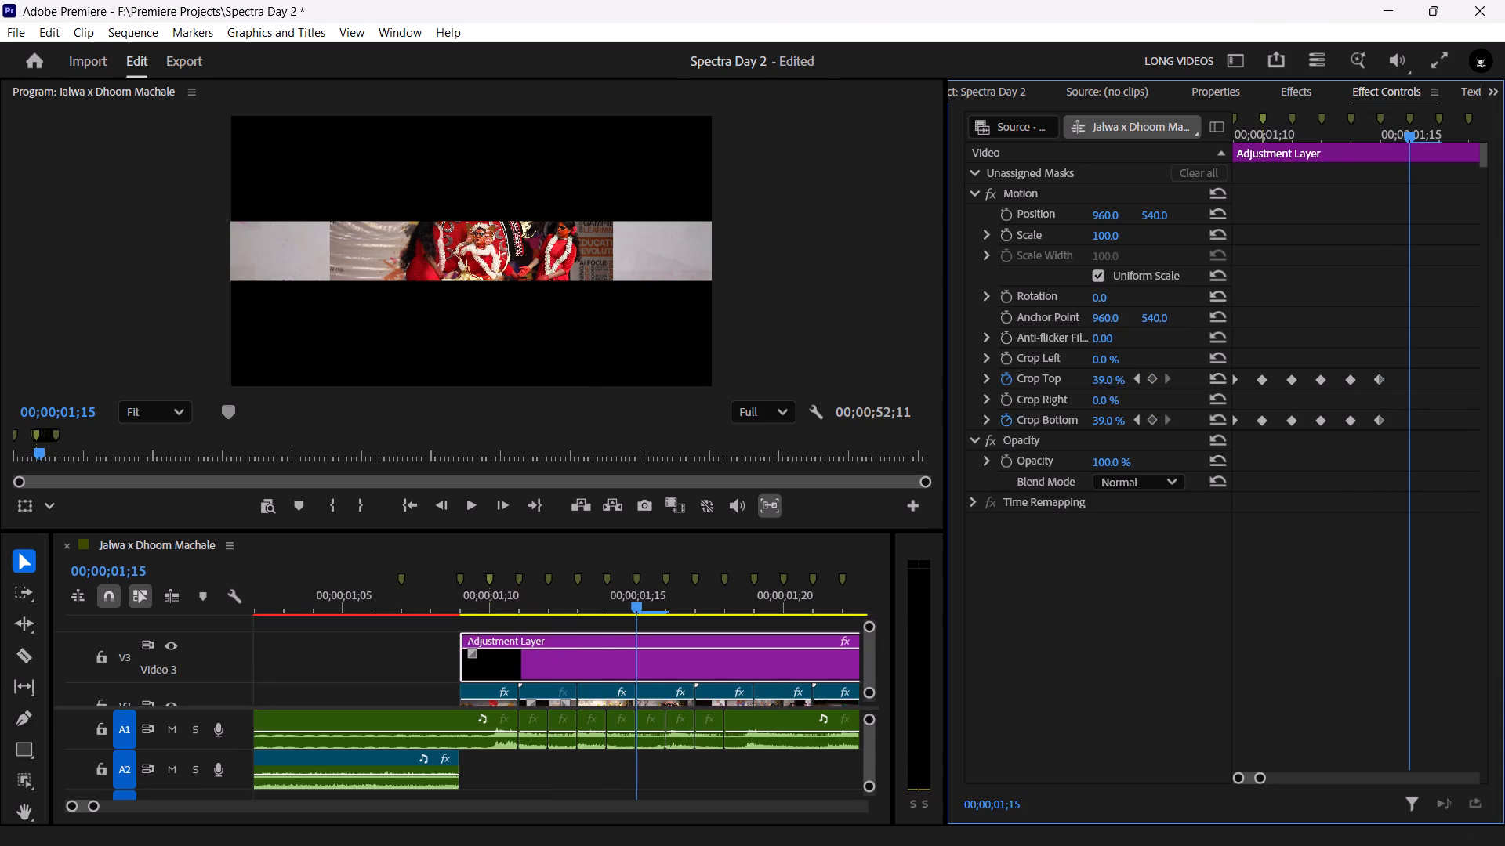
{"action": "left_click", "coordinate": [1098, 378]}
{"action": "key", "text": "3"}
{"action": "key", "text": "7"}
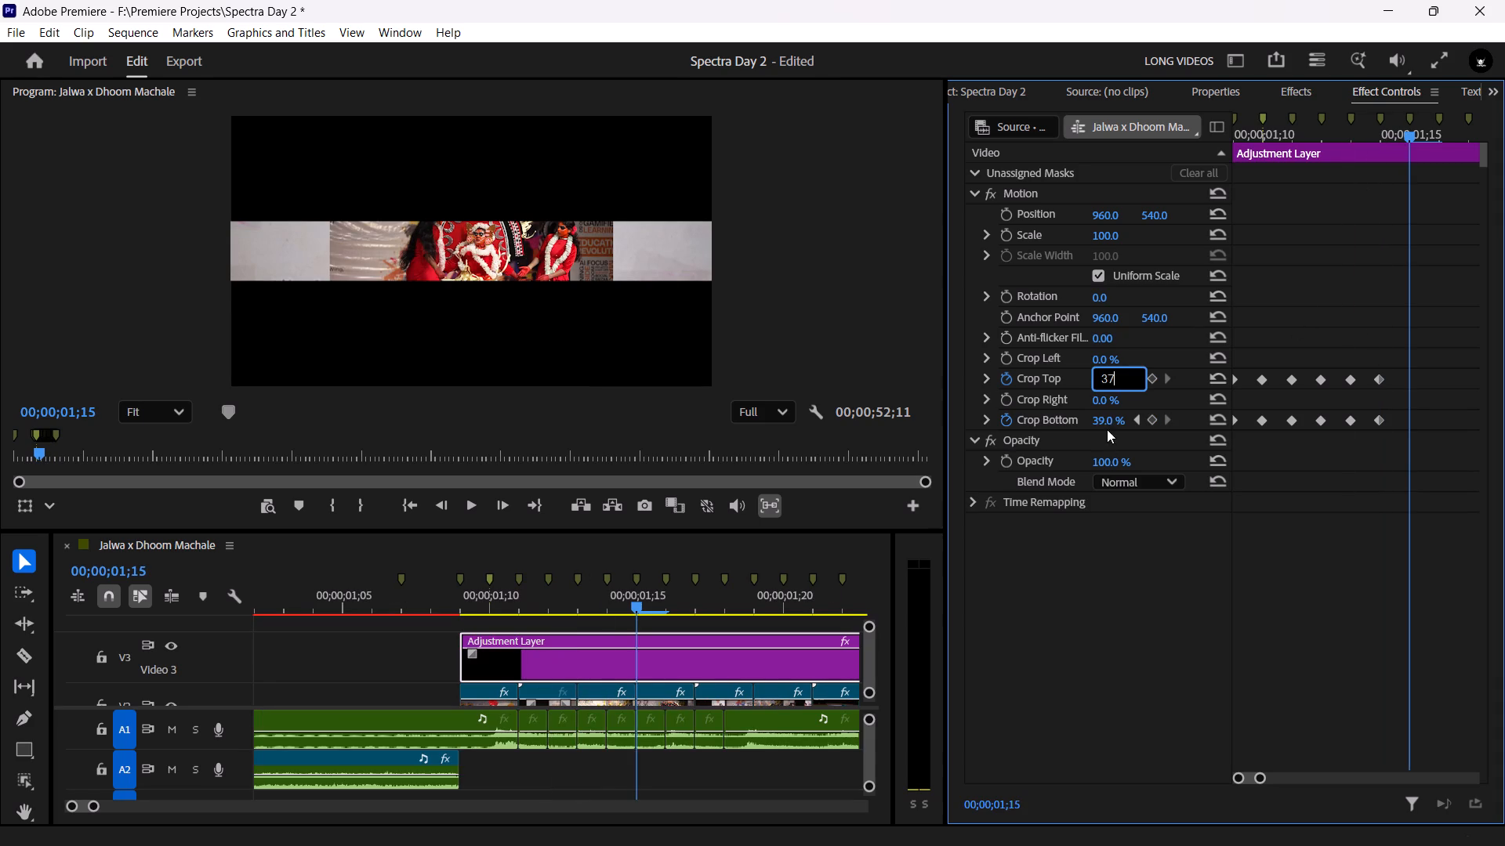
{"action": "left_click", "coordinate": [1105, 419]}
{"action": "type", "text": "37"}
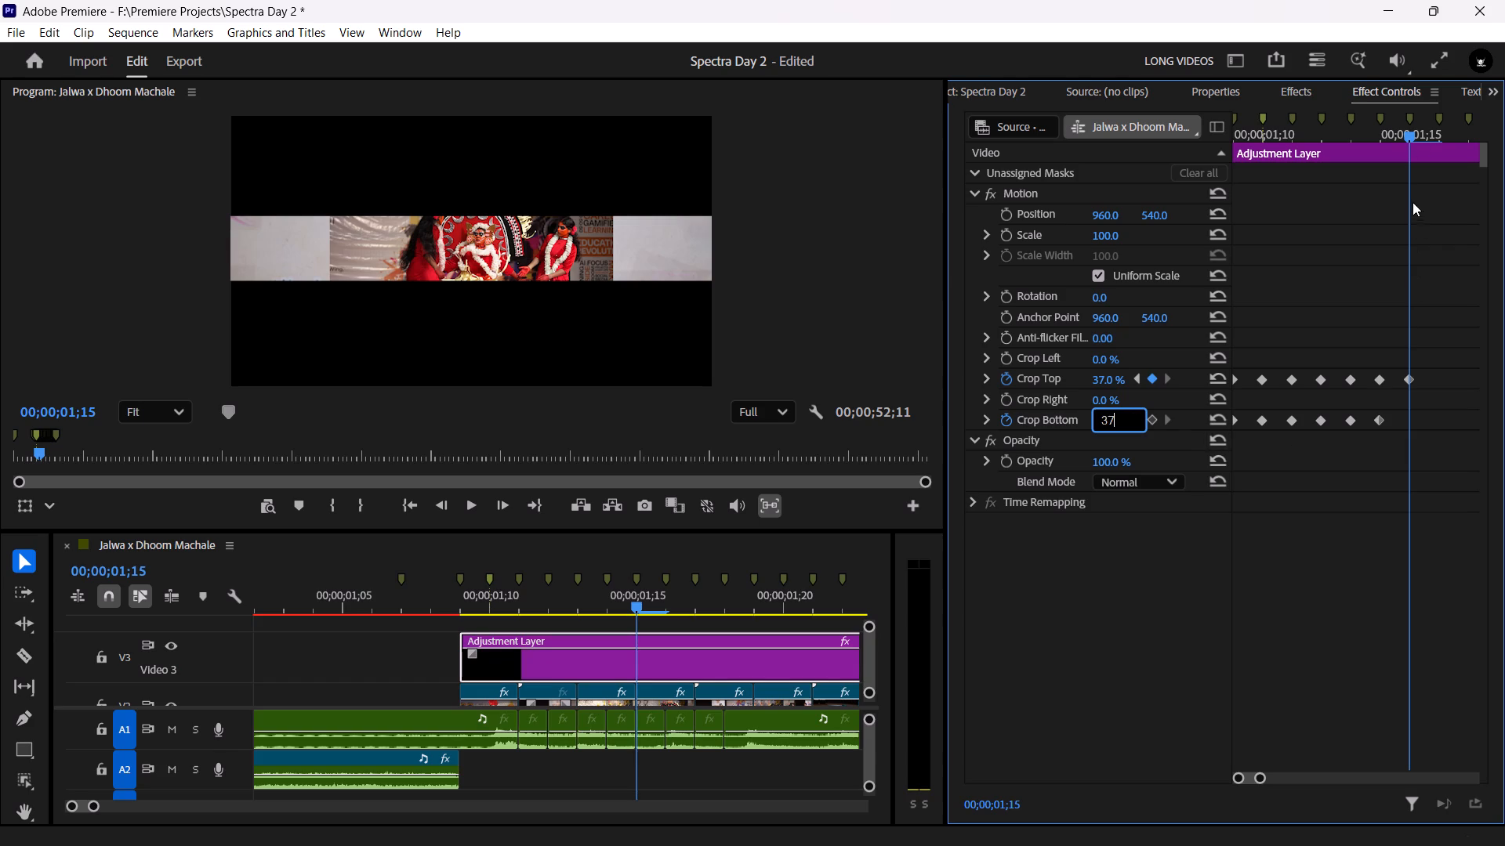
{"action": "left_click", "coordinate": [1366, 258]}
Set the crop keyframes at 00;00;01;16 to 35% for both Crop Top and Crop Bottom.
{"action": "key", "text": "Right"}
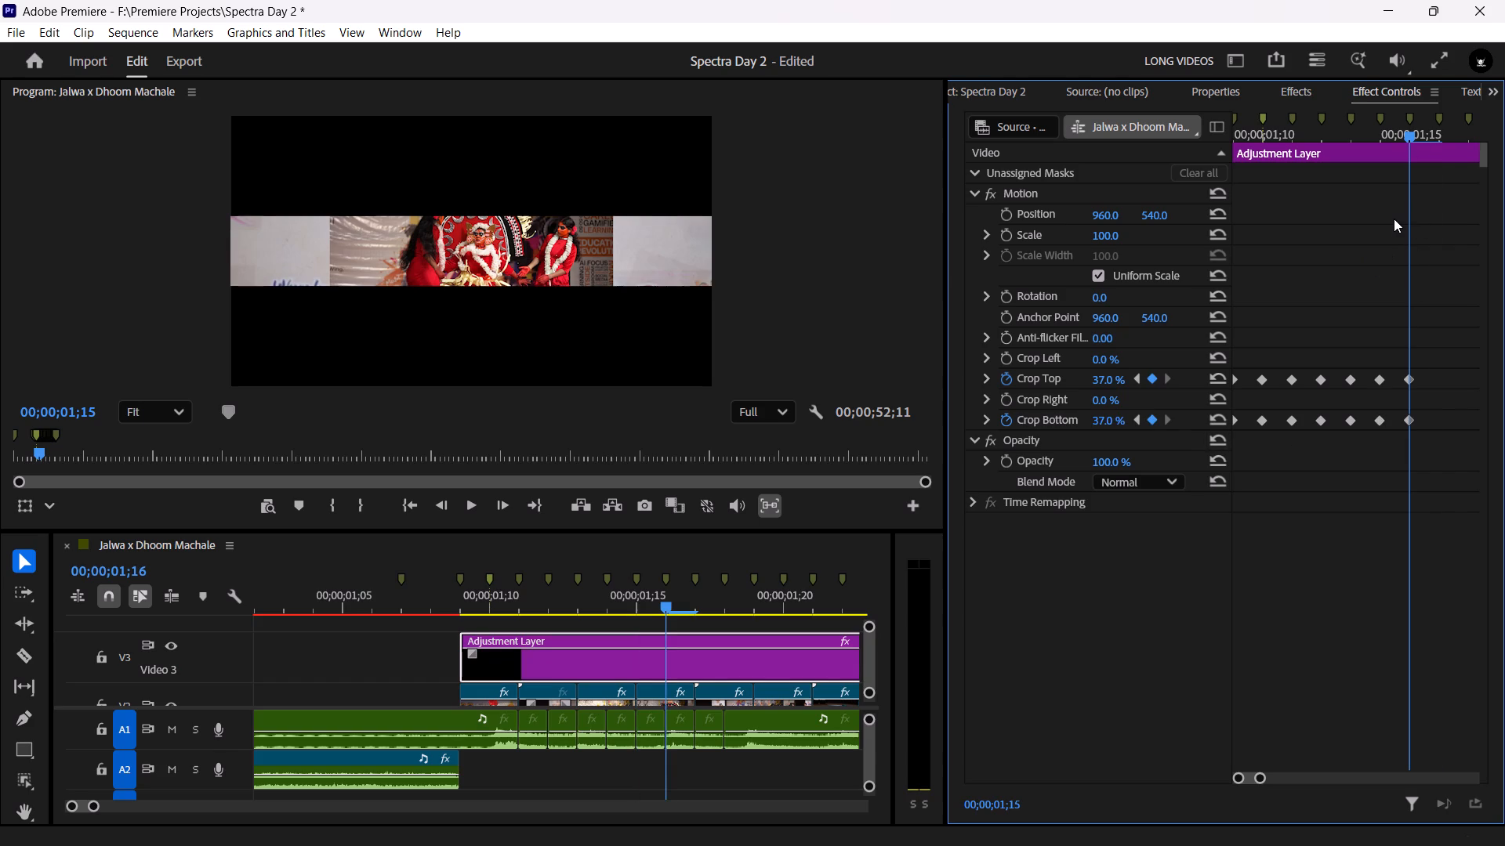
{"action": "left_click", "coordinate": [1097, 385]}
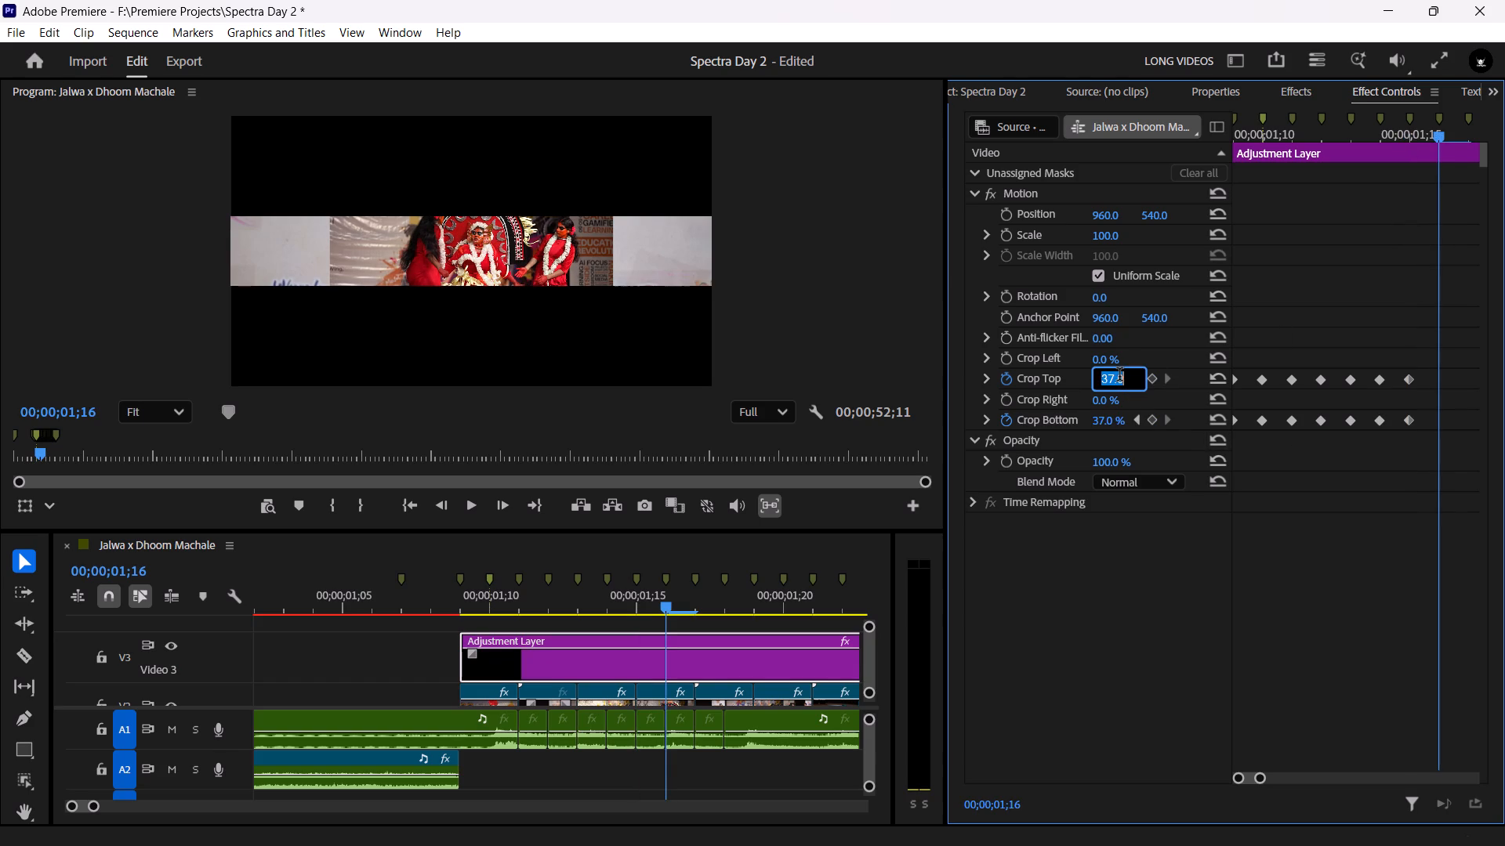
{"action": "type", "text": "35"}
{"action": "left_click", "coordinate": [1108, 419]}
{"action": "left_click", "coordinate": [1102, 416]}
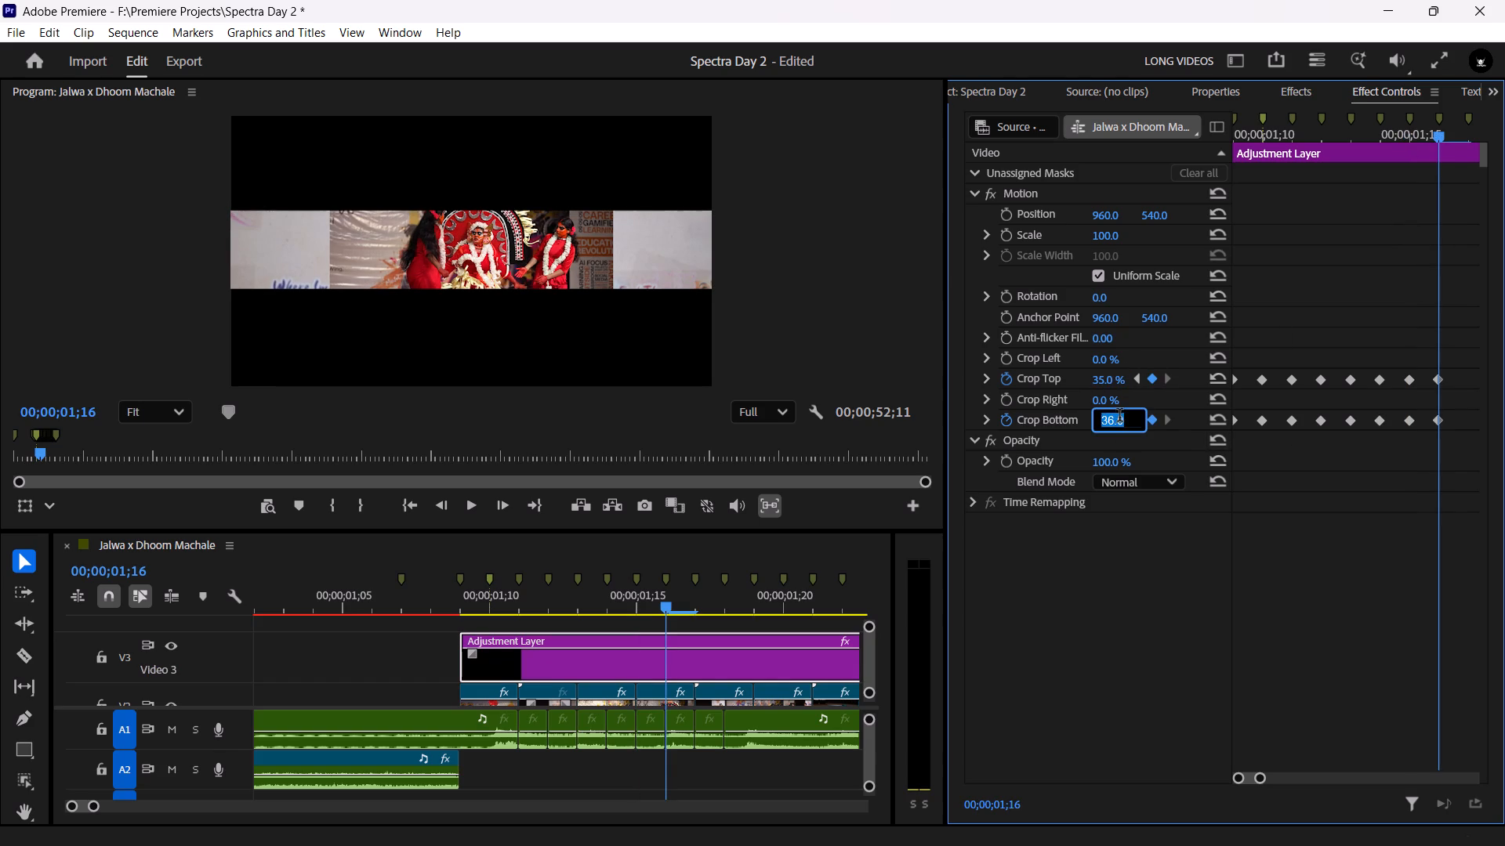
{"action": "type", "text": "35"}
{"action": "left_click", "coordinate": [1162, 446]}
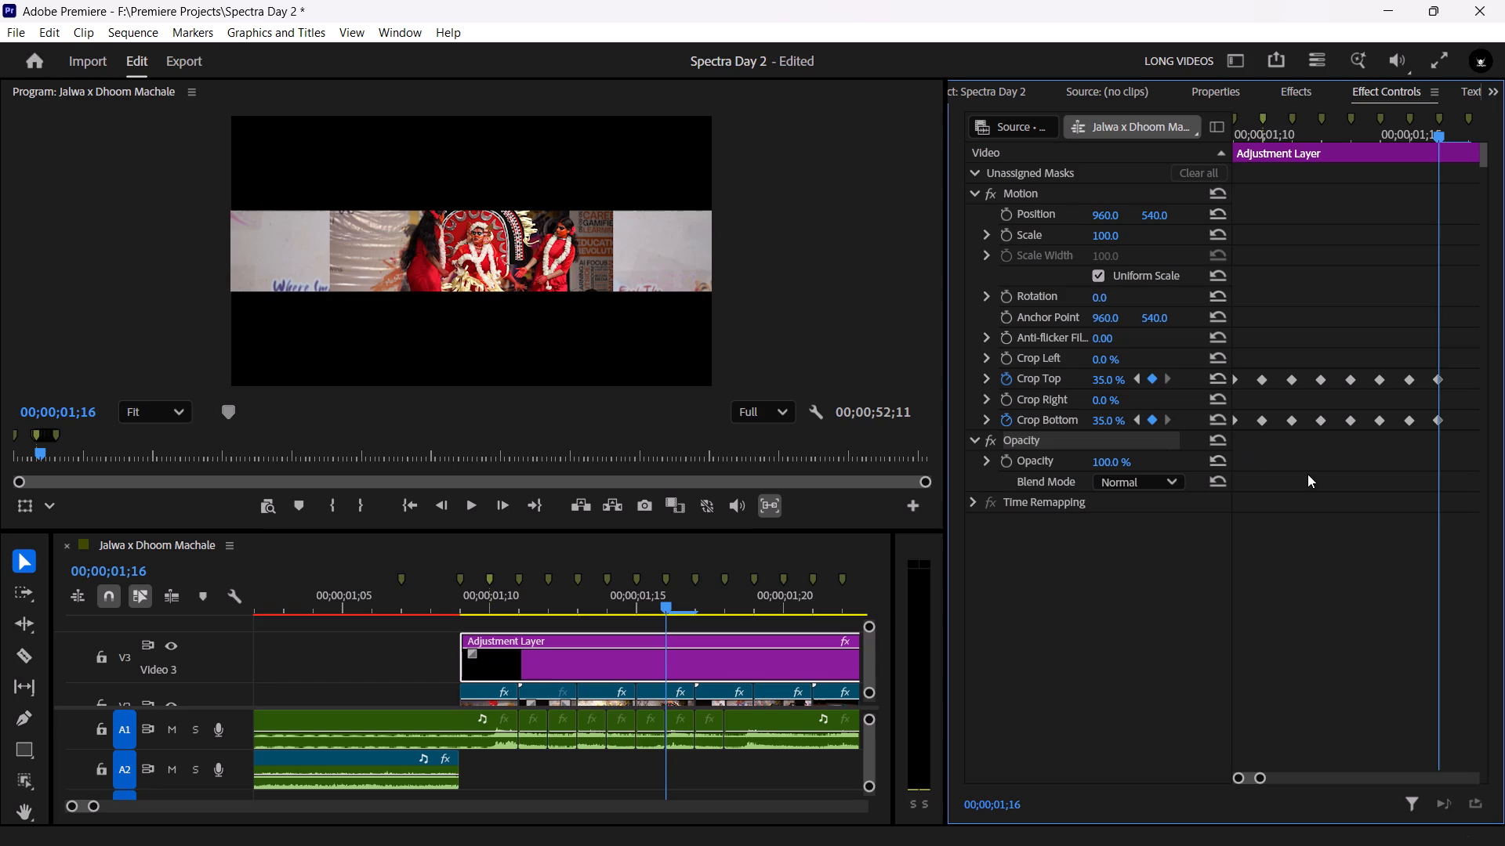
Set the crop keyframes at 00;00;01;17 to 33% for both Crop Top and Crop Bottom.
{"action": "key", "text": "Right"}
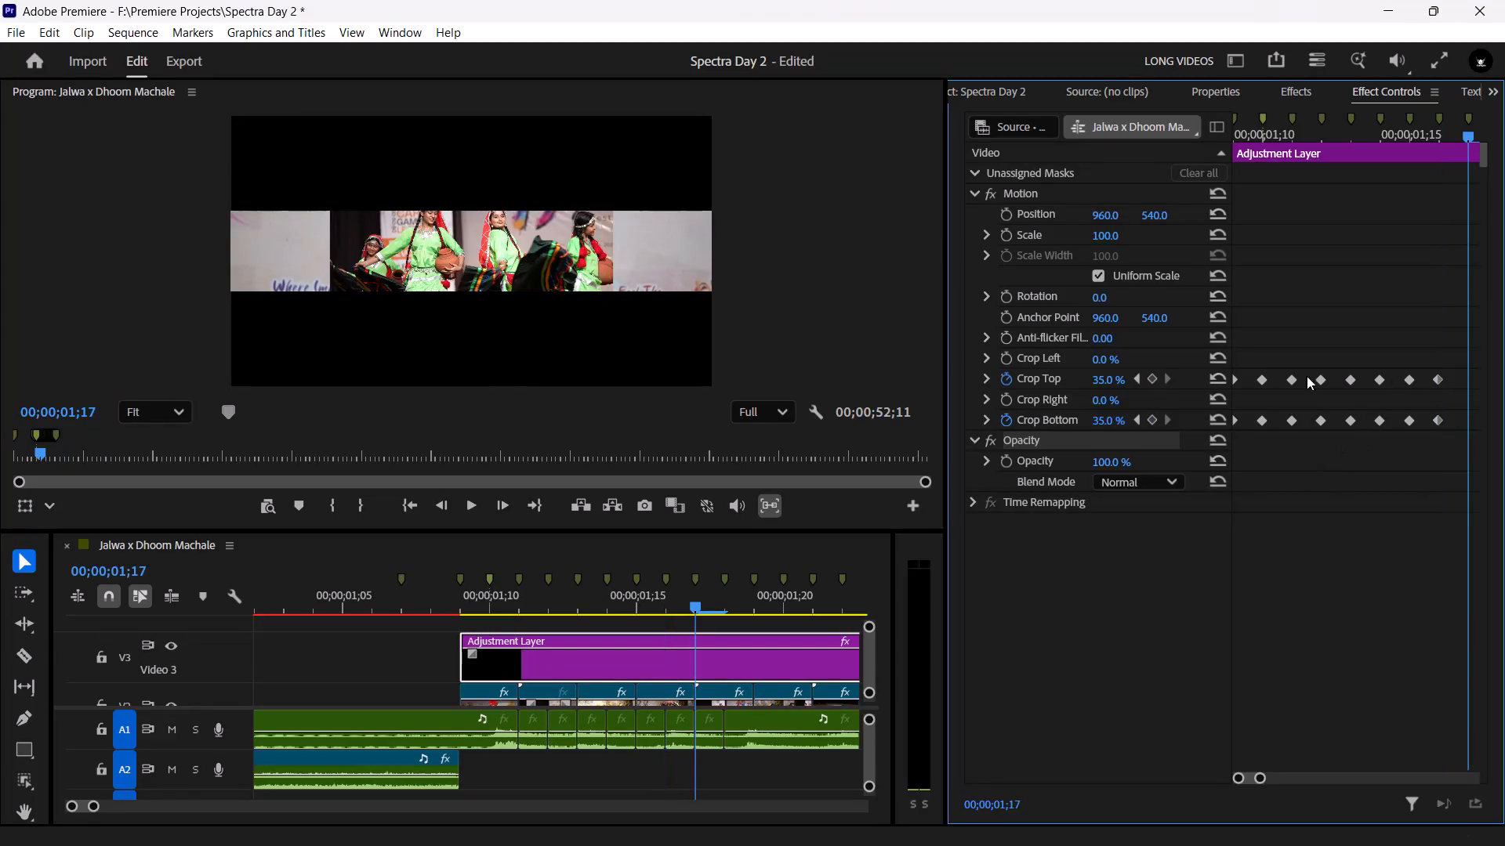
{"action": "left_click", "coordinate": [1102, 385]}
{"action": "key", "text": "3"}
{"action": "key", "text": "3"}
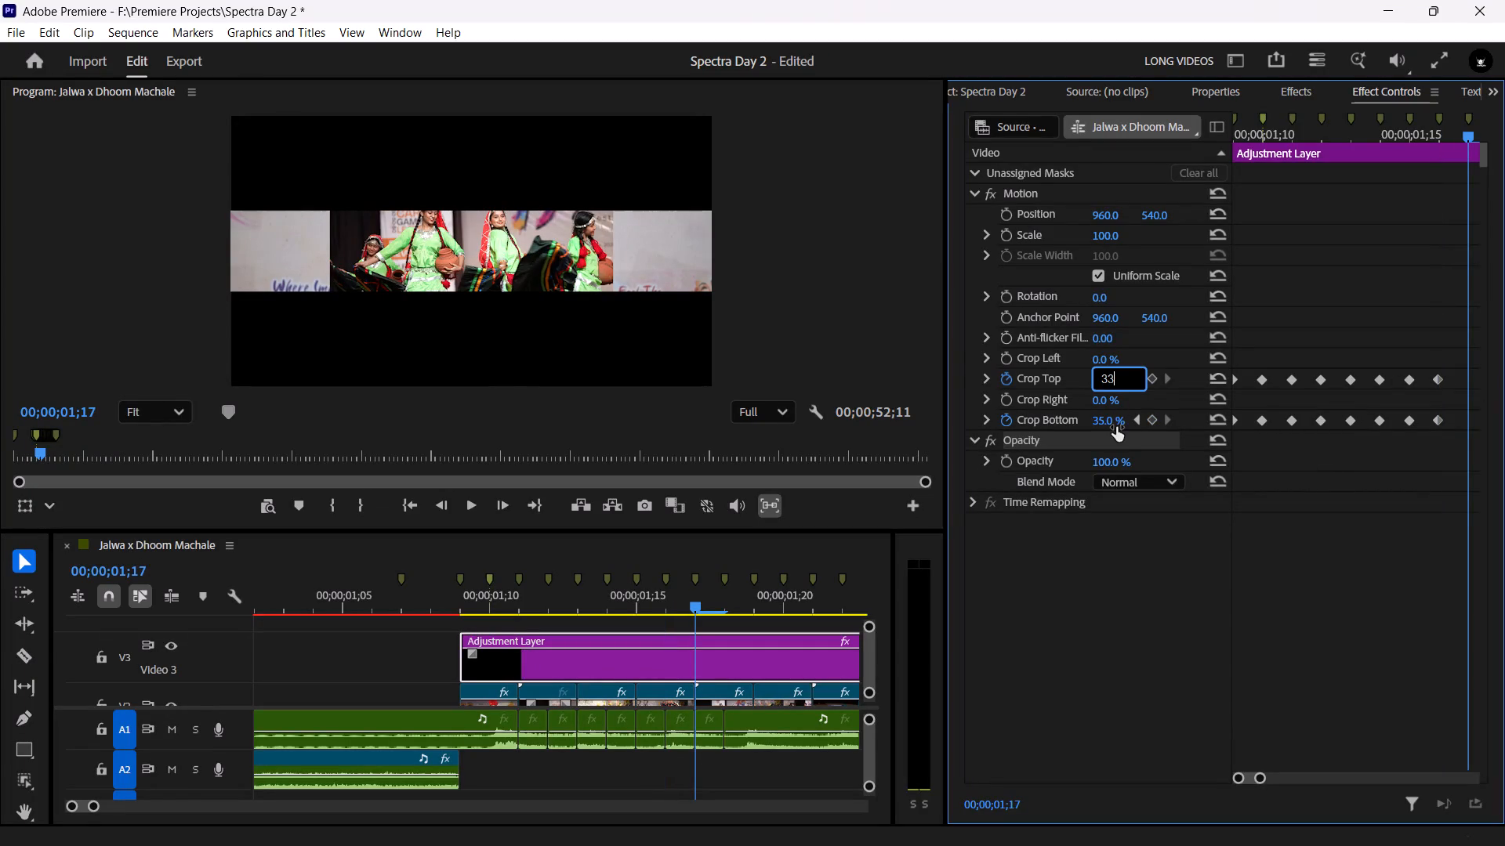
{"action": "left_click", "coordinate": [1101, 420]}
{"action": "type", "text": "33"}
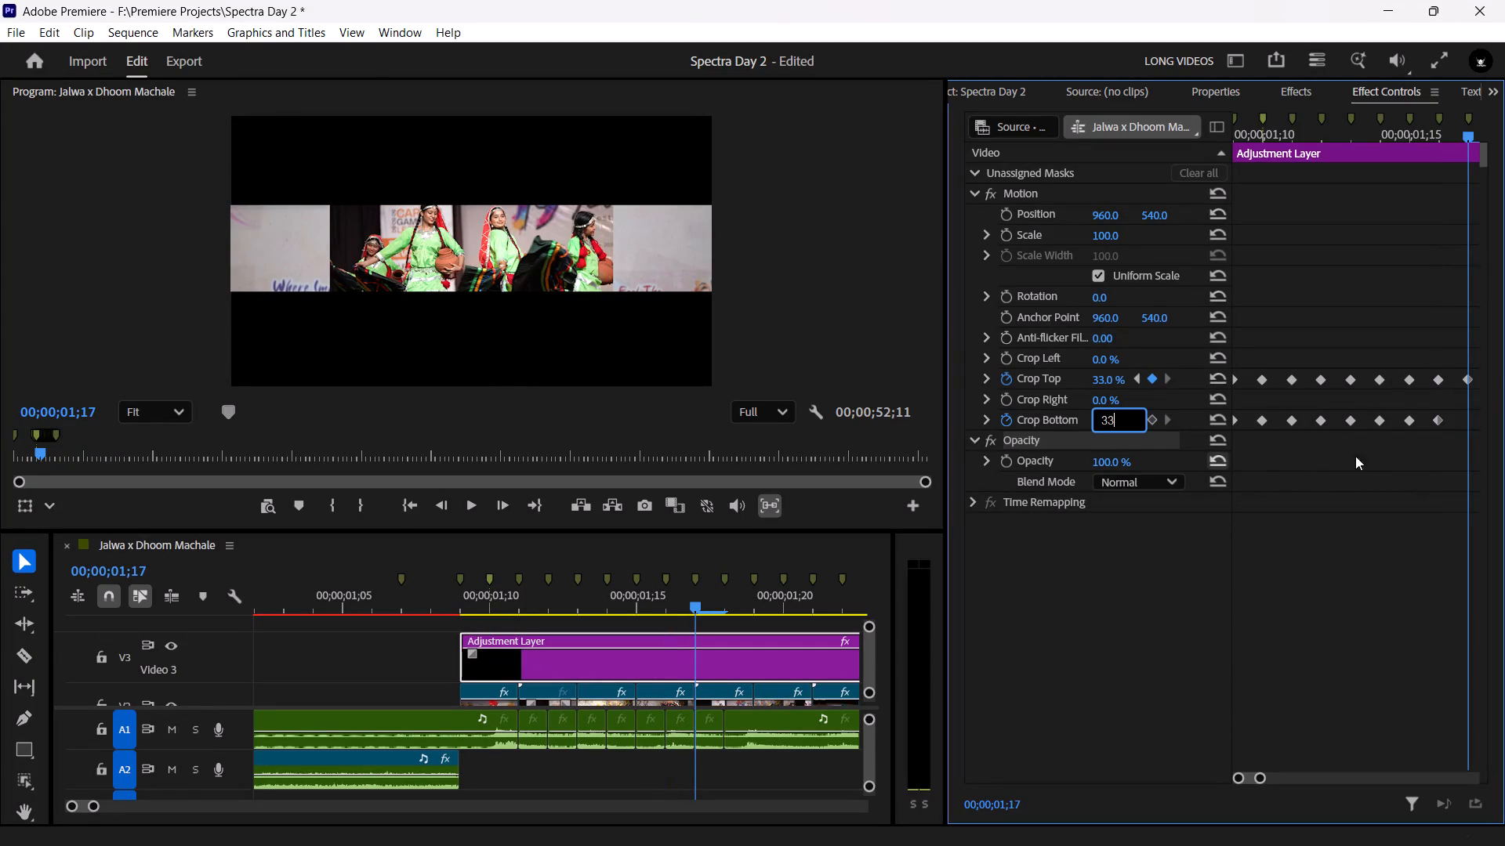
{"action": "scroll", "coordinate": [1409, 472], "scroll_direction": "up", "scroll_amount": 1}
{"action": "left_click", "coordinate": [1409, 472]}
Set the crop keyframes at 00;00;01;18 to 31% for both Crop Top and Crop Bottom.
{"action": "key", "text": "Right"}
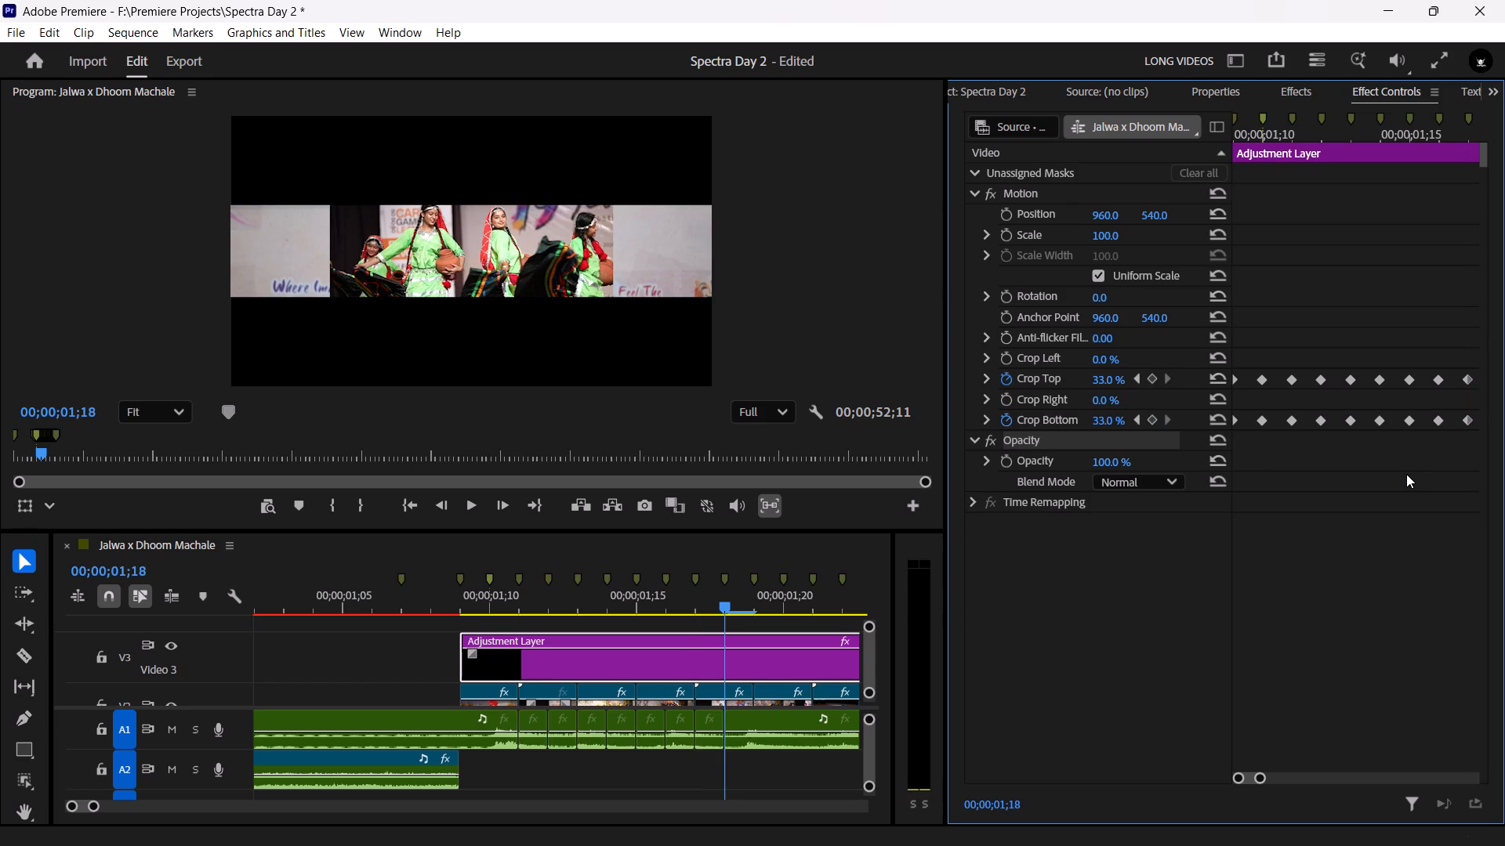
{"action": "left_click", "coordinate": [1104, 377]}
{"action": "key", "text": "3"}
{"action": "key", "text": "1"}
{"action": "left_click", "coordinate": [1104, 414]}
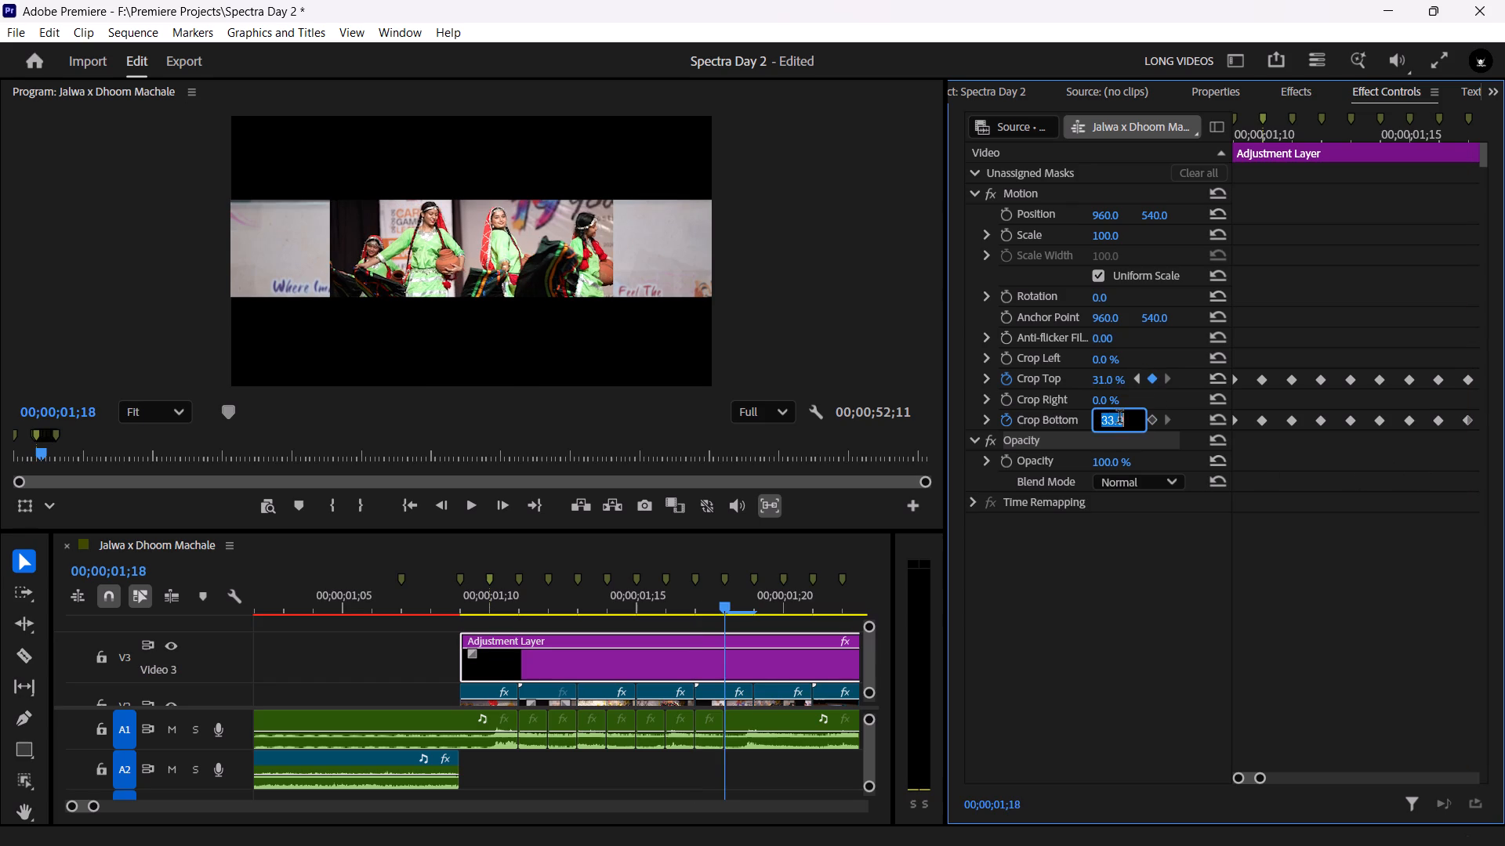
{"action": "type", "text": "31"}
{"action": "left_click", "coordinate": [1285, 501]}
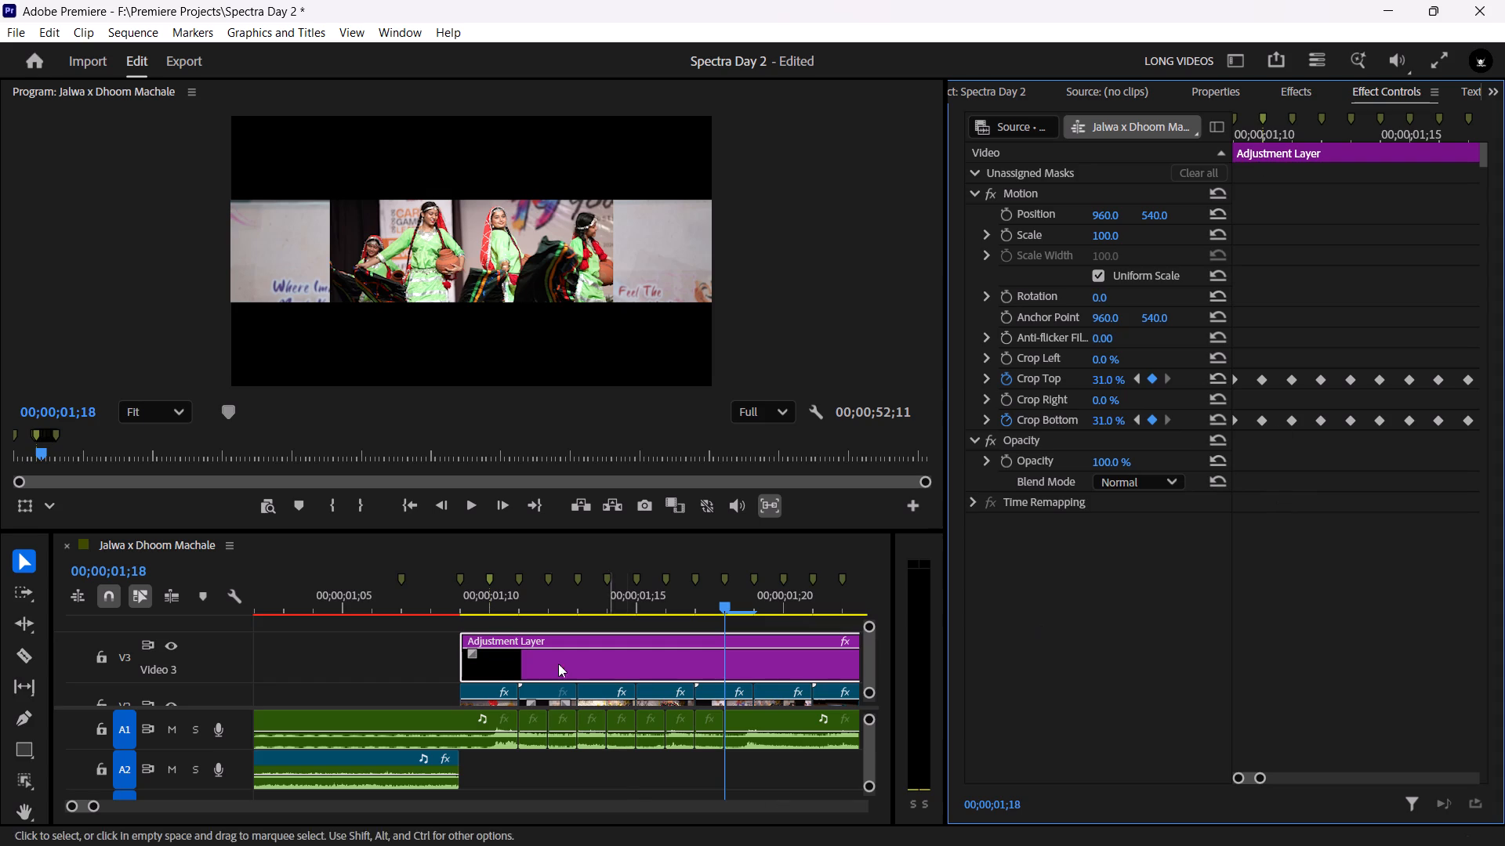
Play back the letterbox opening several times from the start of the adjustment layer to check its pacing.
{"action": "left_click_drag", "start_coordinate": [517, 599], "coordinate": [458, 606]}
{"action": "key", "text": "space"}
{"action": "key", "text": "space"}
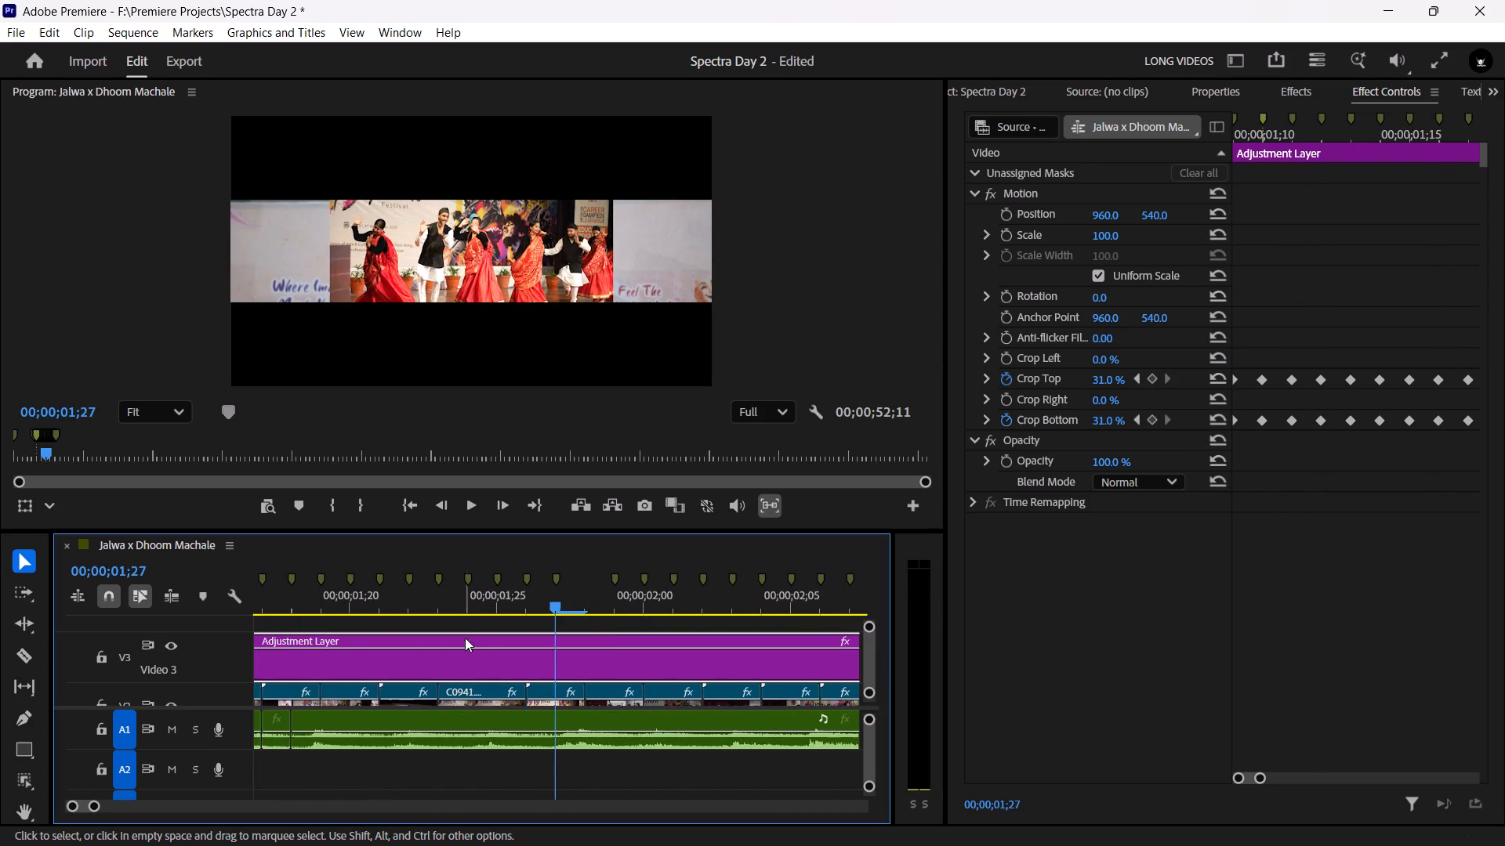
{"action": "scroll", "coordinate": [465, 638], "scroll_direction": "up", "scroll_amount": 12}
{"action": "left_click_drag", "start_coordinate": [402, 594], "coordinate": [372, 595]}
{"action": "key", "text": "space"}
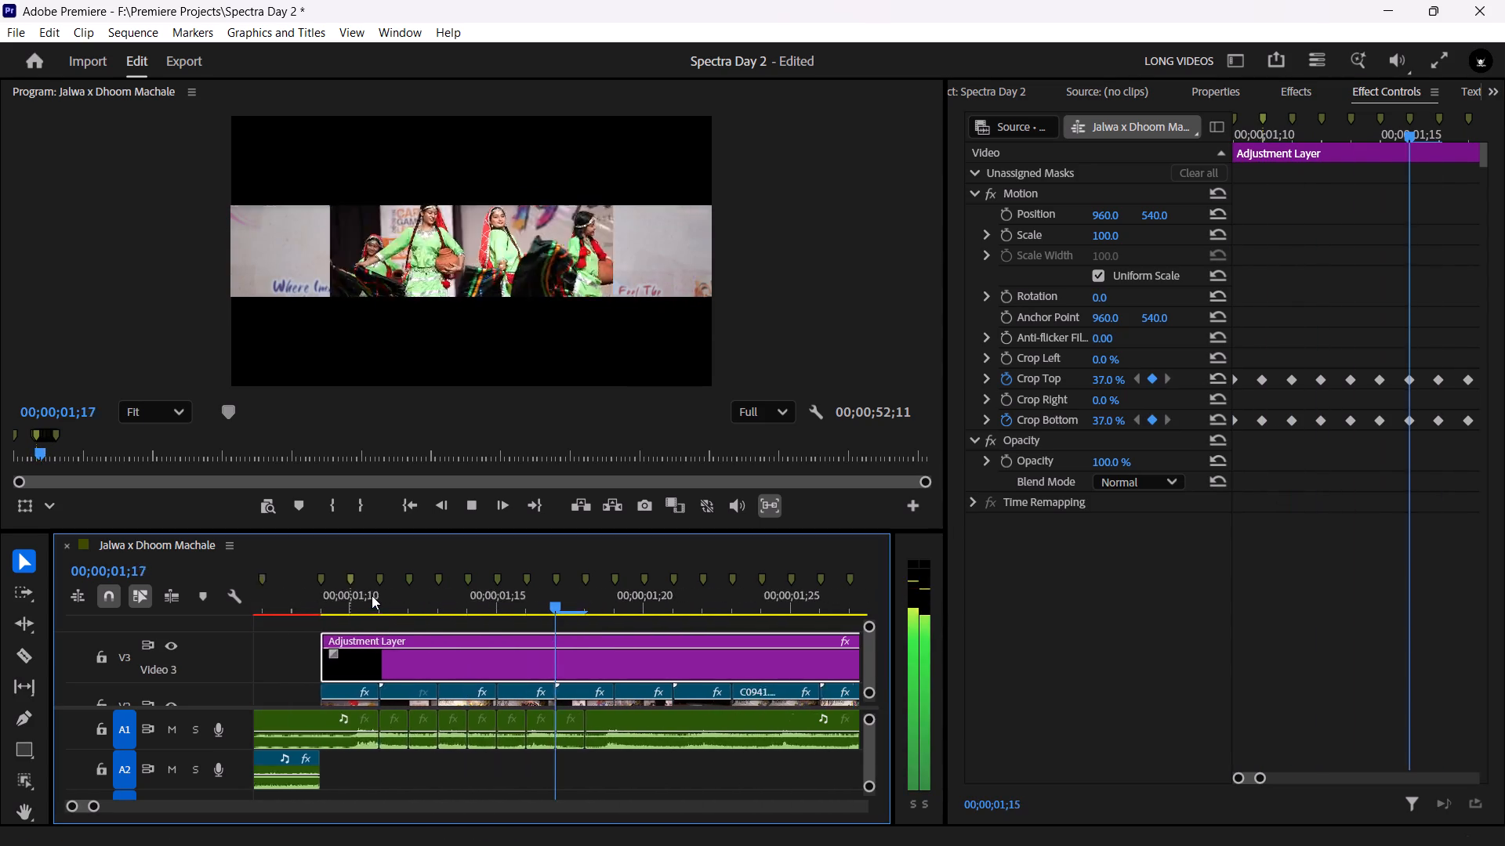
{"action": "key", "text": "space"}
{"action": "scroll", "coordinate": [386, 619], "scroll_direction": "up", "scroll_amount": 7}
{"action": "left_click_drag", "start_coordinate": [393, 588], "coordinate": [305, 597]}
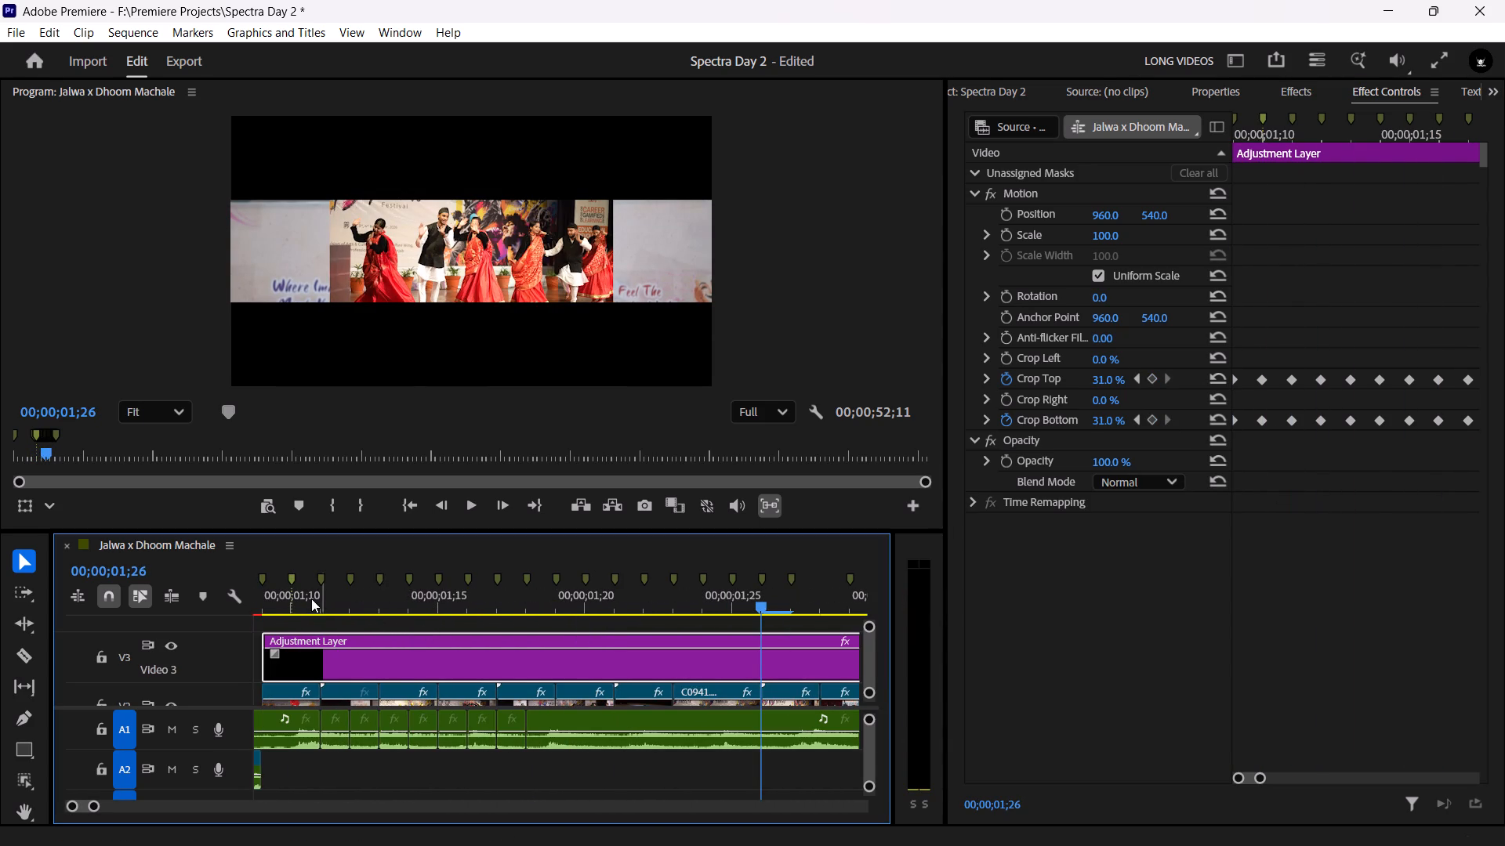
{"action": "left_click_drag", "start_coordinate": [313, 599], "coordinate": [253, 605]}
{"action": "key", "text": "space"}
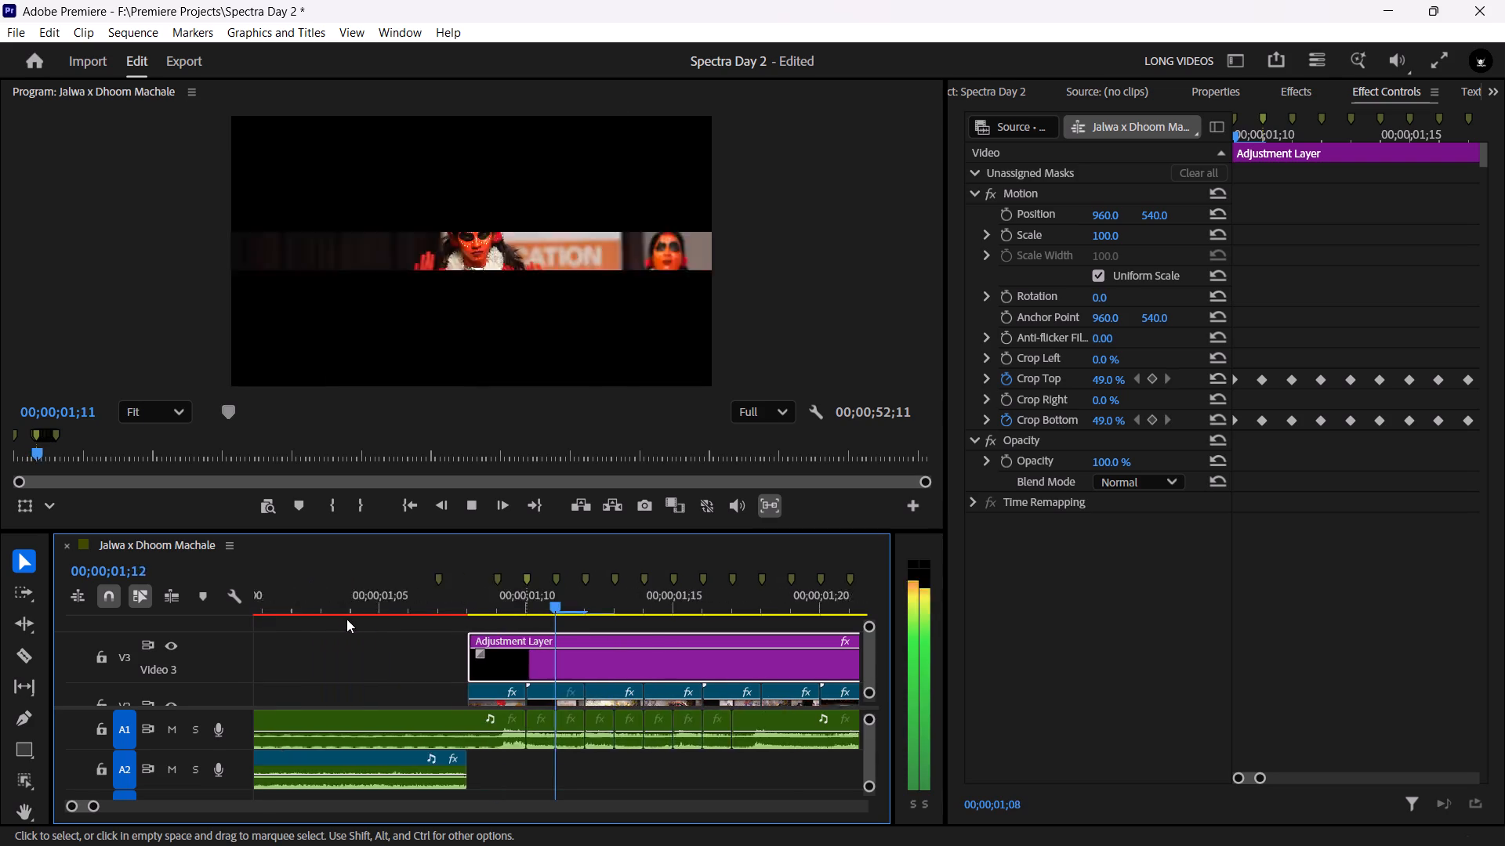
{"action": "key", "text": "space"}
{"action": "scroll", "coordinate": [370, 652], "scroll_direction": "up", "scroll_amount": 6}
{"action": "scroll", "coordinate": [489, 674], "scroll_direction": "up", "scroll_amount": 4}
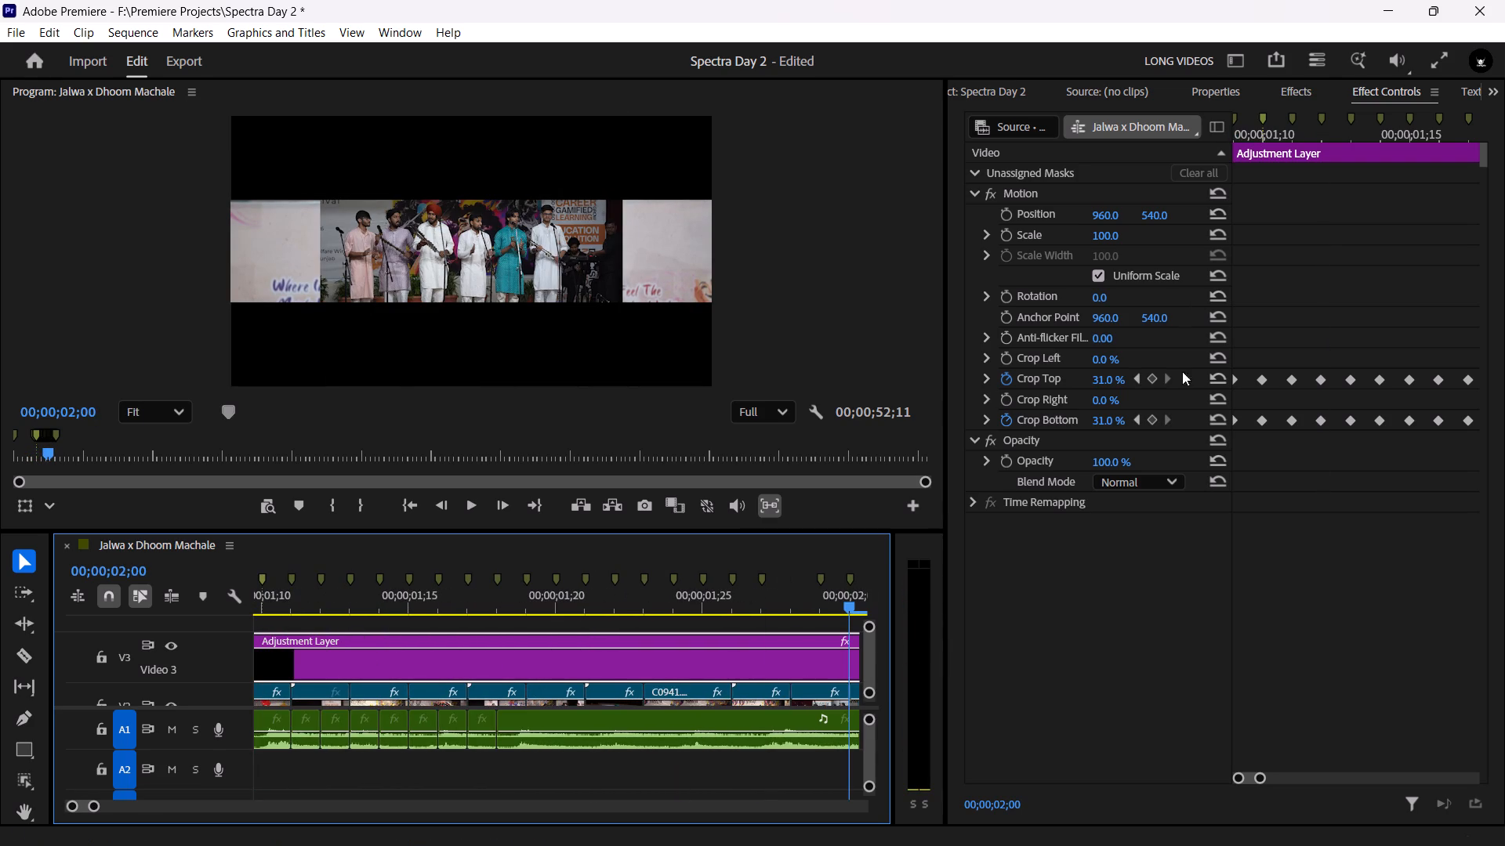
{"action": "scroll", "coordinate": [1021, 555], "scroll_direction": "up", "scroll_amount": 1}
{"action": "left_click_drag", "start_coordinate": [405, 608], "coordinate": [258, 613]}
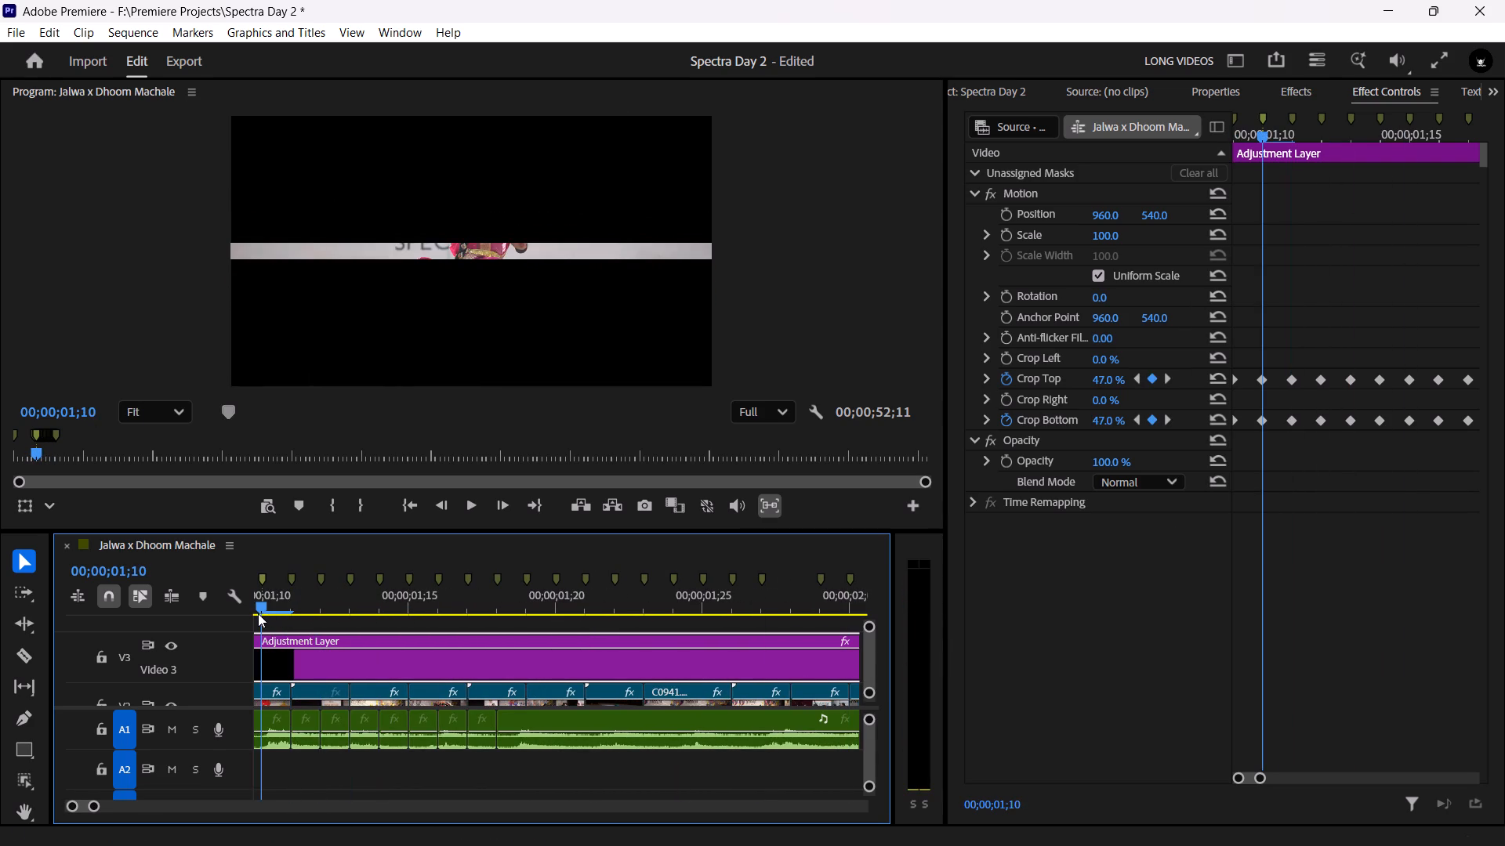
{"action": "left_click_drag", "start_coordinate": [258, 613], "coordinate": [252, 613]}
Save the project.
{"action": "key", "text": "ctrl+s"}
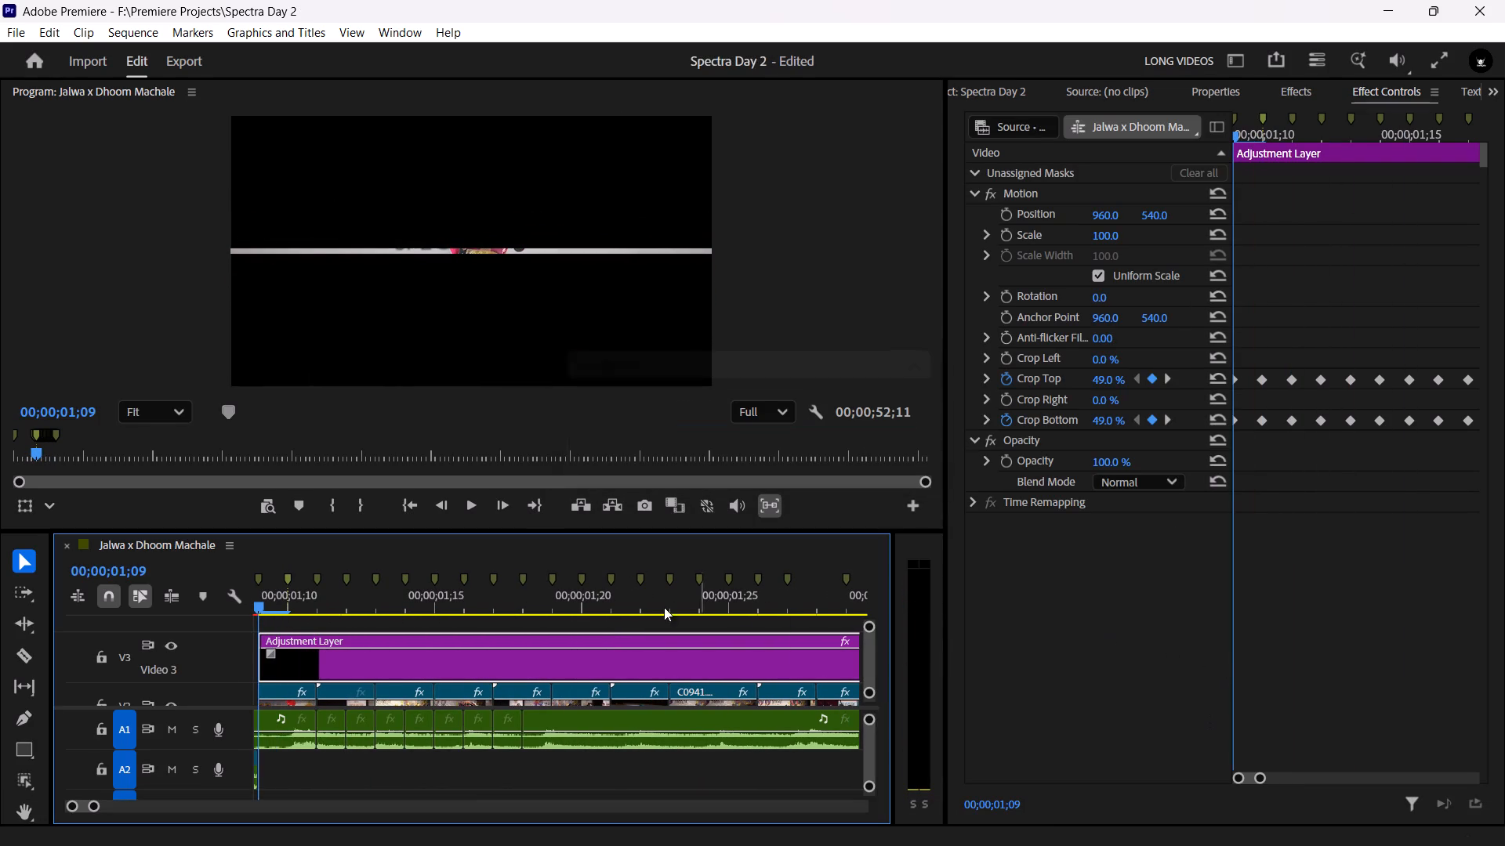
Play back the sequence from its very beginning through the letterbox opening to review the pacing.
{"action": "scroll", "coordinate": [460, 661], "scroll_direction": "up", "scroll_amount": 7}
{"action": "left_click_drag", "start_coordinate": [397, 608], "coordinate": [122, 604]}
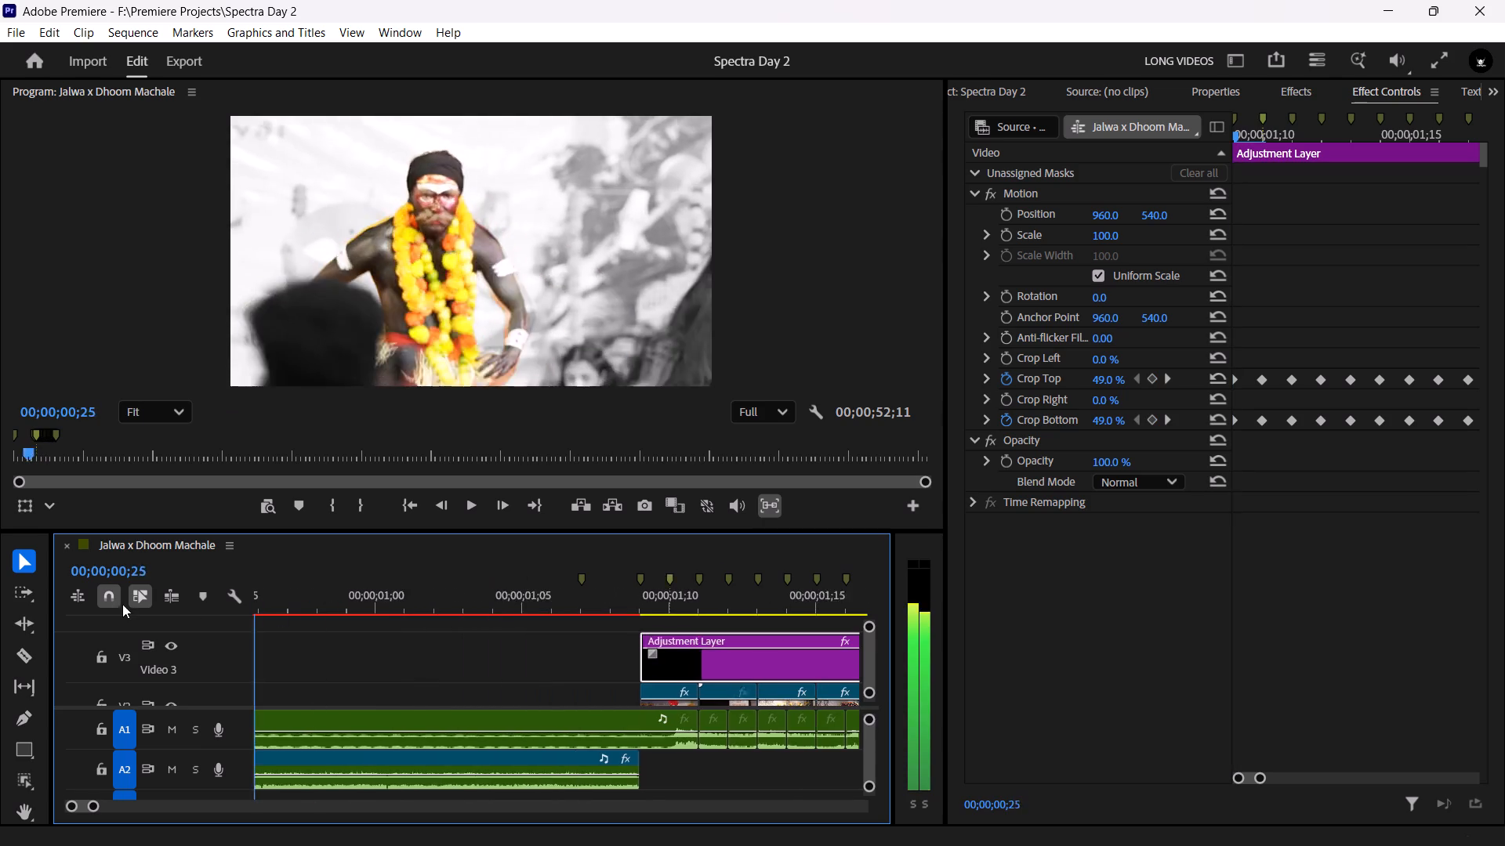
{"action": "left_click_drag", "start_coordinate": [122, 604], "coordinate": [47, 606]}
{"action": "key", "text": "space"}
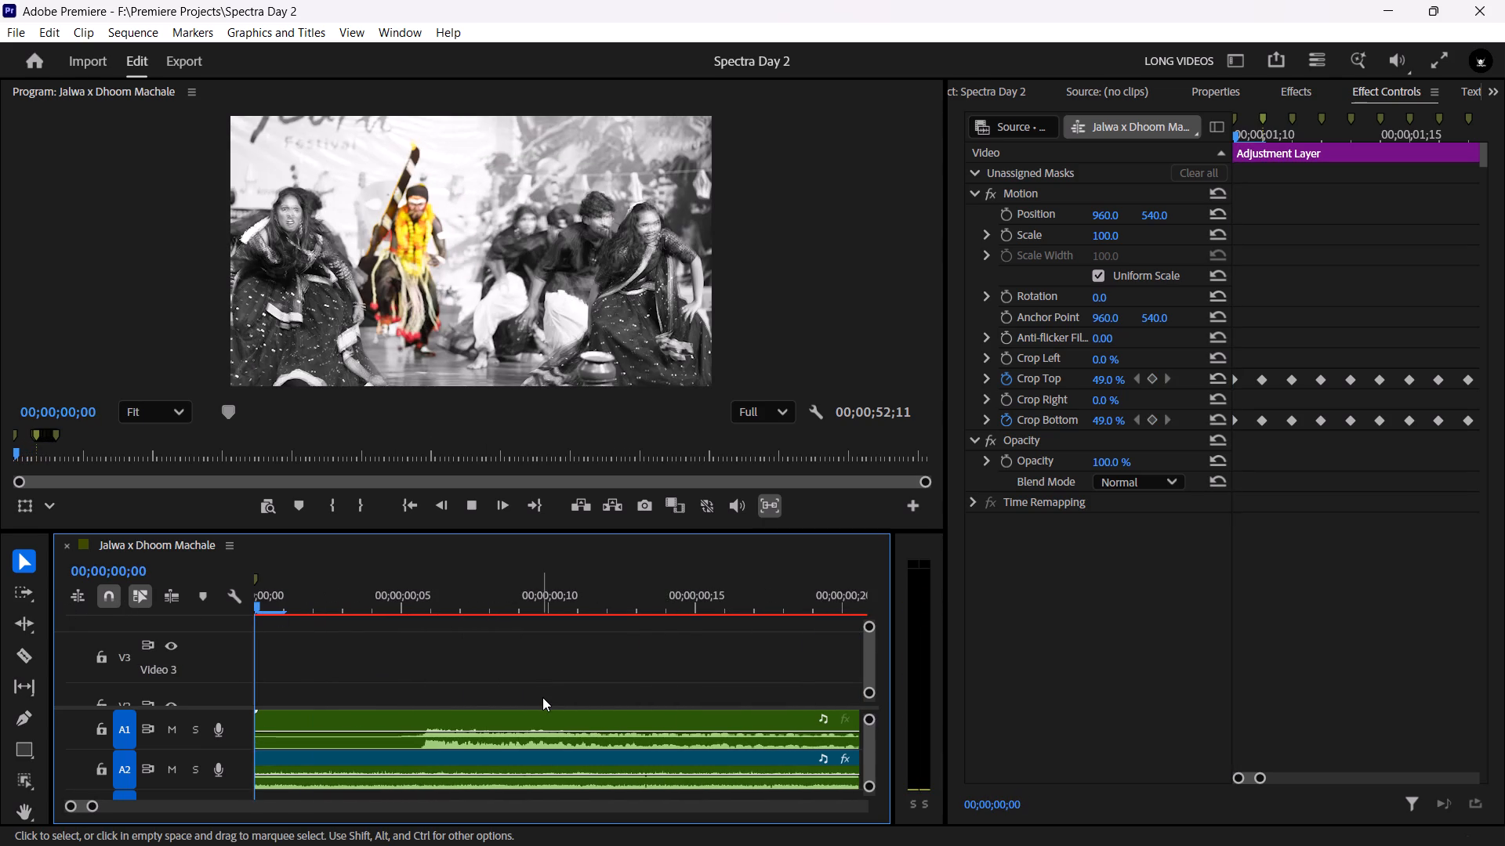
{"action": "key", "text": "space"}
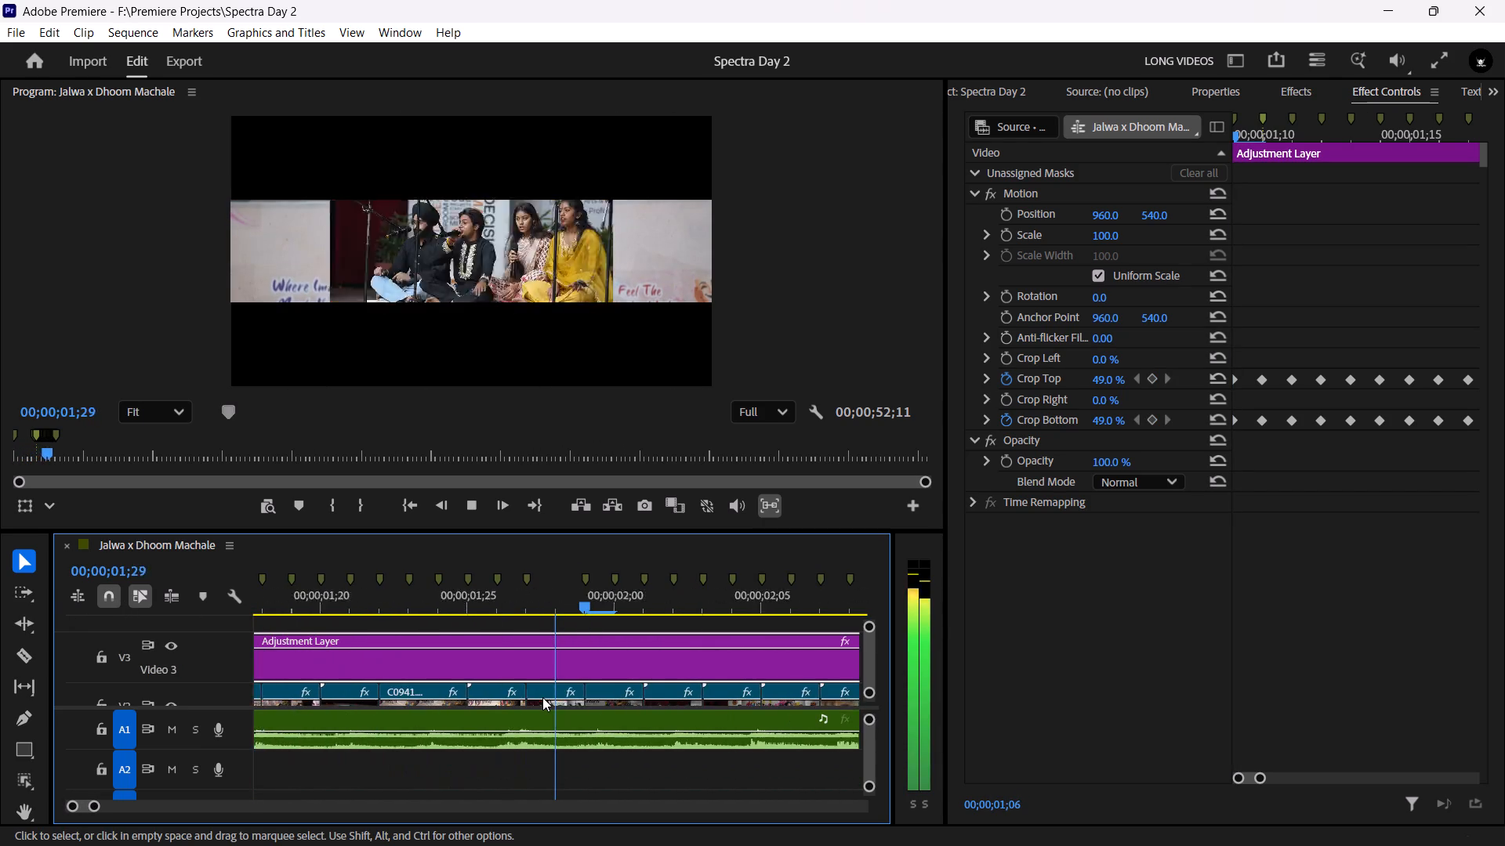
Step frame by frame through the adjustment layer's crop keyframes and the frames after them to examine the opening.
{"action": "left_click", "coordinate": [1404, 132]}
{"action": "key", "text": "Right"}
{"action": "key", "text": "Right"}
{"action": "key", "text": "Right"}
{"action": "key", "text": "Right"}
{"action": "key", "text": "Right"}
{"action": "key", "text": "Right"}
{"action": "key", "text": "Right"}
{"action": "key", "text": "Right"}
{"action": "key", "text": "Right"}
{"action": "key", "text": "Right"}
{"action": "key", "text": "Right"}
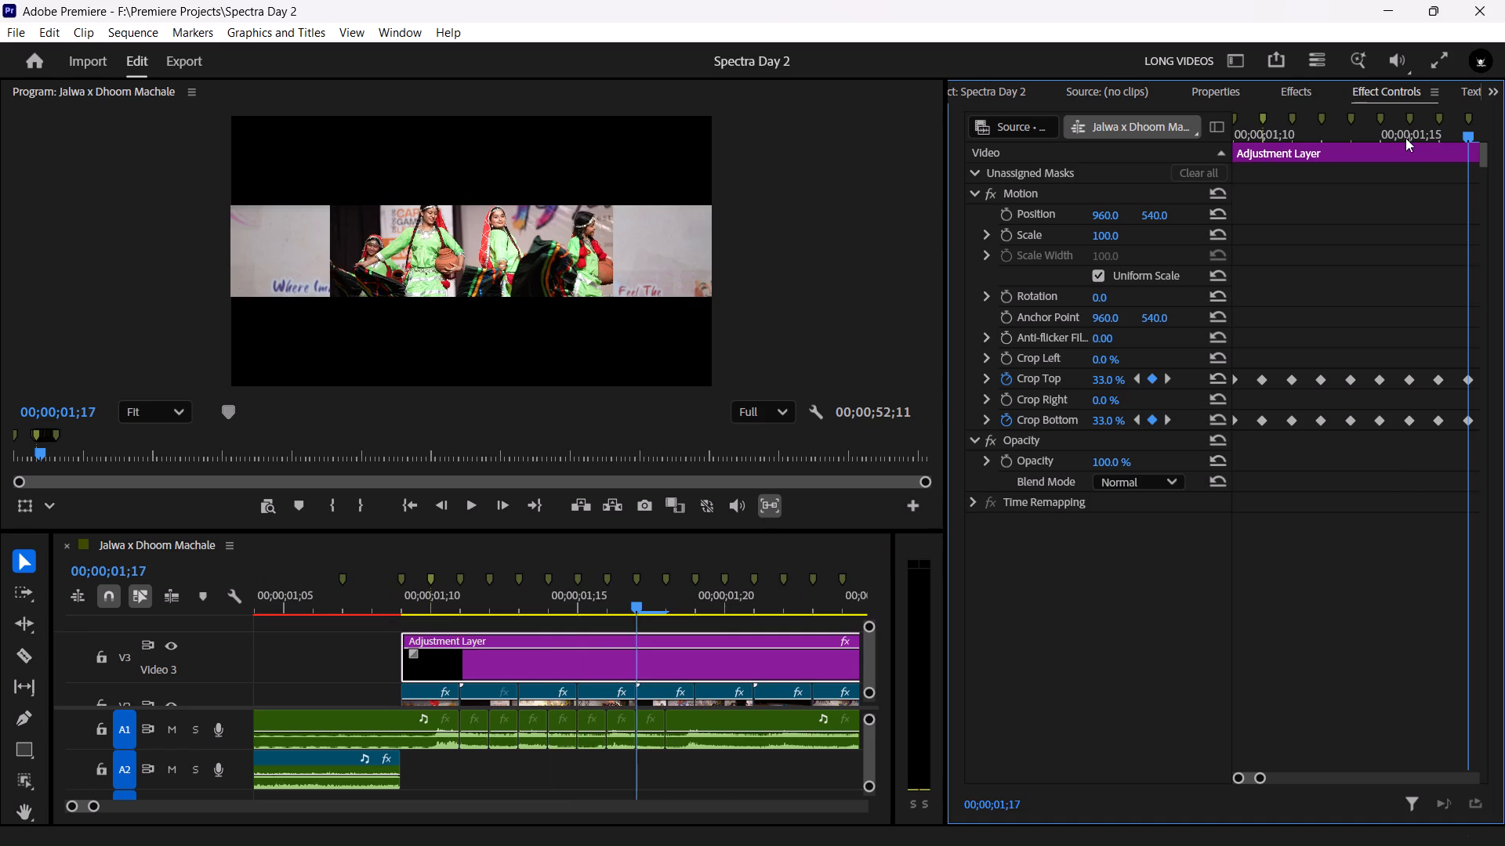
{"action": "key", "text": "Left"}
{"action": "key", "text": "Left"}
{"action": "key", "text": "Left"}
{"action": "key", "text": "Left"}
{"action": "key", "text": "Left"}
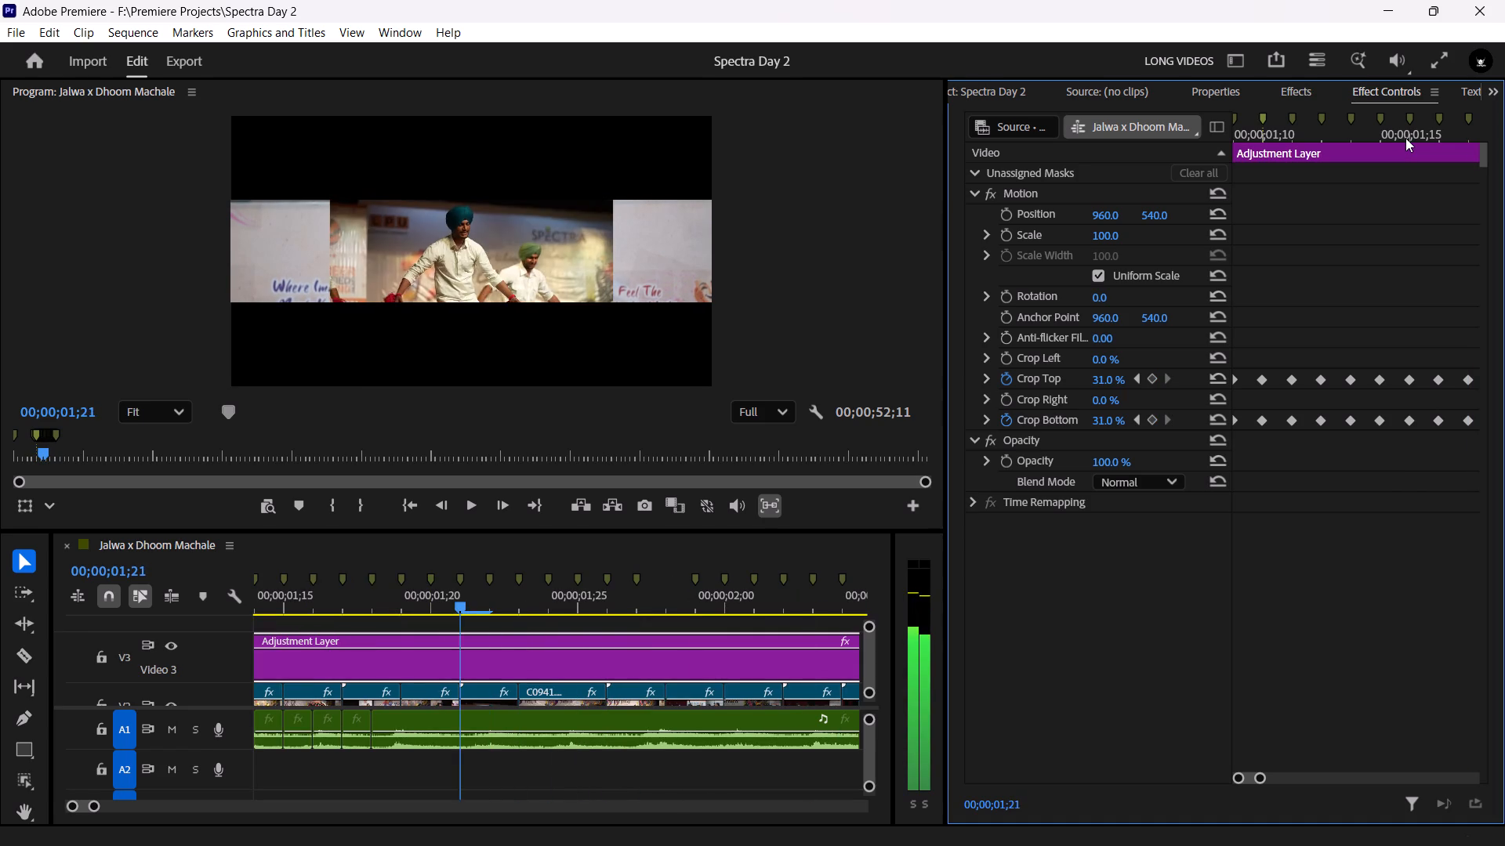
{"action": "key", "text": "Left"}
{"action": "key", "text": "Left"}
{"action": "key", "text": "Left"}
{"action": "key", "text": "Left"}
{"action": "key", "text": "Left"}
{"action": "key", "text": "Right"}
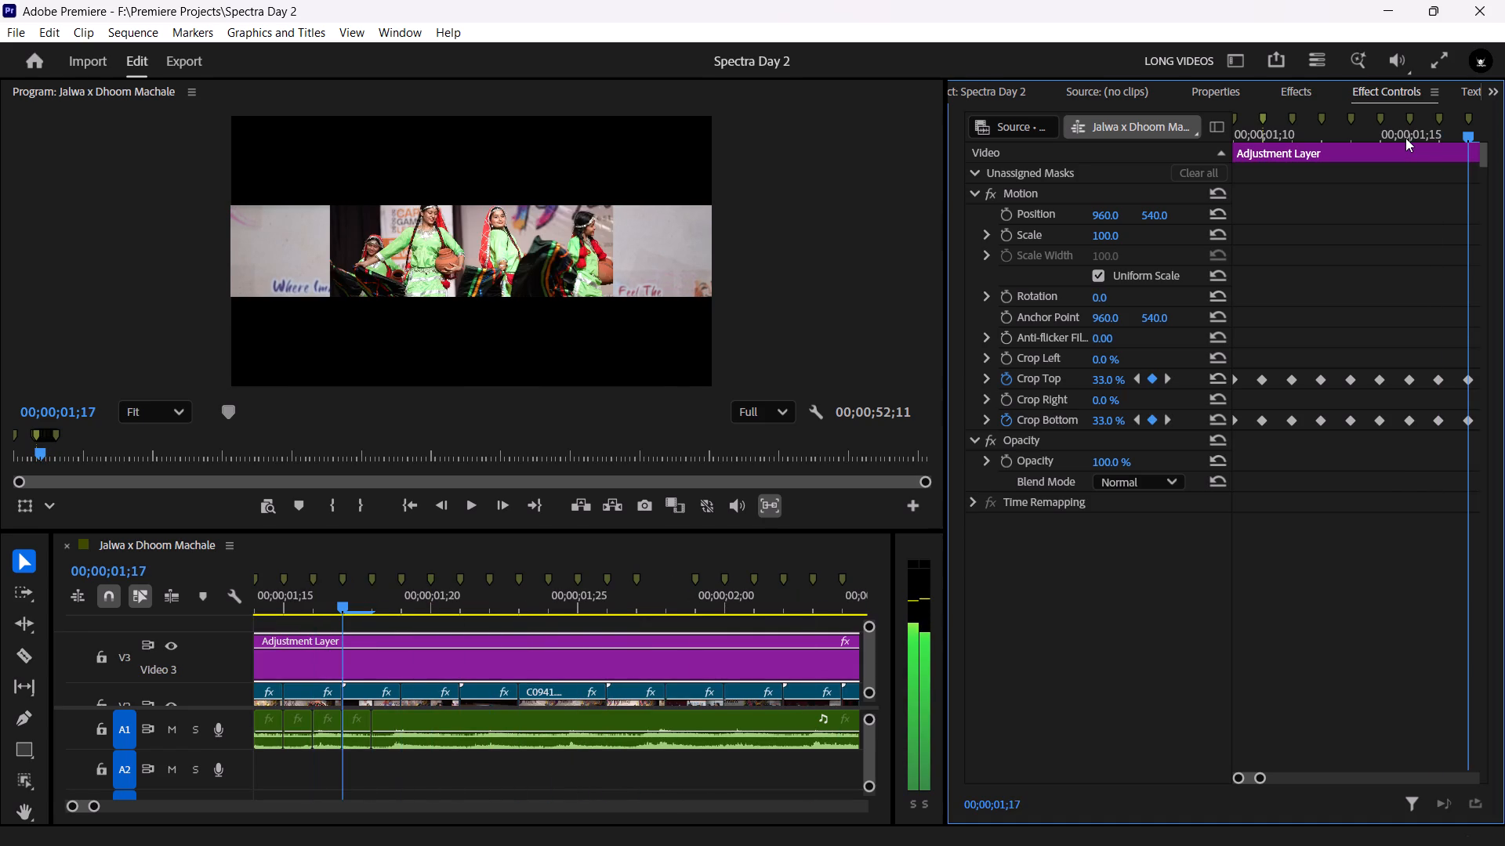
{"action": "left_click_drag", "start_coordinate": [1249, 781], "coordinate": [1252, 782]}
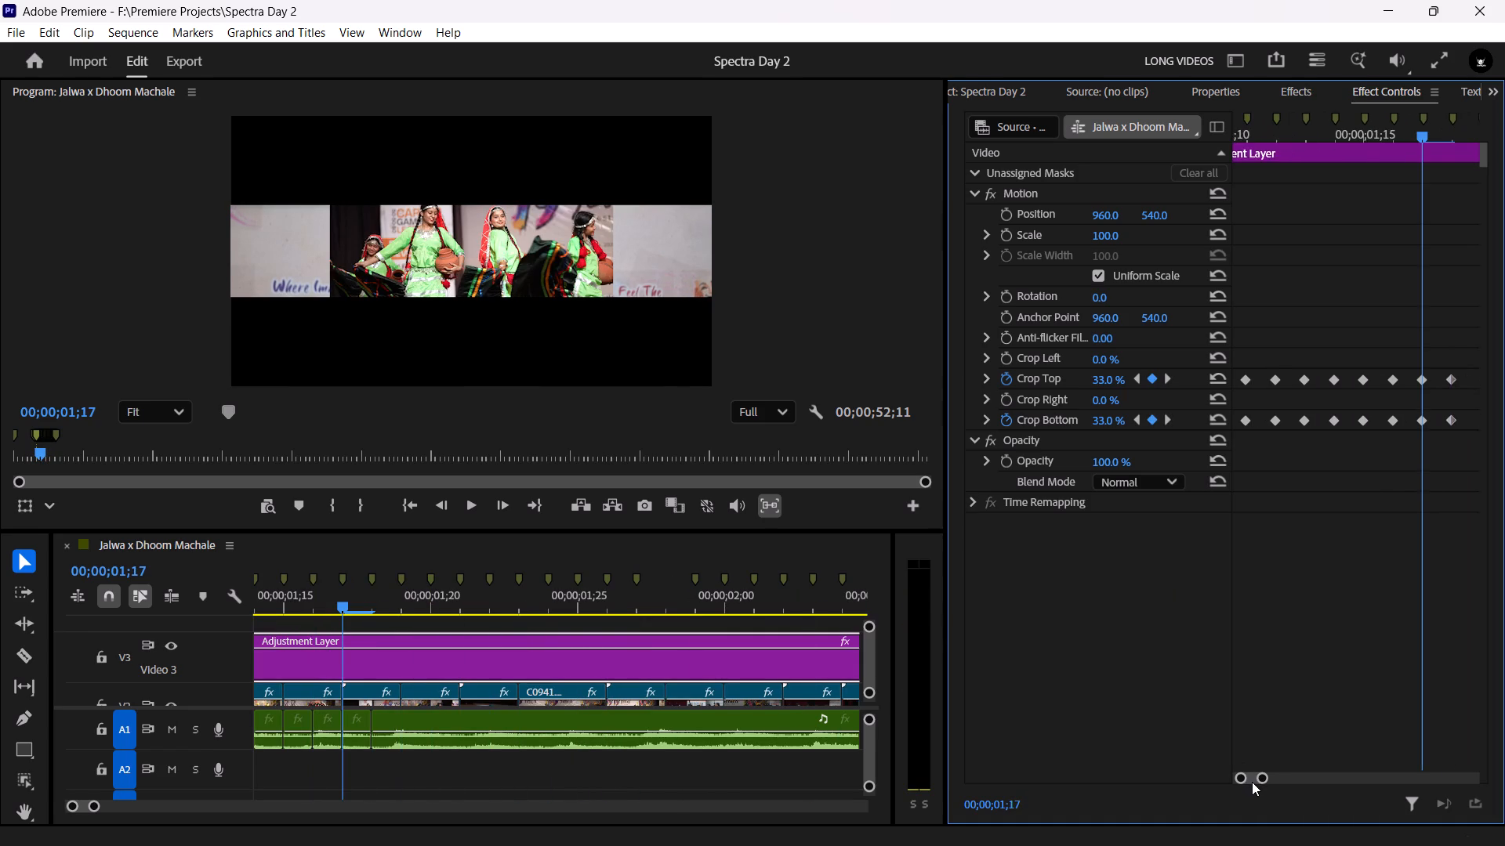
{"action": "left_click_drag", "start_coordinate": [1252, 782], "coordinate": [1262, 783]}
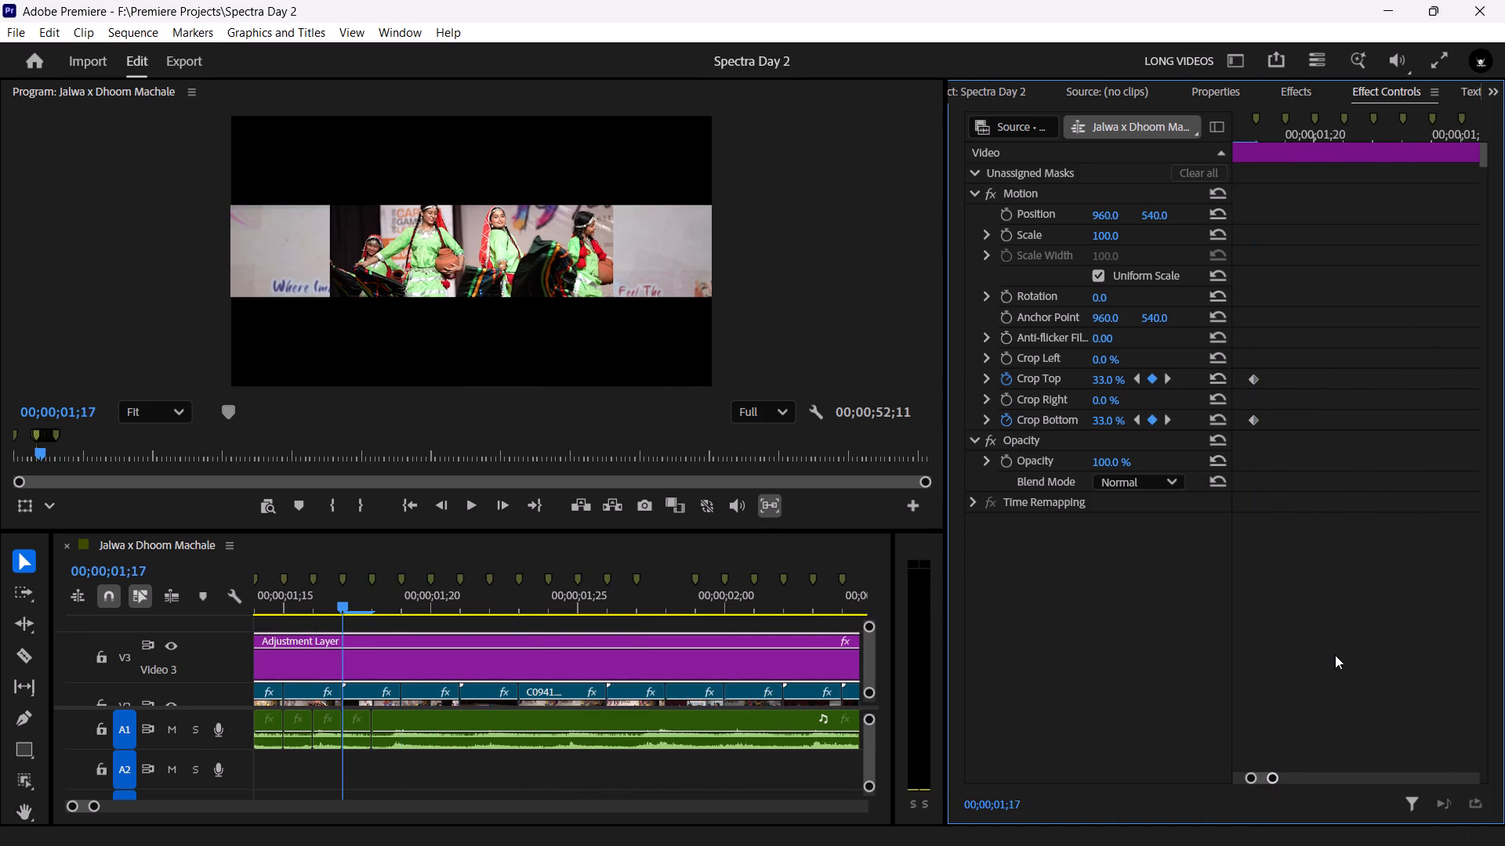
{"action": "key", "text": "Right"}
{"action": "key", "text": "Right"}
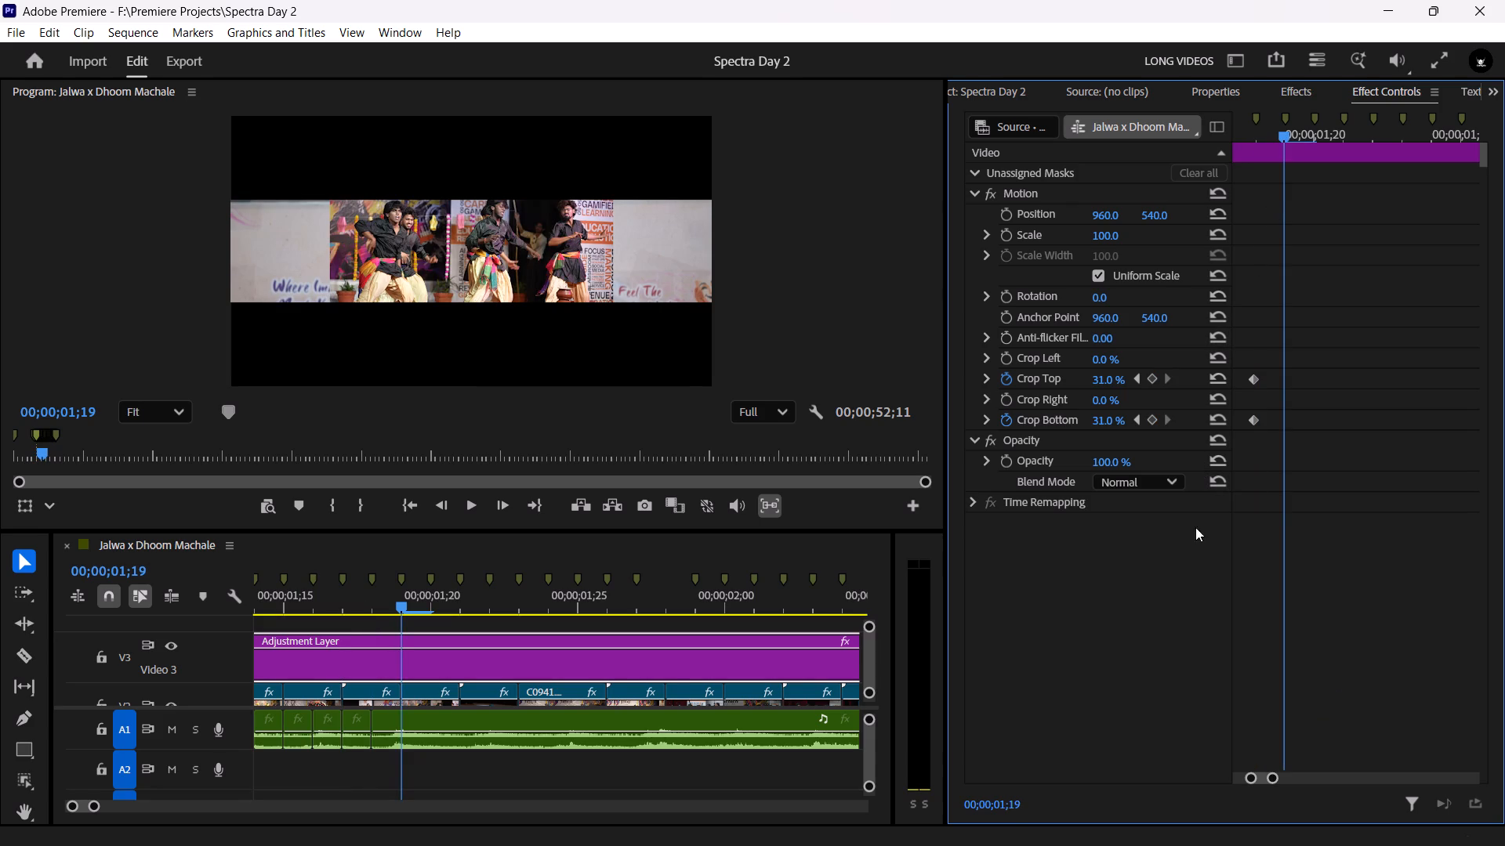
{"action": "left_click_drag", "start_coordinate": [1260, 782], "coordinate": [1216, 779]}
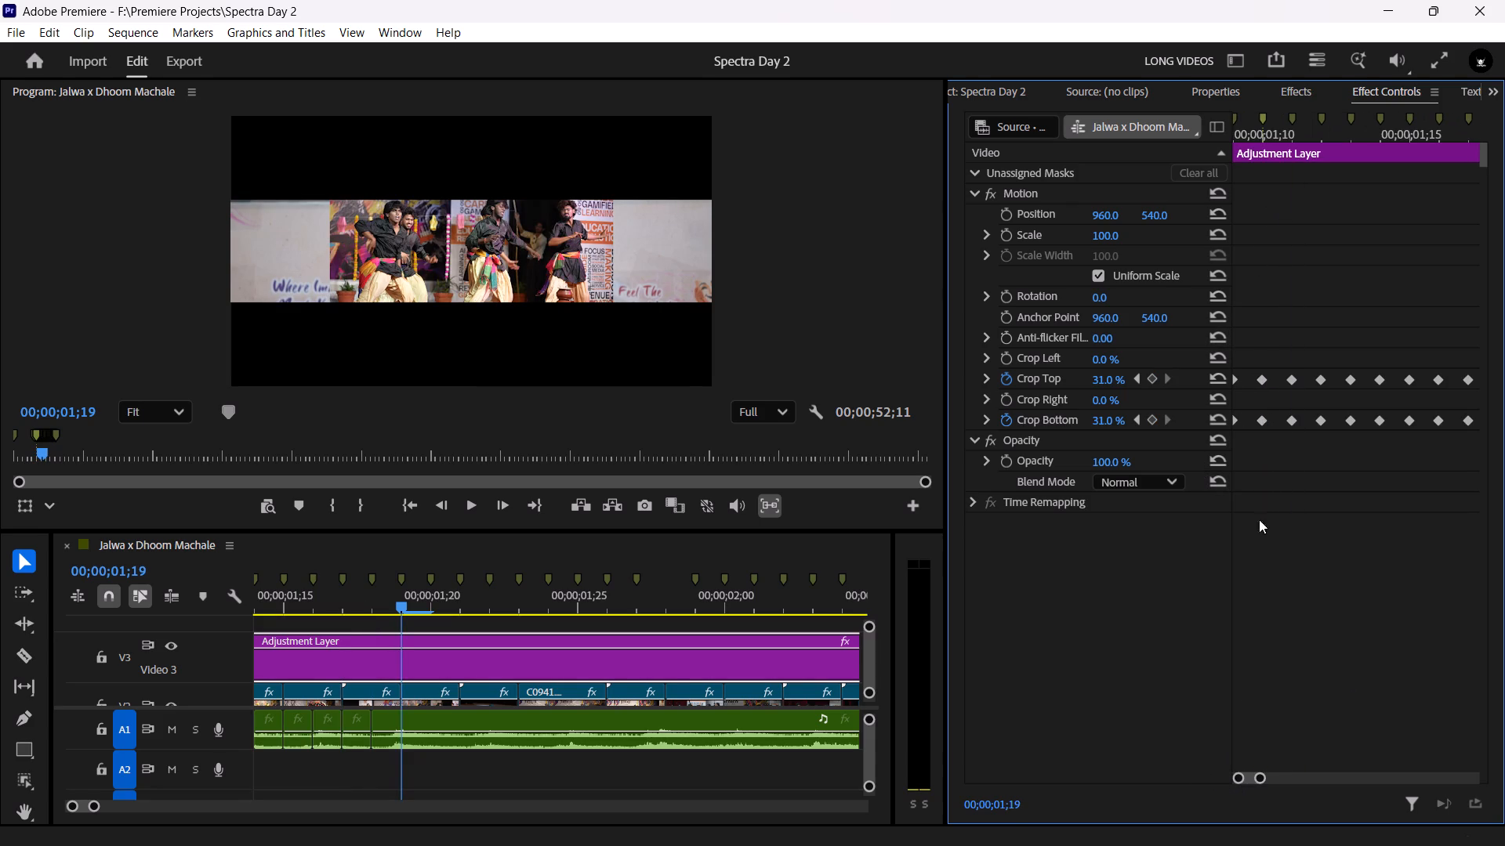
Set the crop keyframes at 00;00;01;10 to 48% for both Crop Top and Crop Bottom.
{"action": "left_click", "coordinate": [1250, 139]}
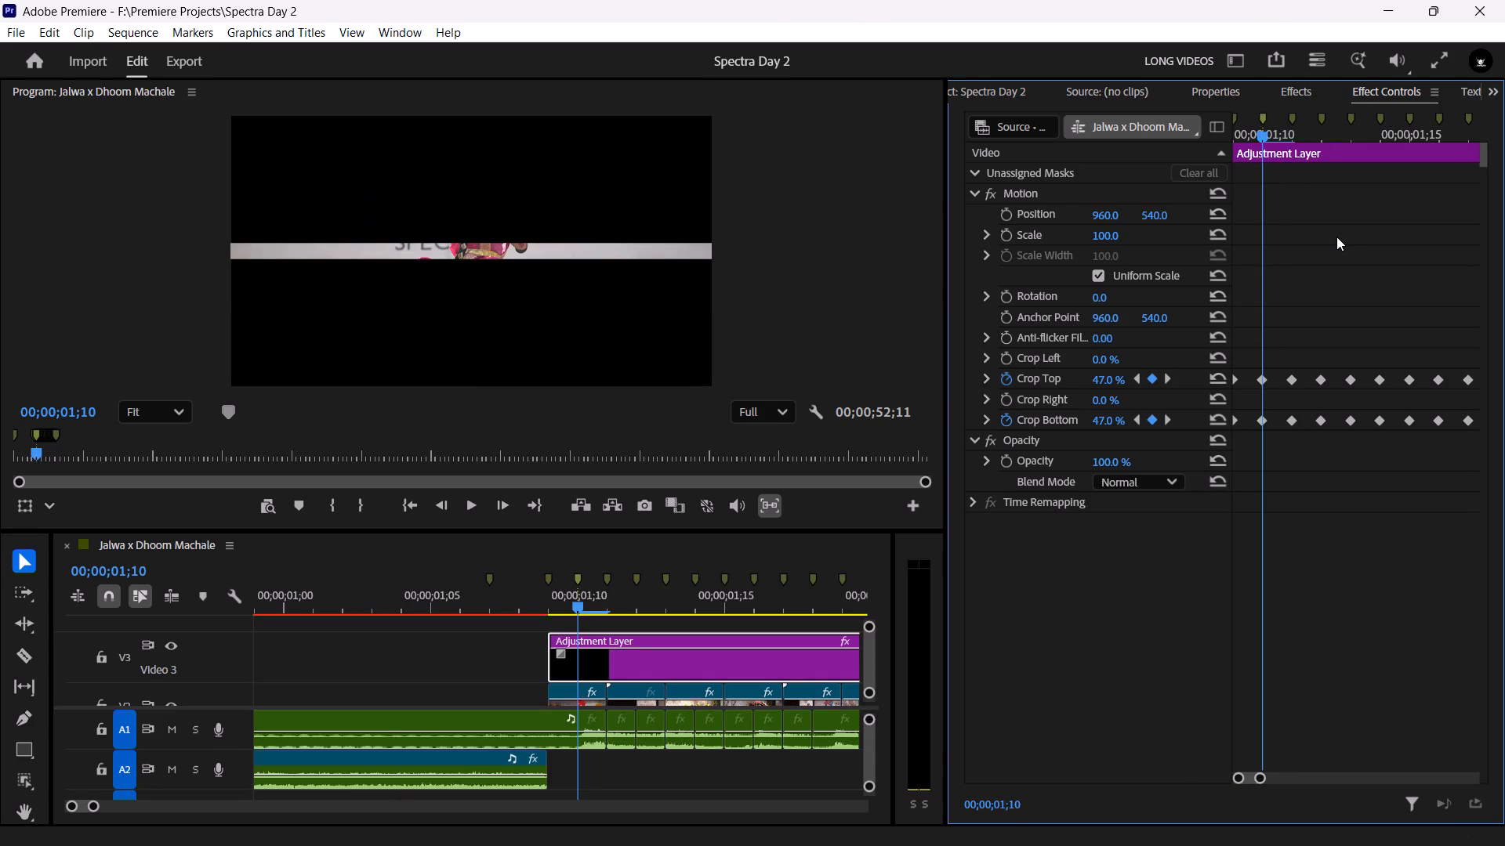
{"action": "key", "text": "Left"}
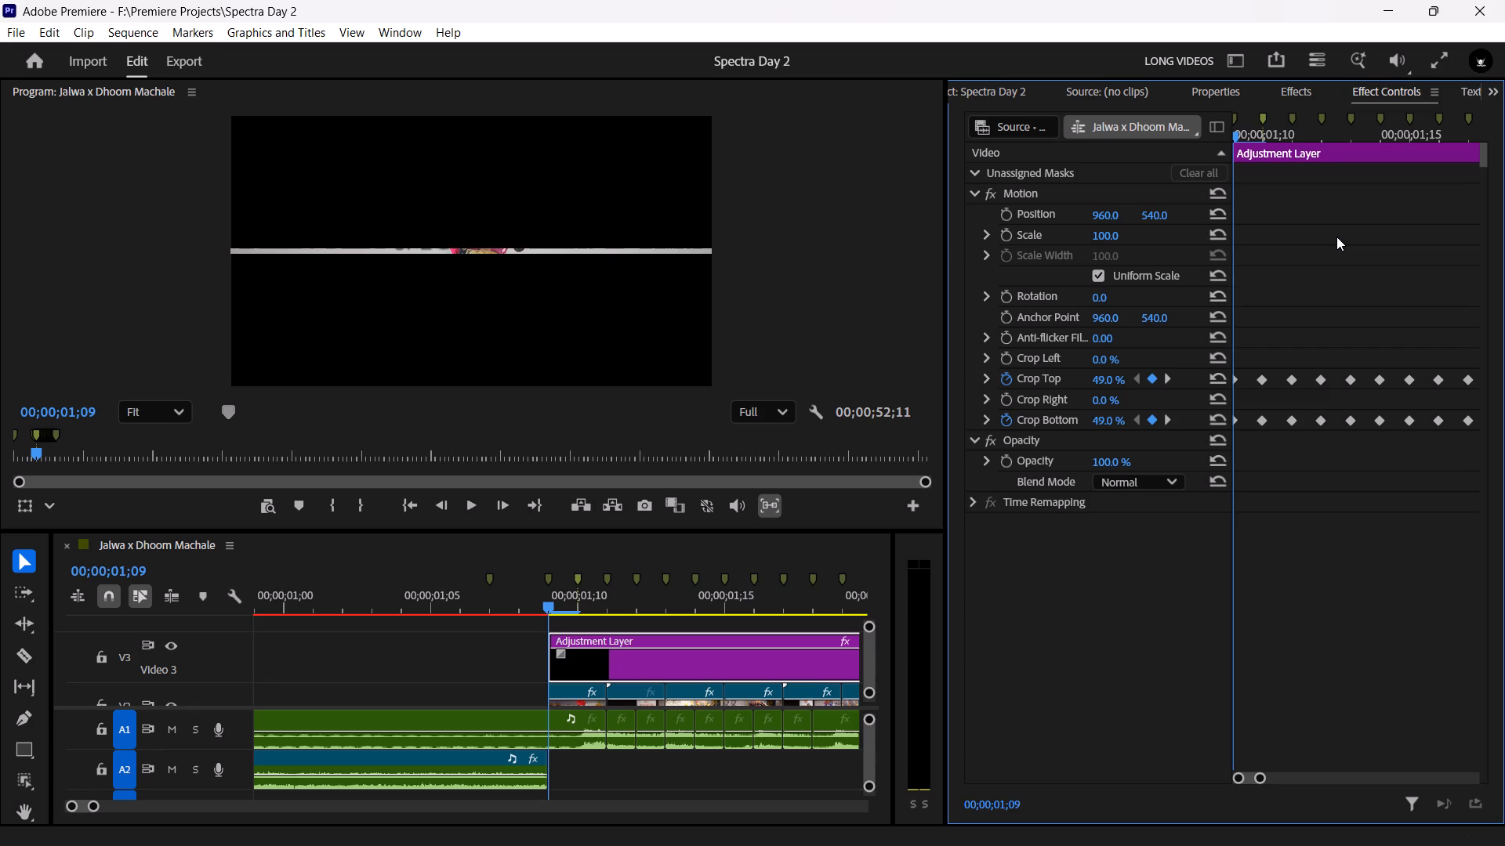
{"action": "key", "text": "Right"}
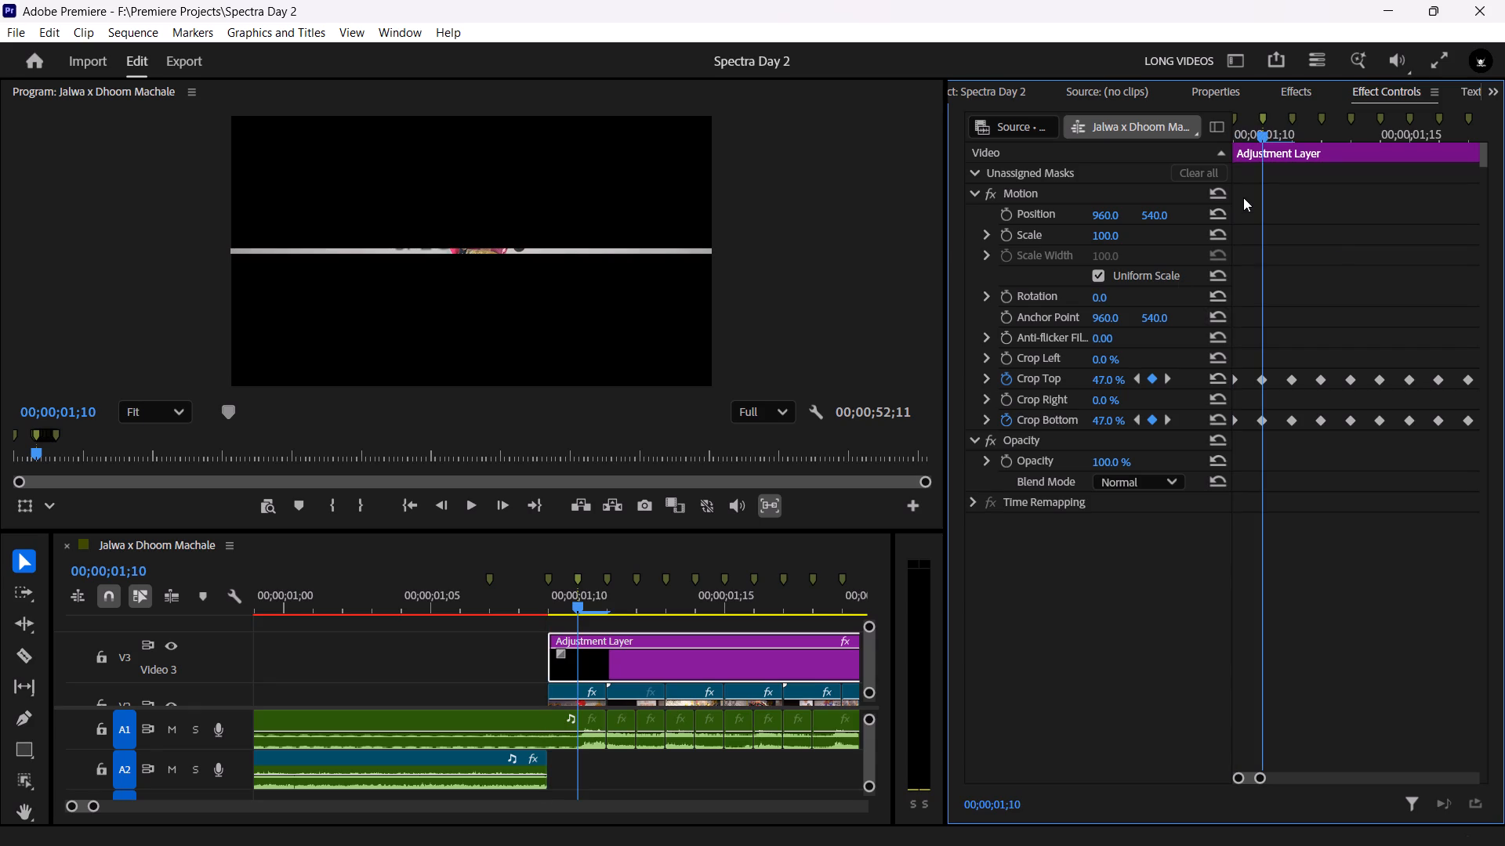
{"action": "left_click", "coordinate": [1261, 381]}
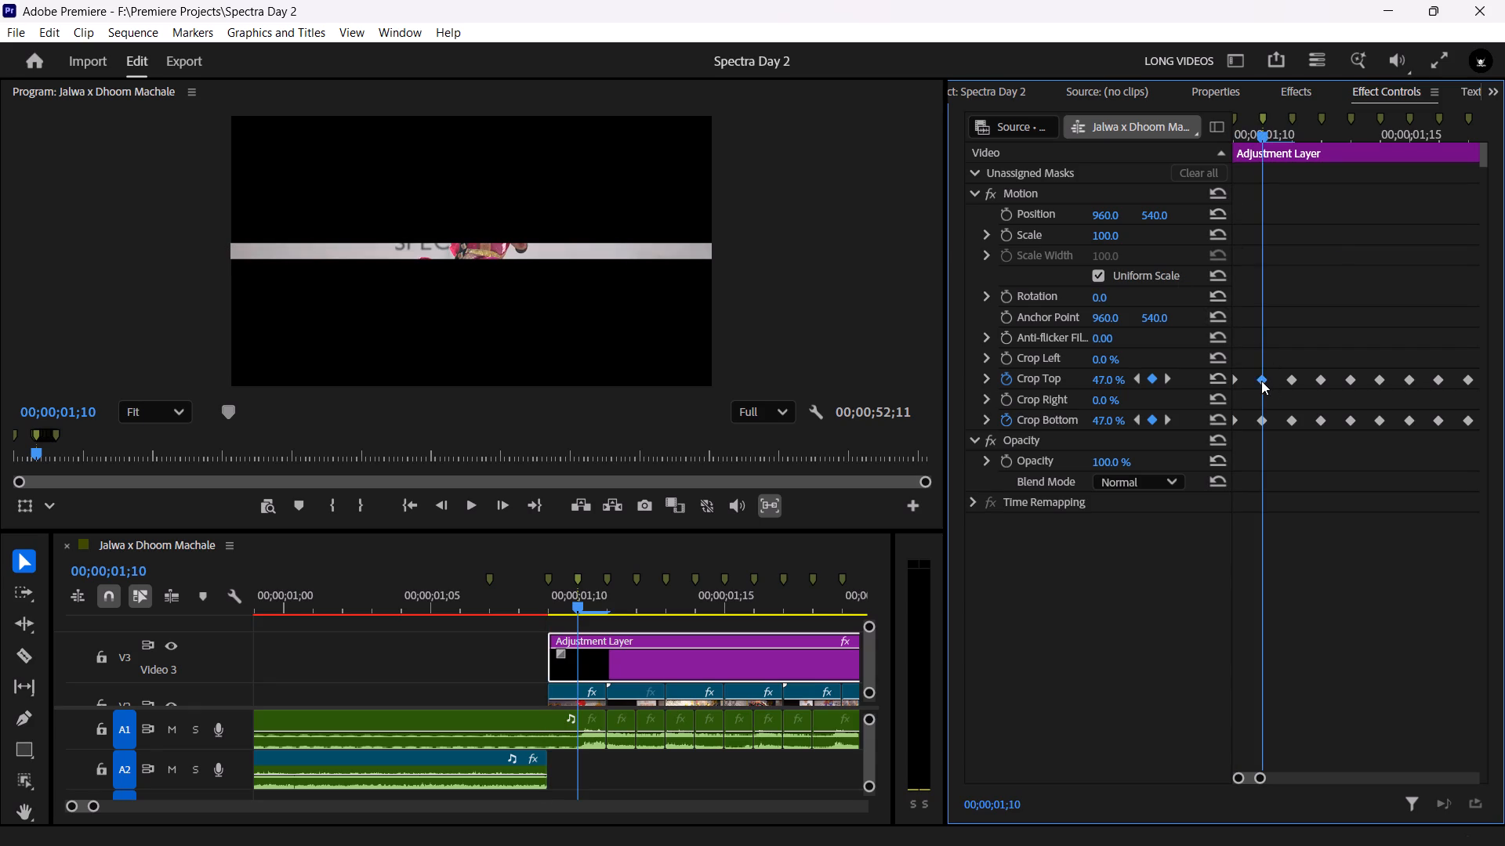
{"action": "left_click", "coordinate": [1104, 377]}
{"action": "type", "text": "48"}
{"action": "left_click", "coordinate": [1261, 420]}
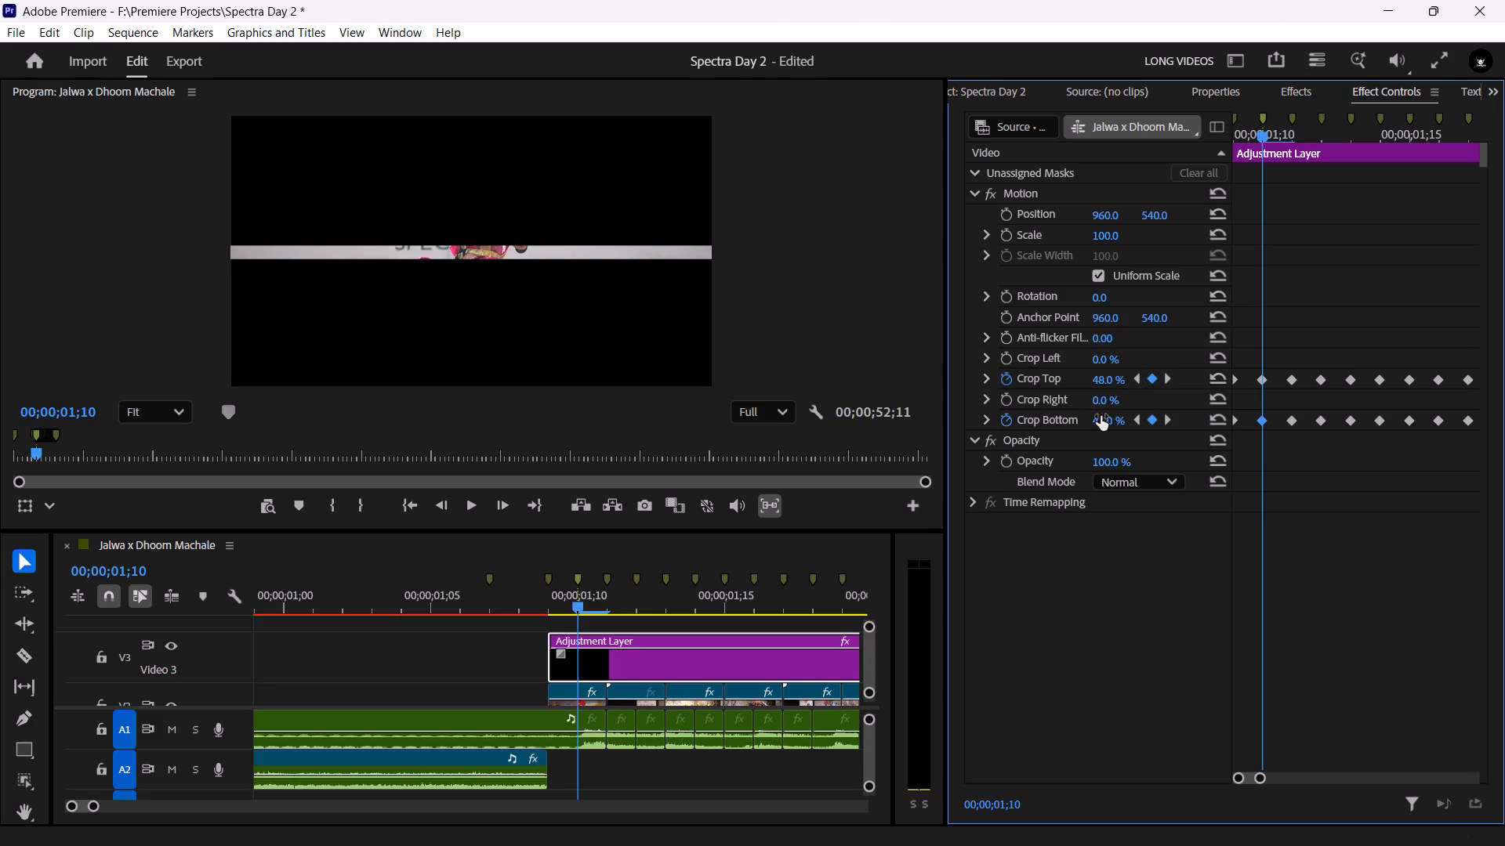
{"action": "left_click", "coordinate": [1101, 416]}
{"action": "key", "text": "4"}
{"action": "key", "text": "8"}
{"action": "left_click", "coordinate": [1275, 399]}
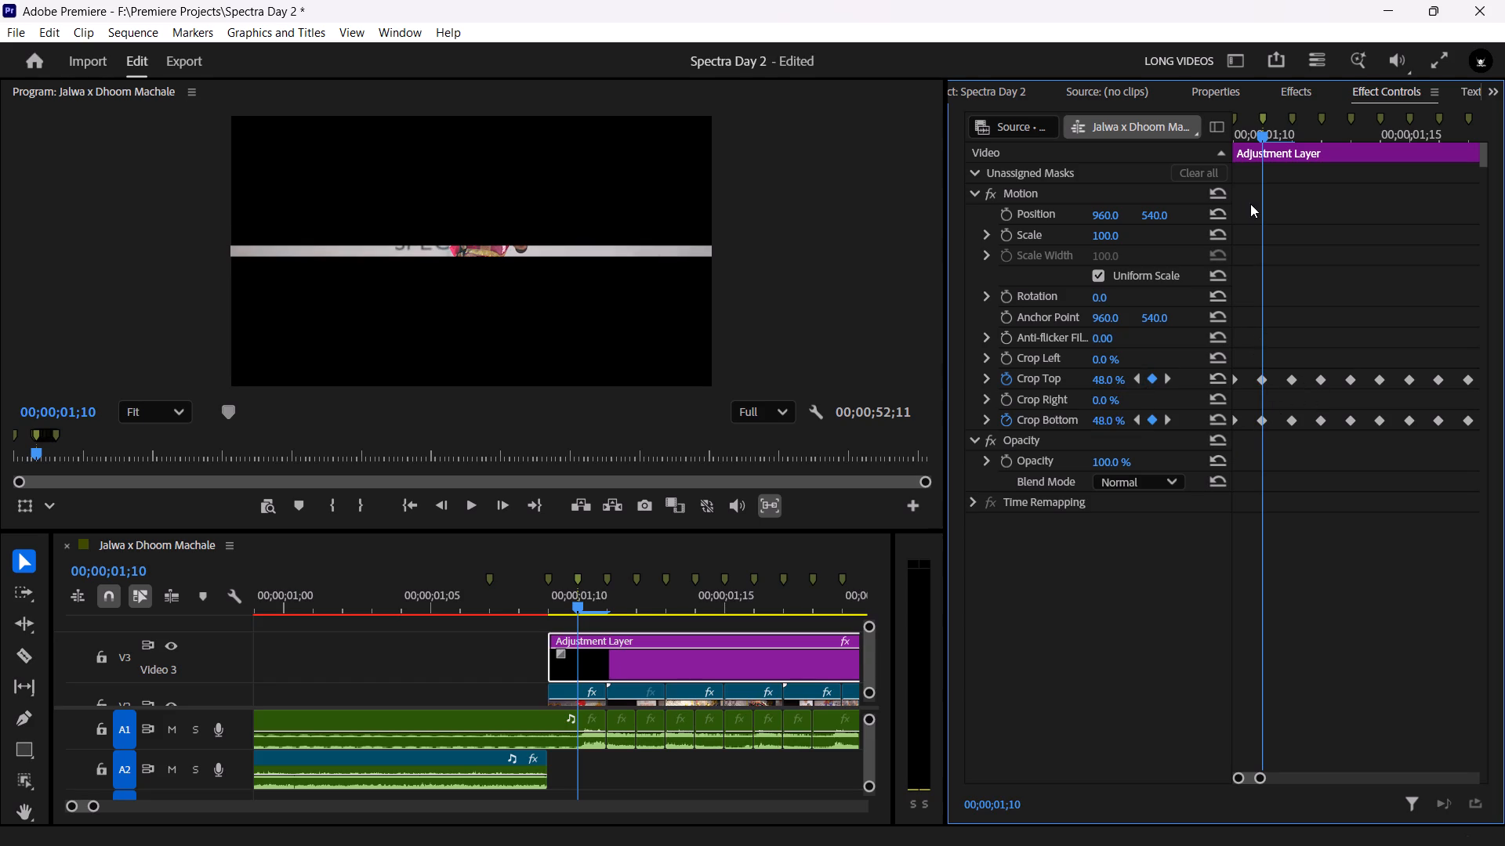
Set the crop keyframes at 00;00;01;11 to 47% for both Crop Top and Crop Bottom.
{"action": "key", "text": "Left"}
{"action": "key", "text": "Right"}
{"action": "key", "text": "Right"}
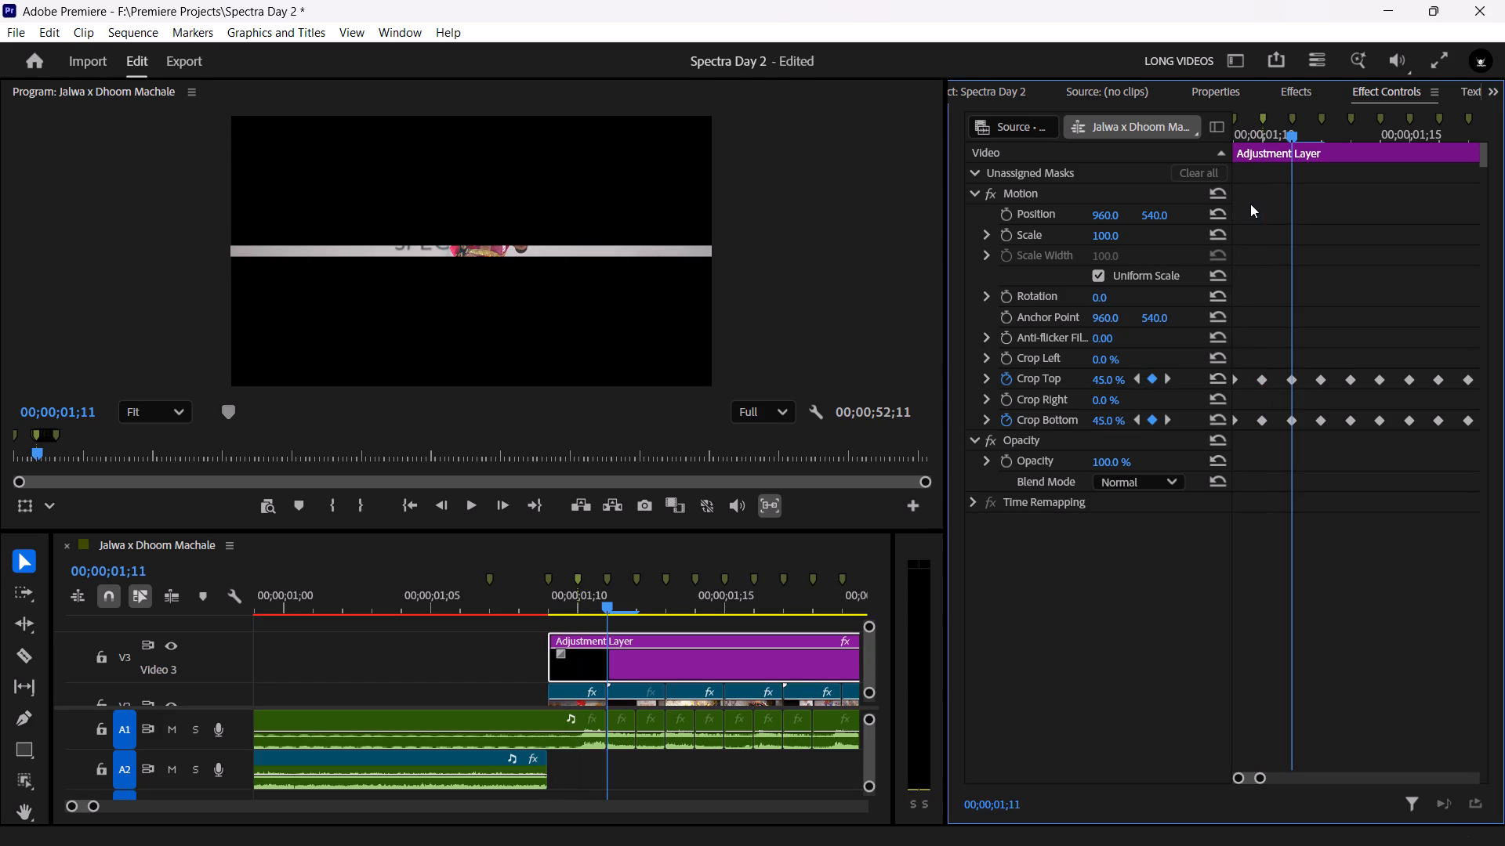
{"action": "left_click", "coordinate": [1105, 382]}
{"action": "key", "text": "4"}
{"action": "key", "text": "7"}
{"action": "left_click", "coordinate": [1100, 421]}
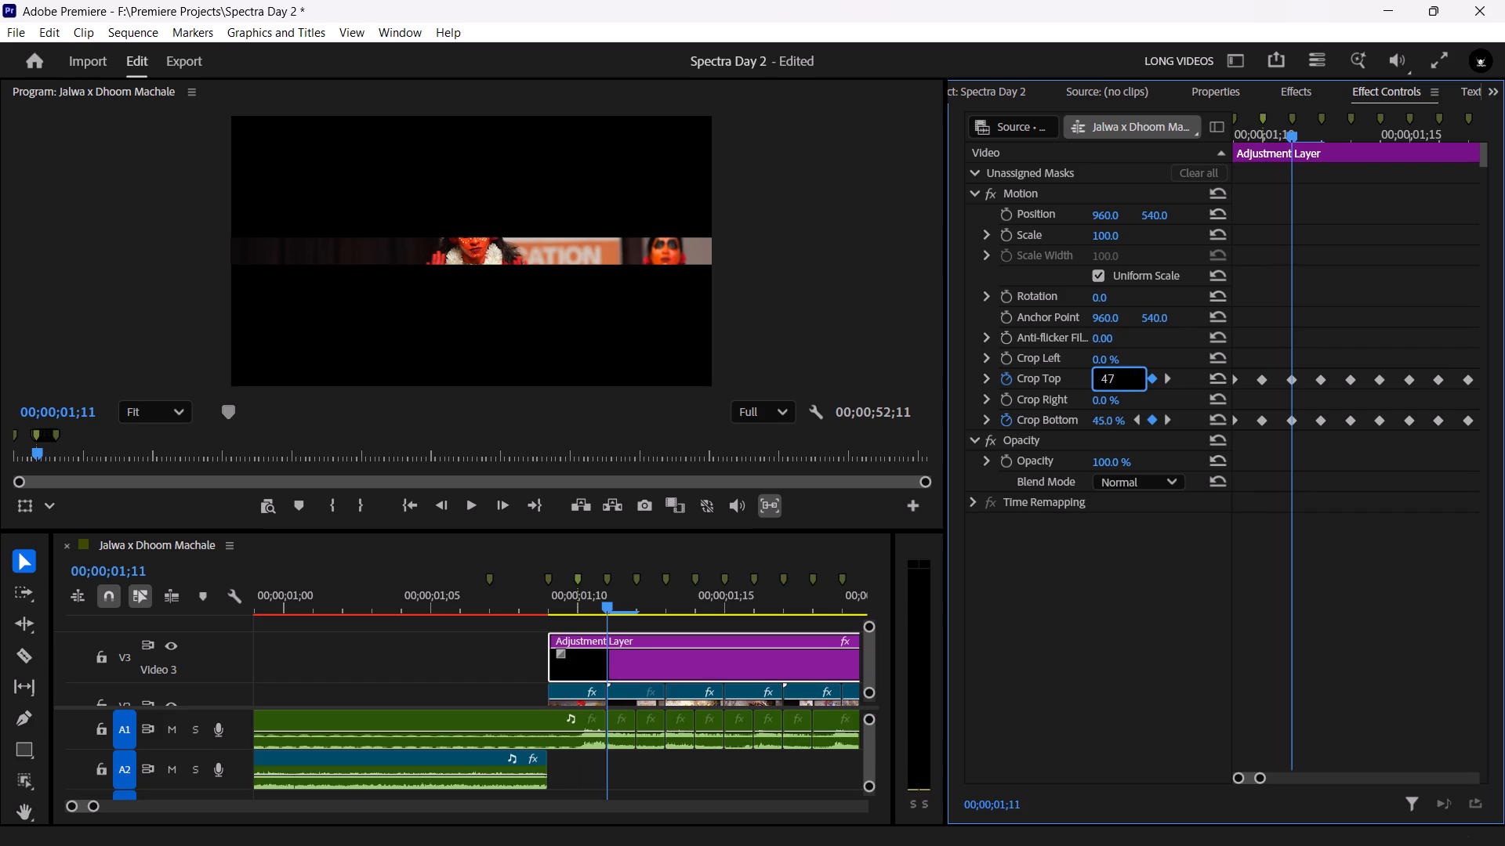
{"action": "type", "text": "47"}
{"action": "left_click", "coordinate": [1265, 483]}
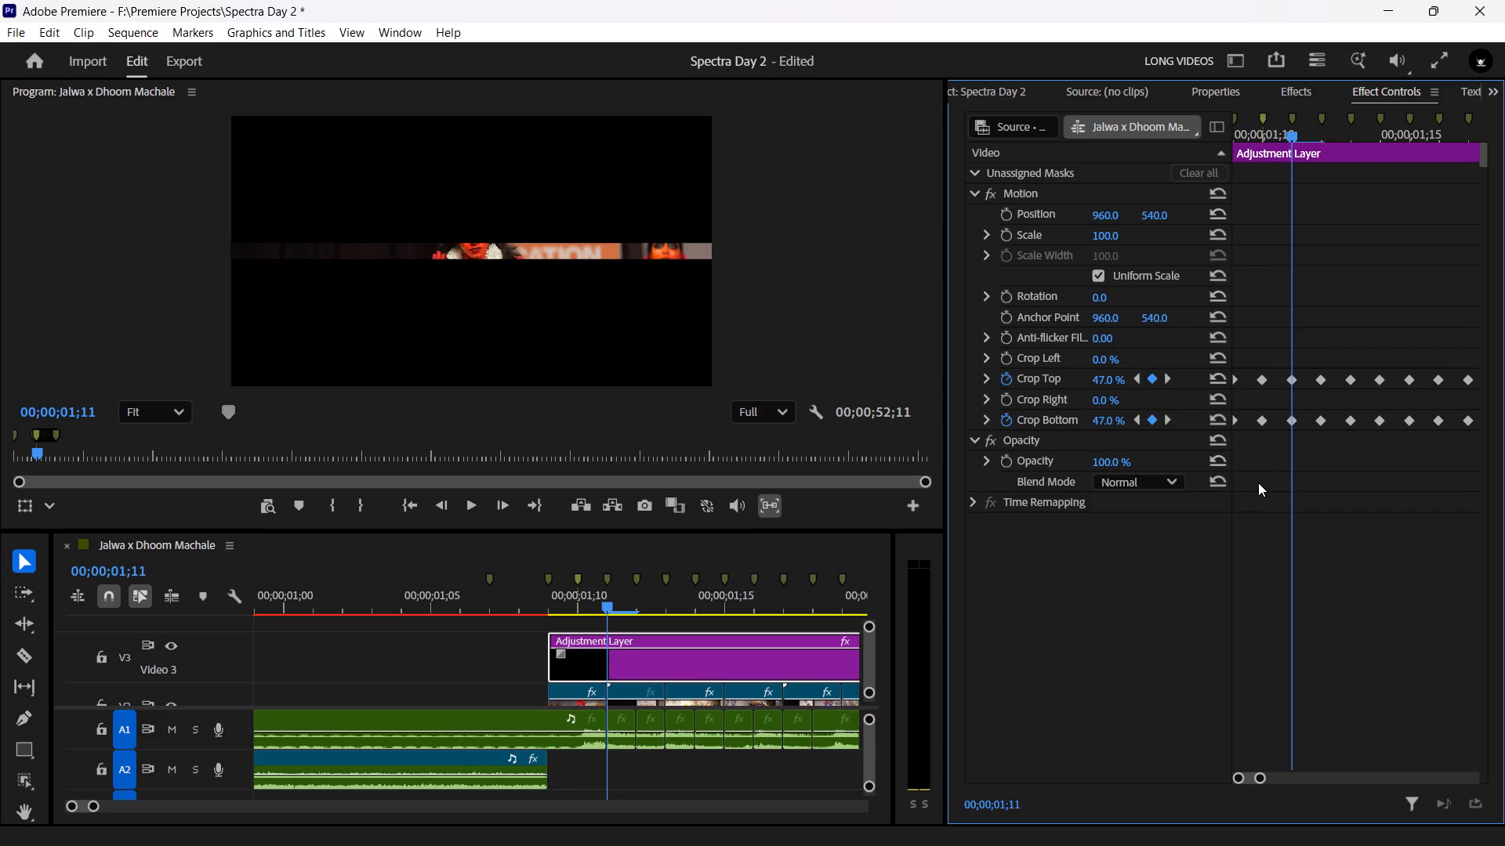
Set the crop keyframes at 00;00;01;12 to 46% for both Crop Top and Crop Bottom.
{"action": "key", "text": "Left"}
{"action": "key", "text": "Right"}
{"action": "key", "text": "Right"}
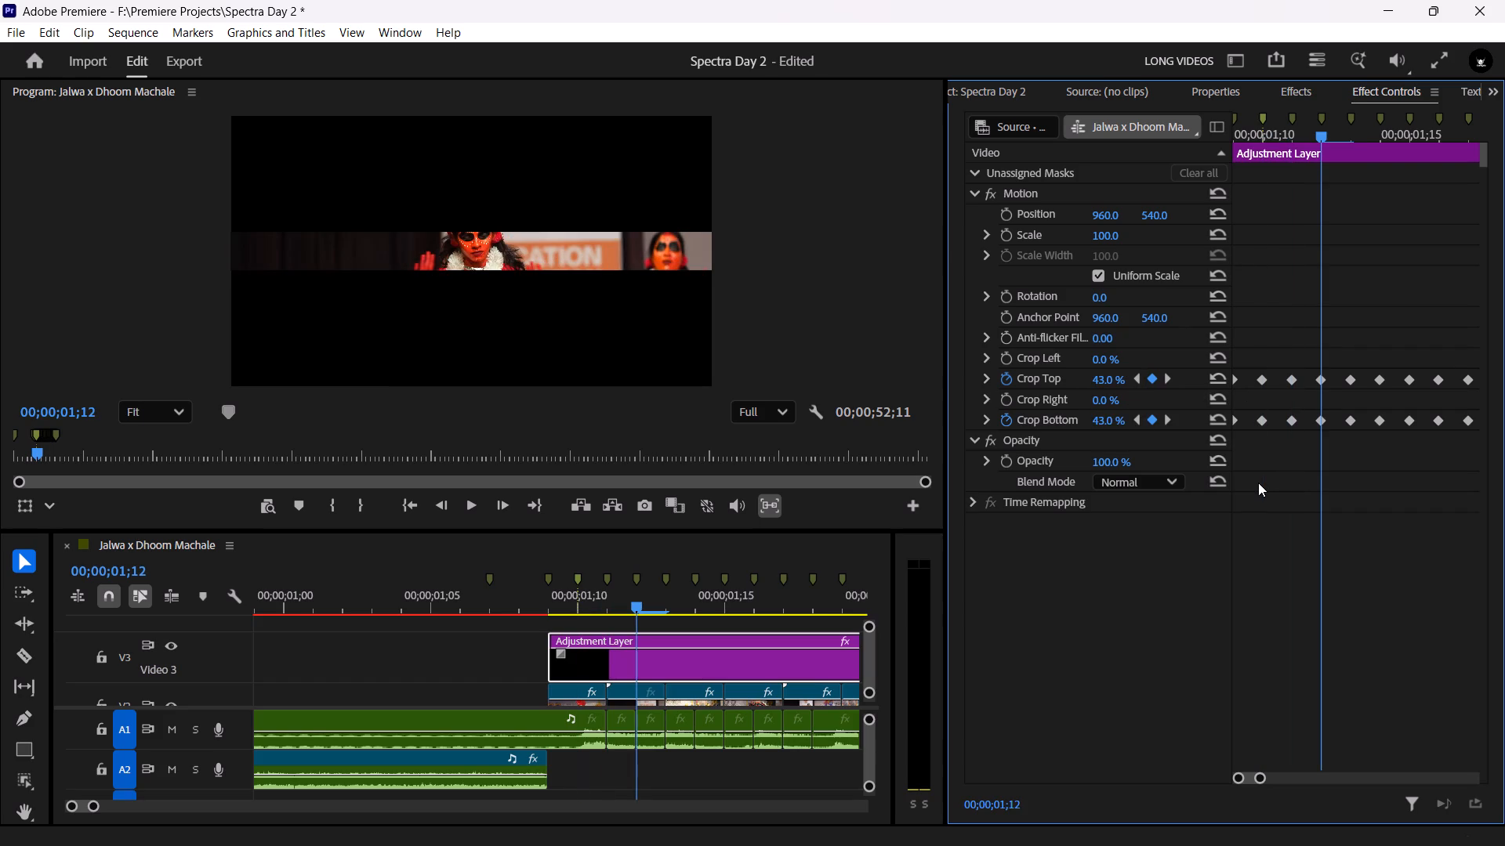
{"action": "left_click", "coordinate": [1101, 379]}
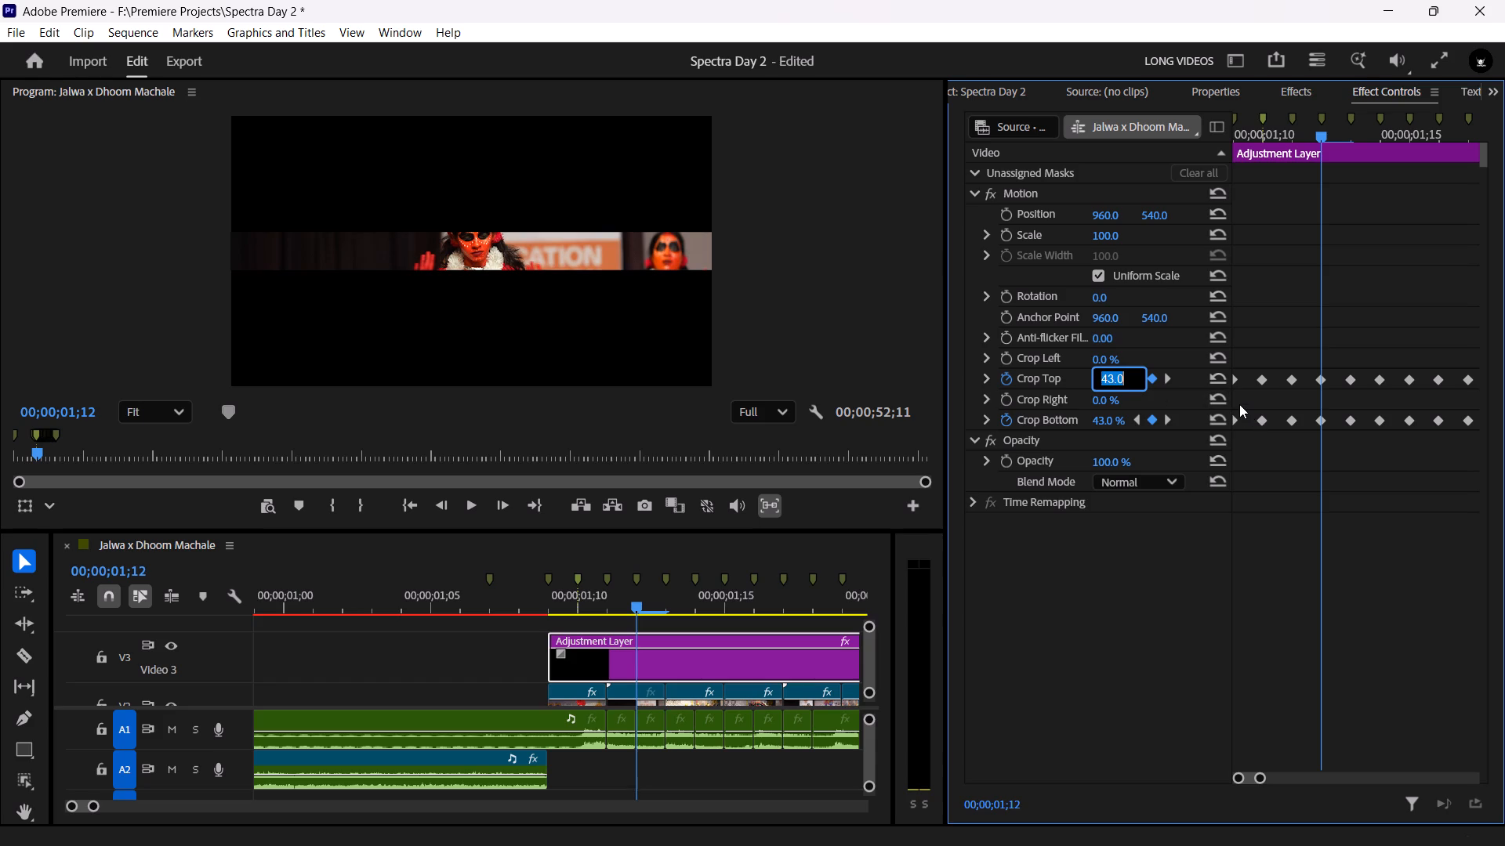
{"action": "left_click", "coordinate": [1239, 404]}
{"action": "key", "text": "Left"}
{"action": "key", "text": "Left"}
{"action": "key", "text": "Left"}
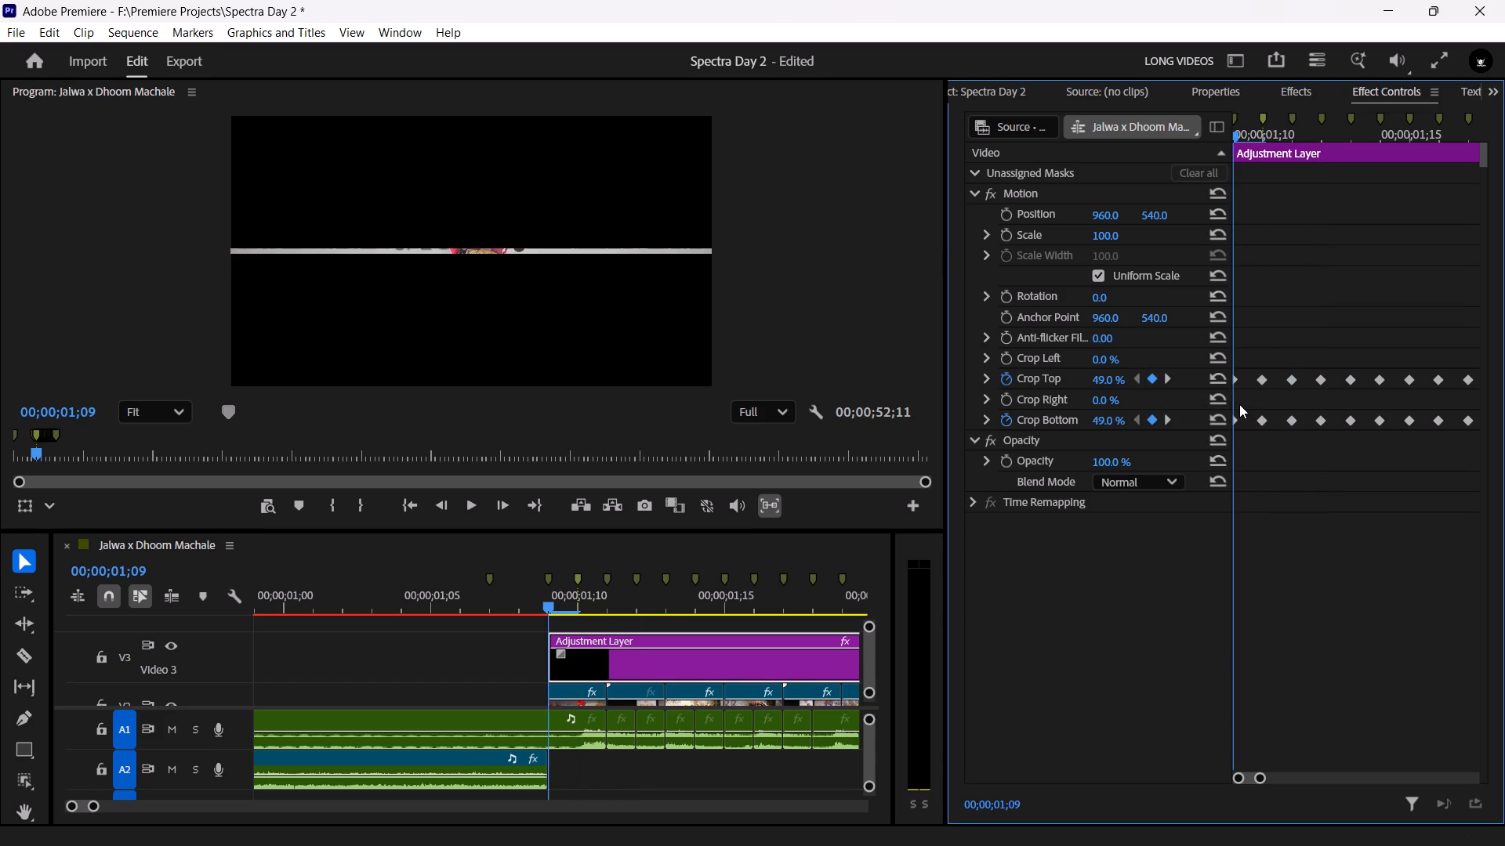
{"action": "key", "text": "Right"}
{"action": "key", "text": "Right"}
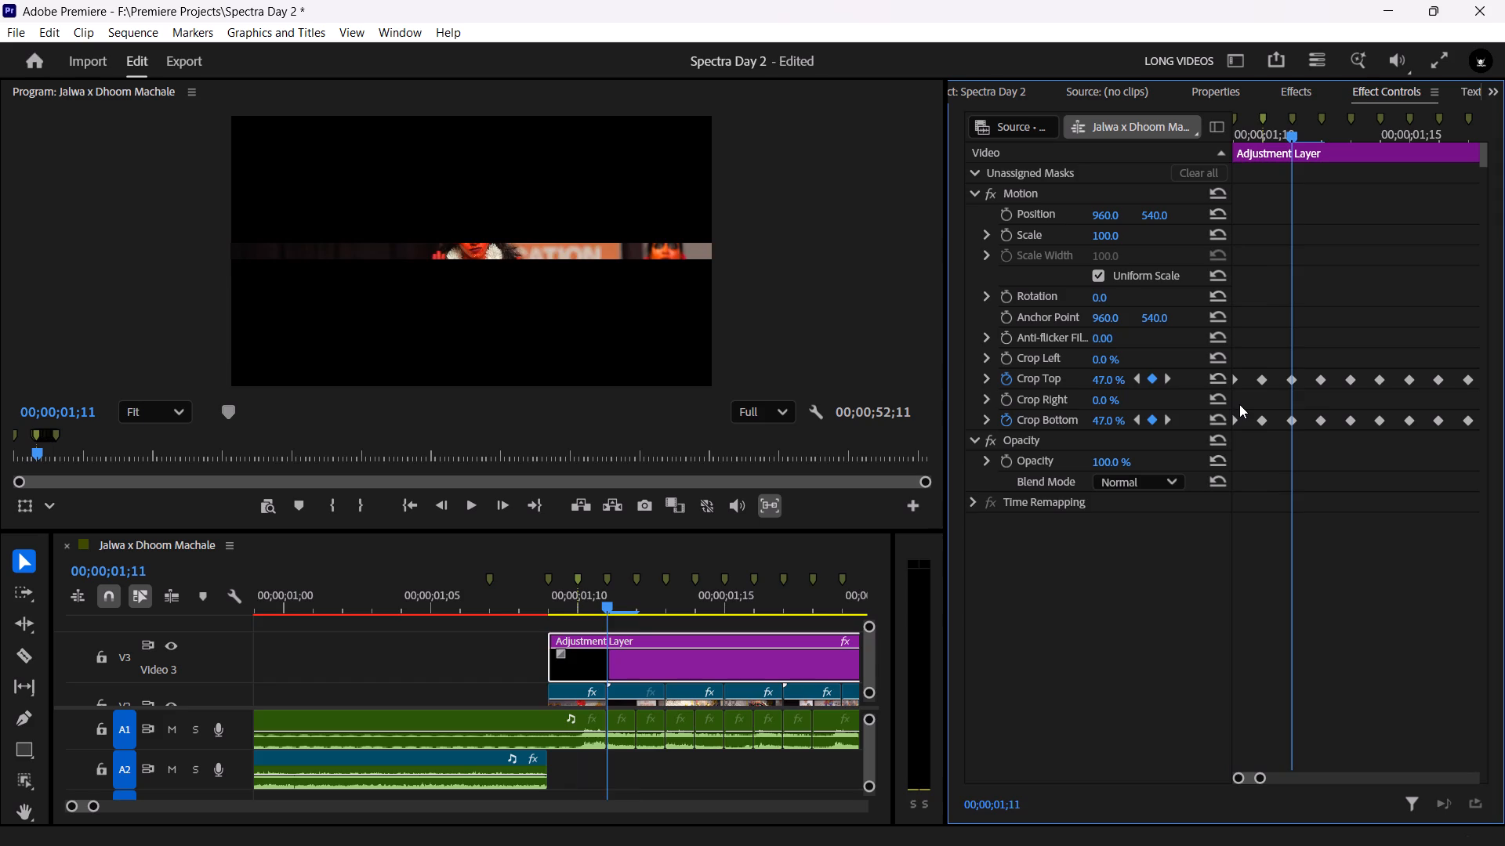
{"action": "key", "text": "Right"}
{"action": "left_click", "coordinate": [1095, 376]}
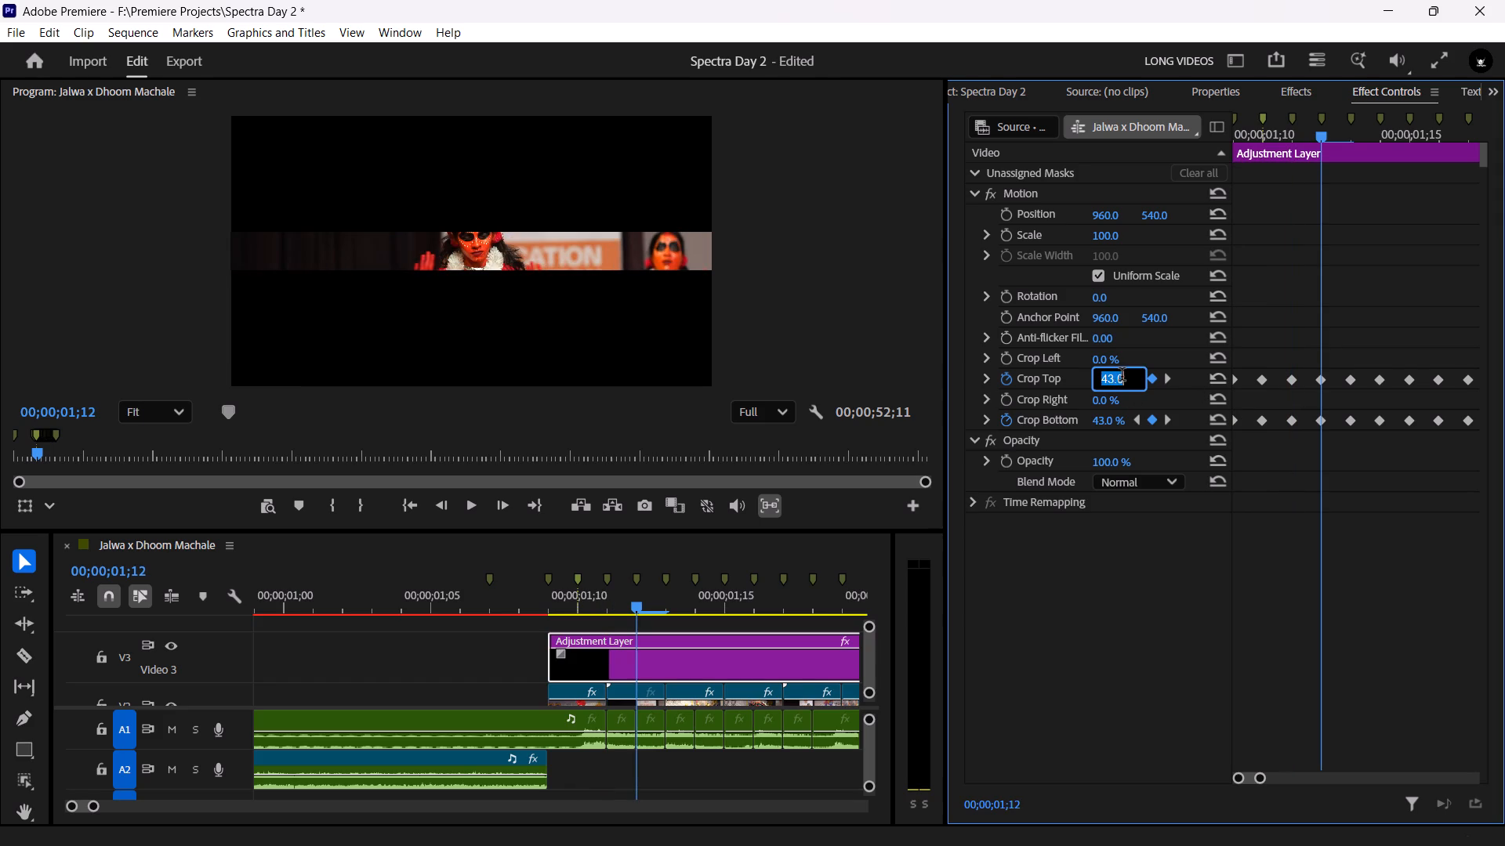
{"action": "type", "text": "46"}
{"action": "left_click", "coordinate": [1101, 424]}
{"action": "type", "text": "46"}
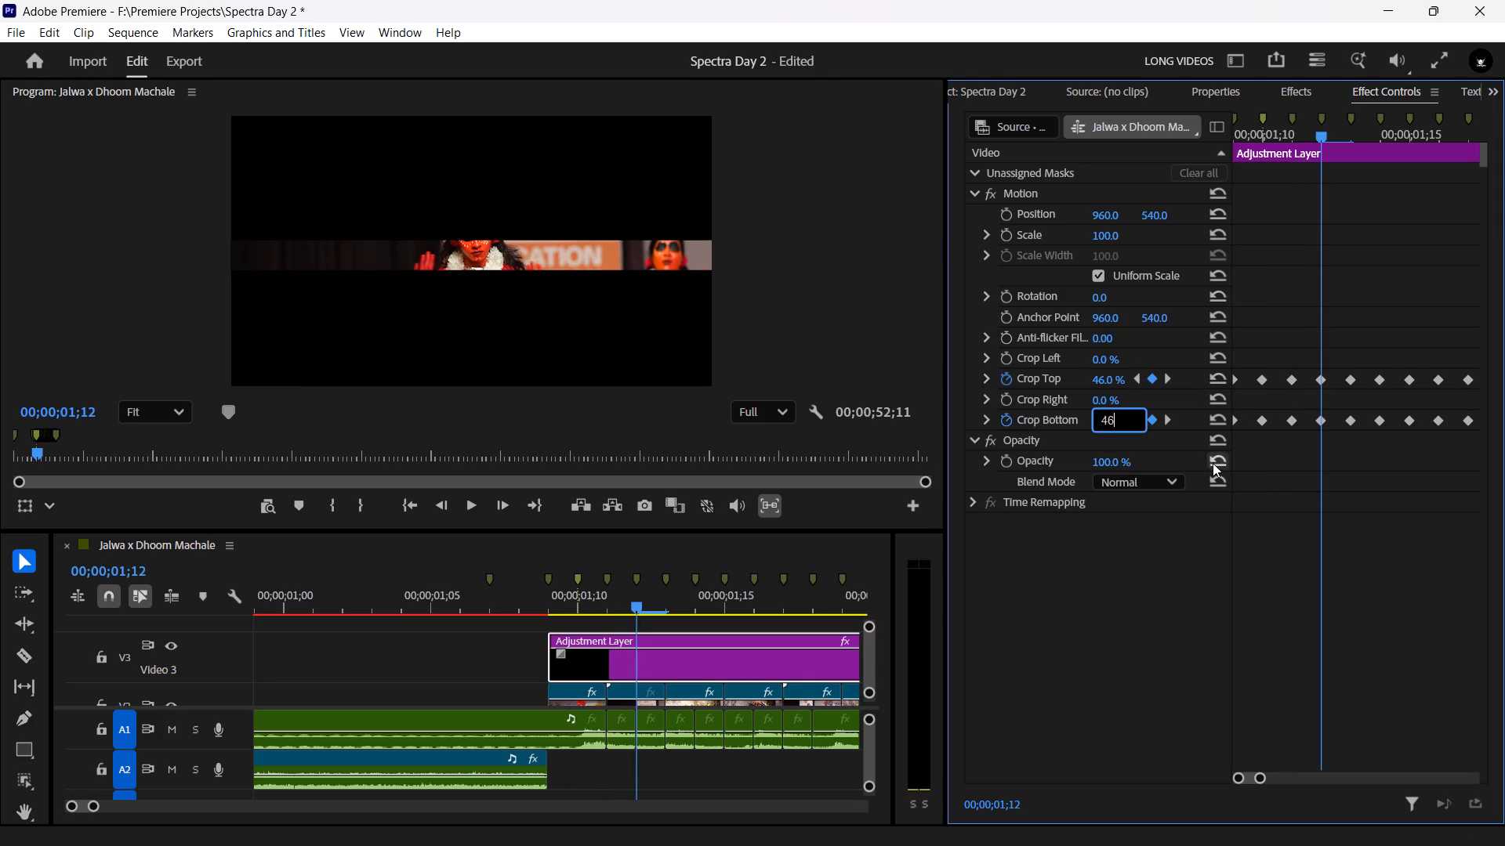
{"action": "left_click", "coordinate": [1253, 467]}
Play back the letterbox opening from just before the adjustment layer to check the slower first frames.
{"action": "key", "text": "Left"}
{"action": "key", "text": "Left"}
{"action": "key", "text": "Left"}
{"action": "key", "text": "Left"}
{"action": "key", "text": "Left"}
{"action": "key", "text": "Left"}
{"action": "key", "text": "Left"}
{"action": "key", "text": "Left"}
{"action": "key", "text": "Left"}
{"action": "key", "text": "Left"}
{"action": "key", "text": "Left"}
{"action": "key", "text": "Left"}
{"action": "key", "text": "Left"}
{"action": "key", "text": "Left"}
{"action": "key", "text": "Left"}
{"action": "key", "text": "Left"}
{"action": "key", "text": "Left"}
{"action": "key", "text": "Left"}
{"action": "key", "text": "Left"}
{"action": "key", "text": "Left"}
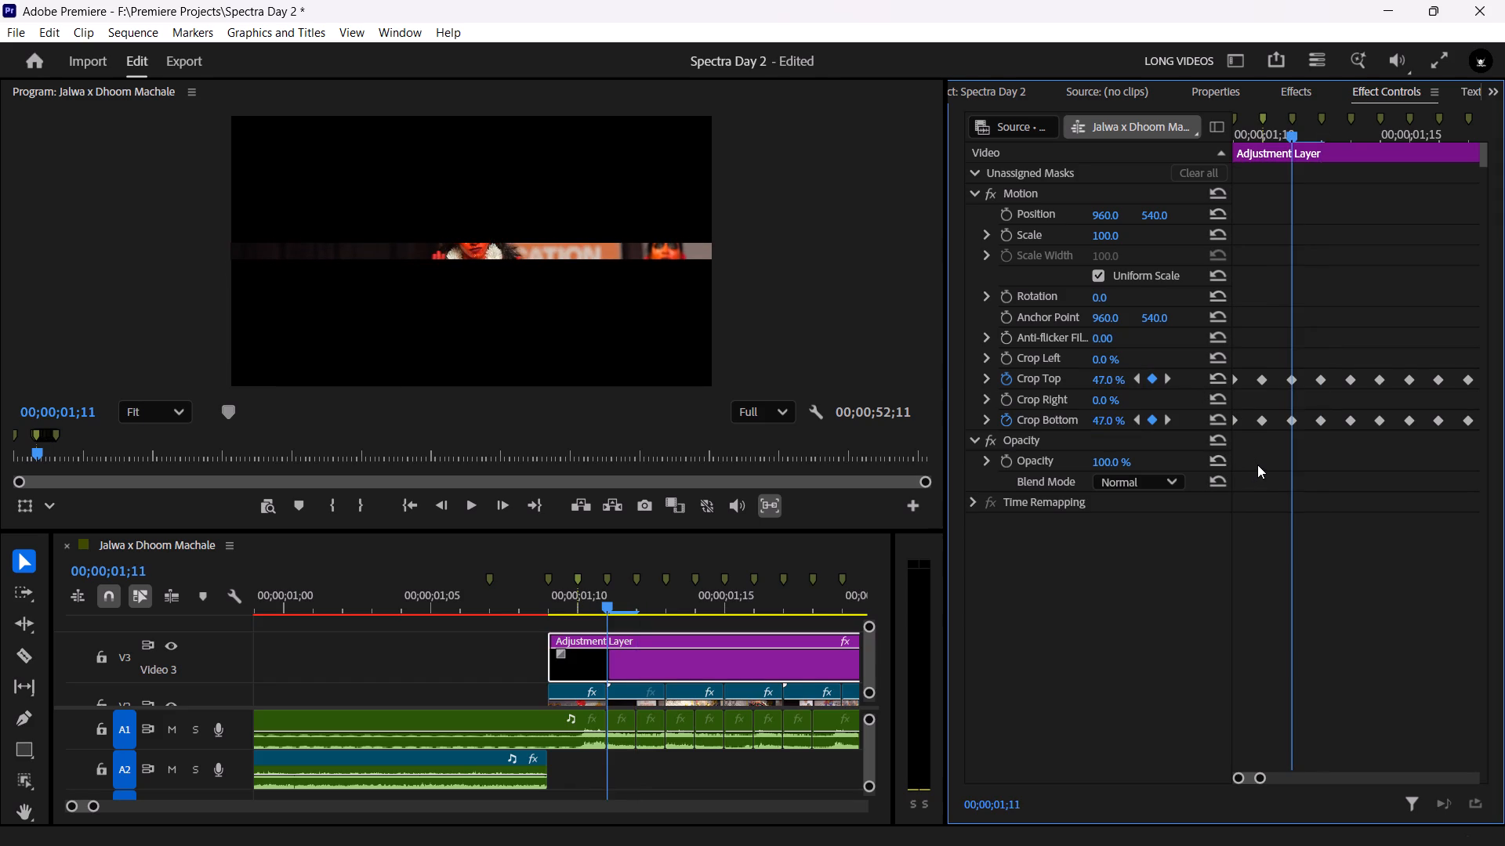
{"action": "key", "text": "Left"}
{"action": "key", "text": "space"}
{"action": "key", "text": "space"}
{"action": "key", "text": "Right"}
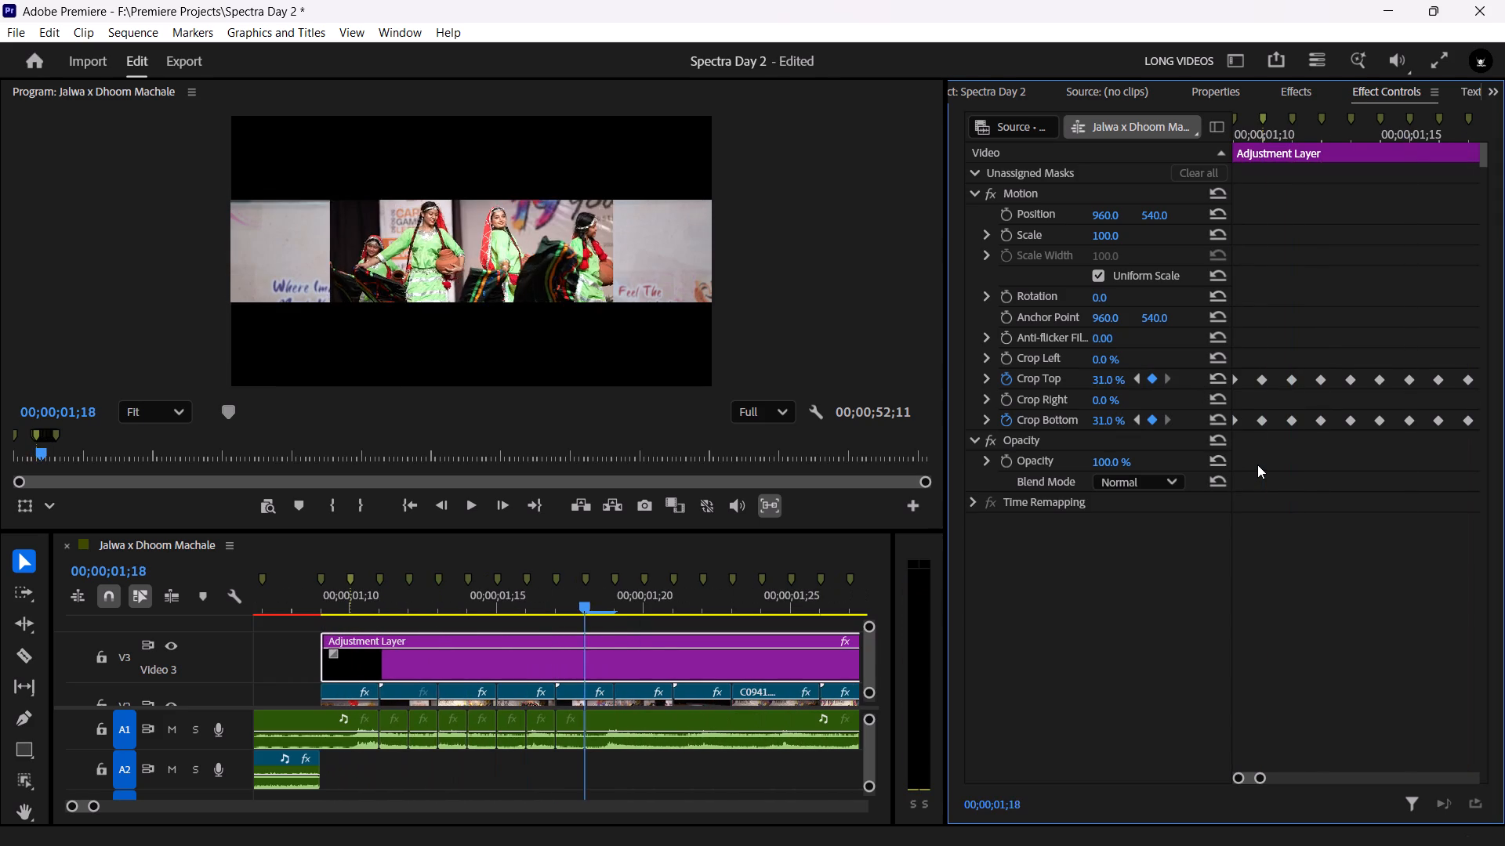
{"action": "key", "text": "Right"}
Set the crop keyframes at 00;00;01;13 to 45% for both Crop Top and Crop Bottom.
{"action": "key", "text": "Left"}
{"action": "key", "text": "Left"}
{"action": "key", "text": "Left"}
{"action": "key", "text": "Left"}
{"action": "key", "text": "Left"}
{"action": "key", "text": "Left"}
{"action": "key", "text": "Left"}
{"action": "key", "text": "Left"}
{"action": "key", "text": "Left"}
{"action": "key", "text": "Left"}
{"action": "key", "text": "Left"}
{"action": "key", "text": "Left"}
{"action": "key", "text": "Left"}
{"action": "key", "text": "Left"}
{"action": "key", "text": "Left"}
{"action": "key", "text": "Left"}
{"action": "key", "text": "Right"}
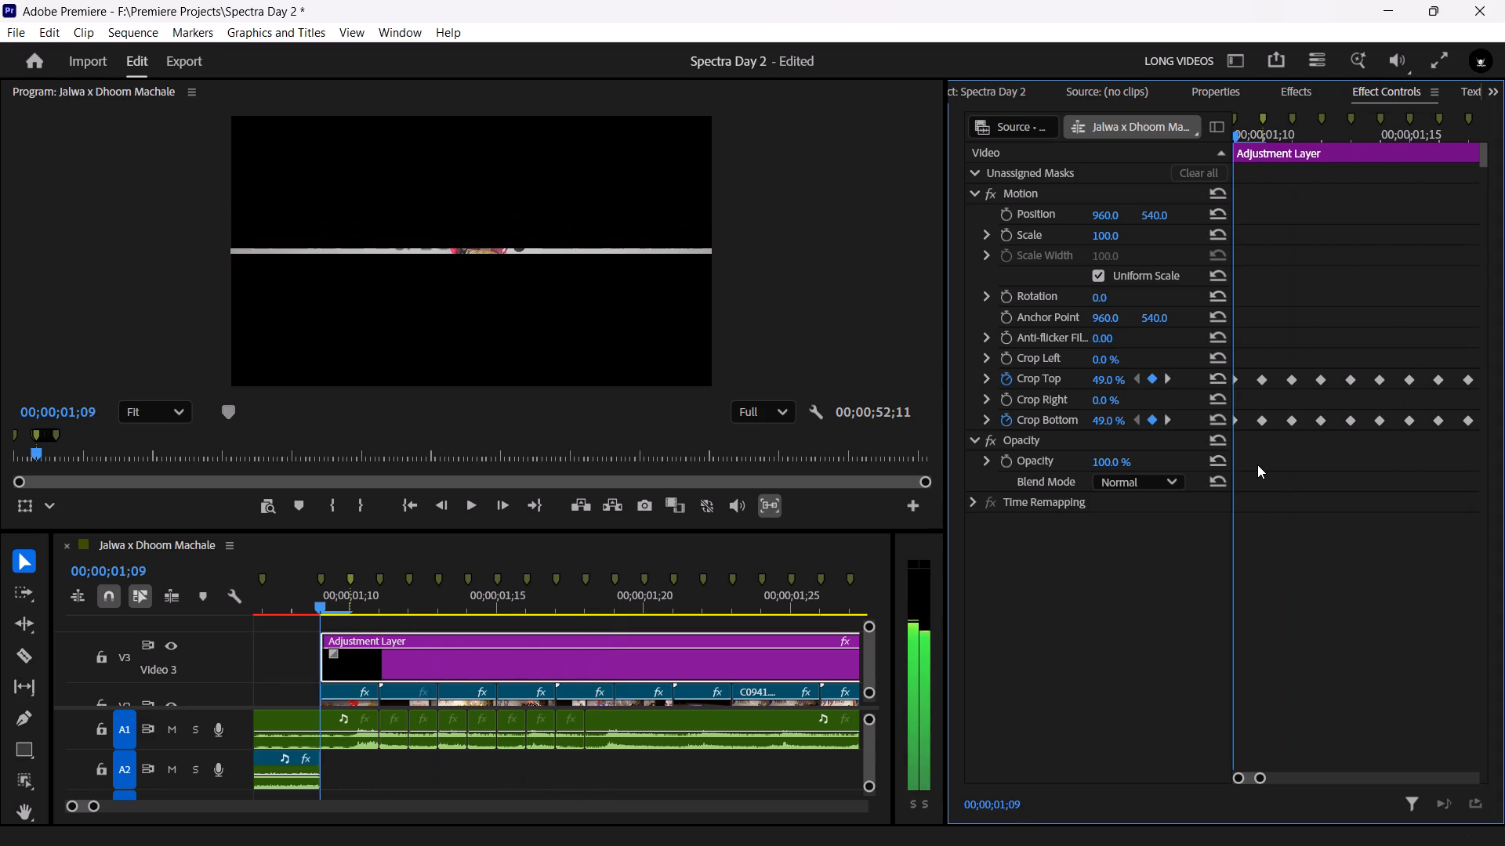
{"action": "key", "text": "Right"}
{"action": "key", "text": "Right"}
{"action": "key", "text": "Right"}
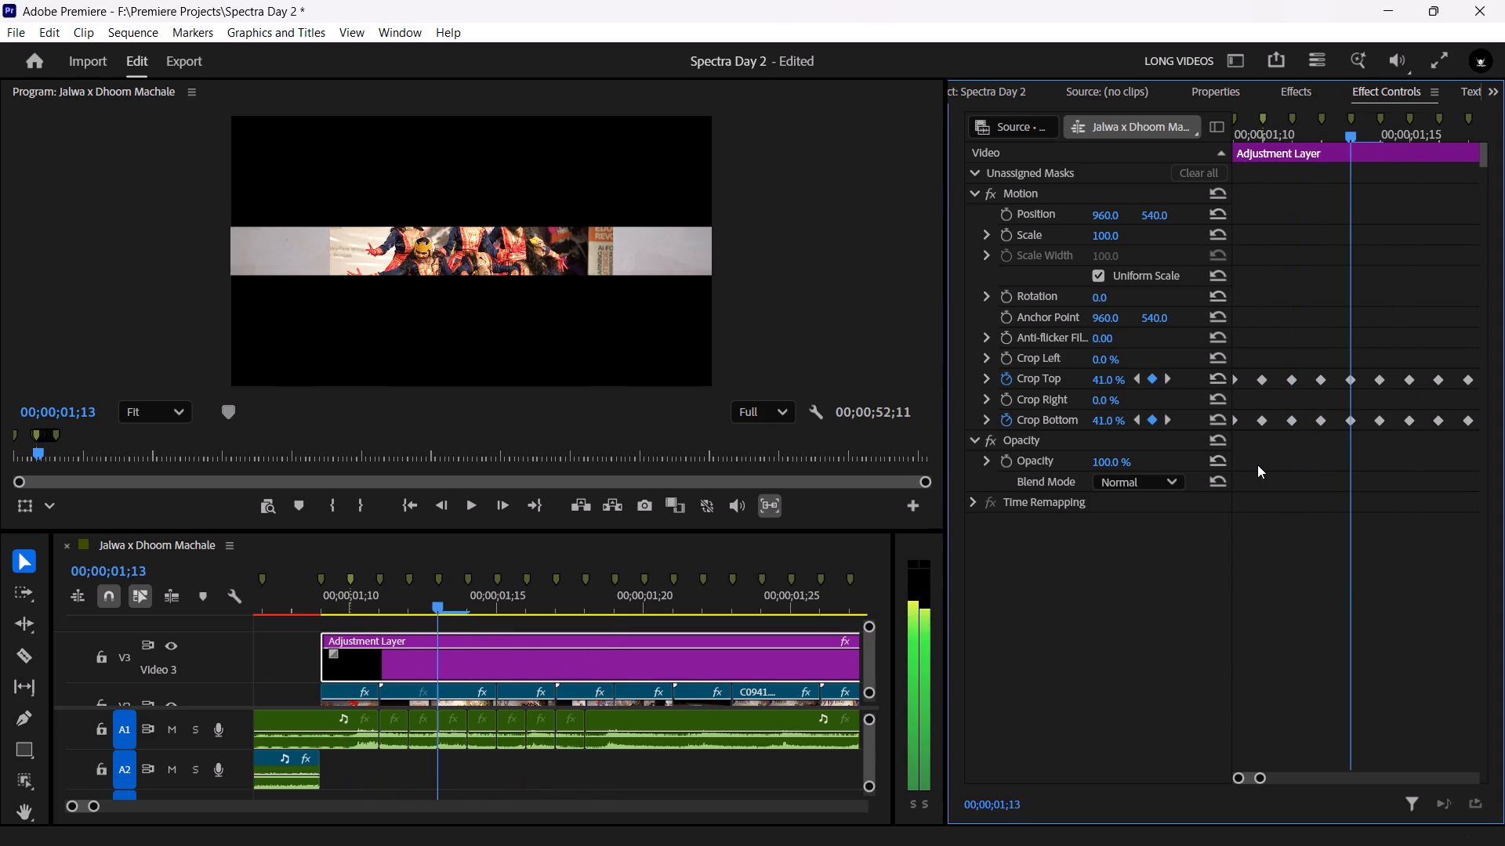
{"action": "left_click", "coordinate": [1094, 381]}
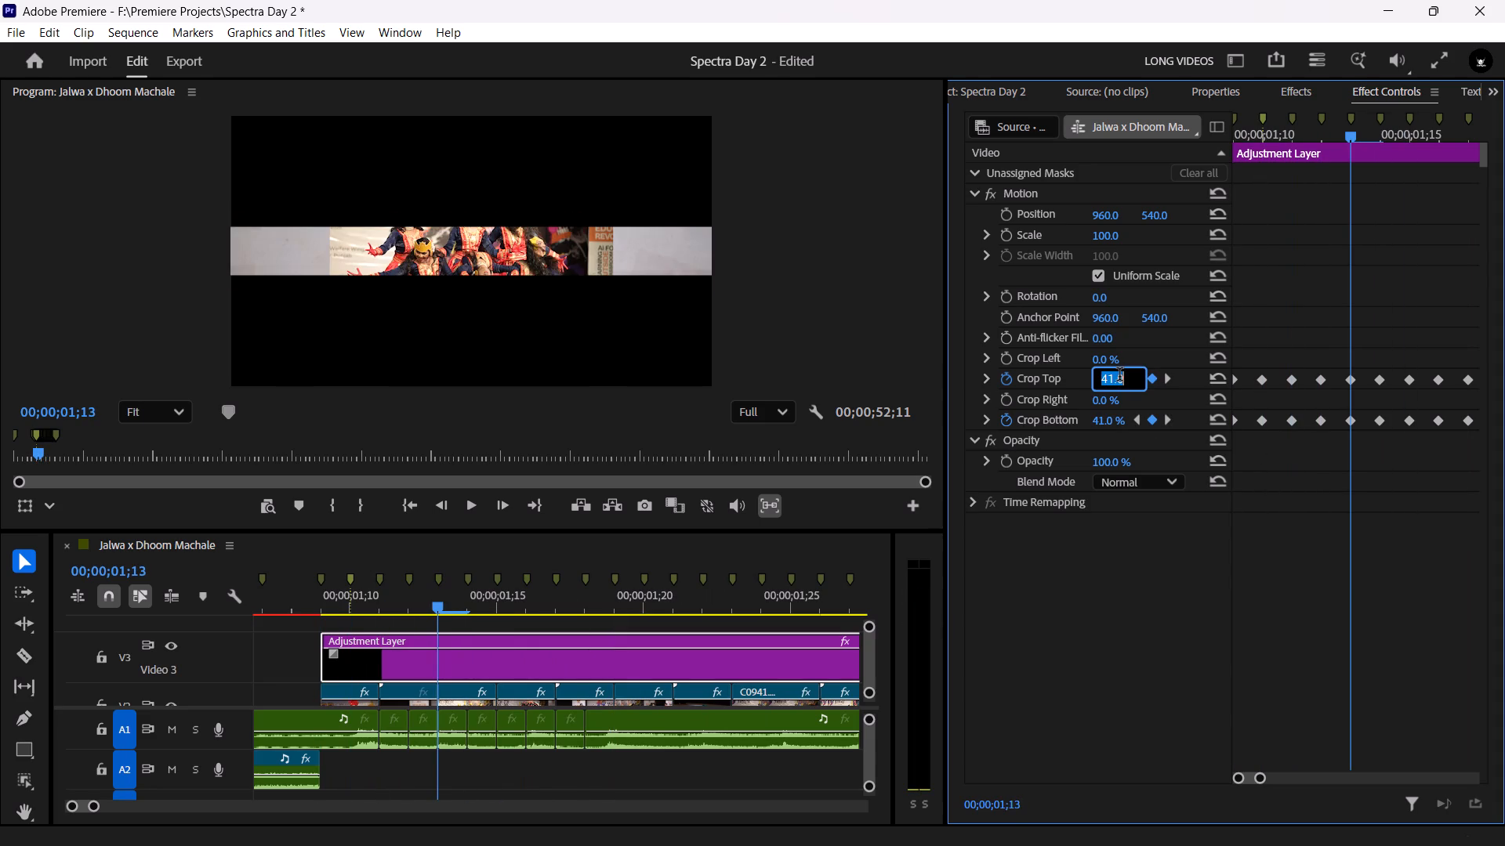
{"action": "key", "text": "4"}
{"action": "key", "text": "5"}
{"action": "left_click", "coordinate": [1097, 421]}
{"action": "type", "text": "45"}
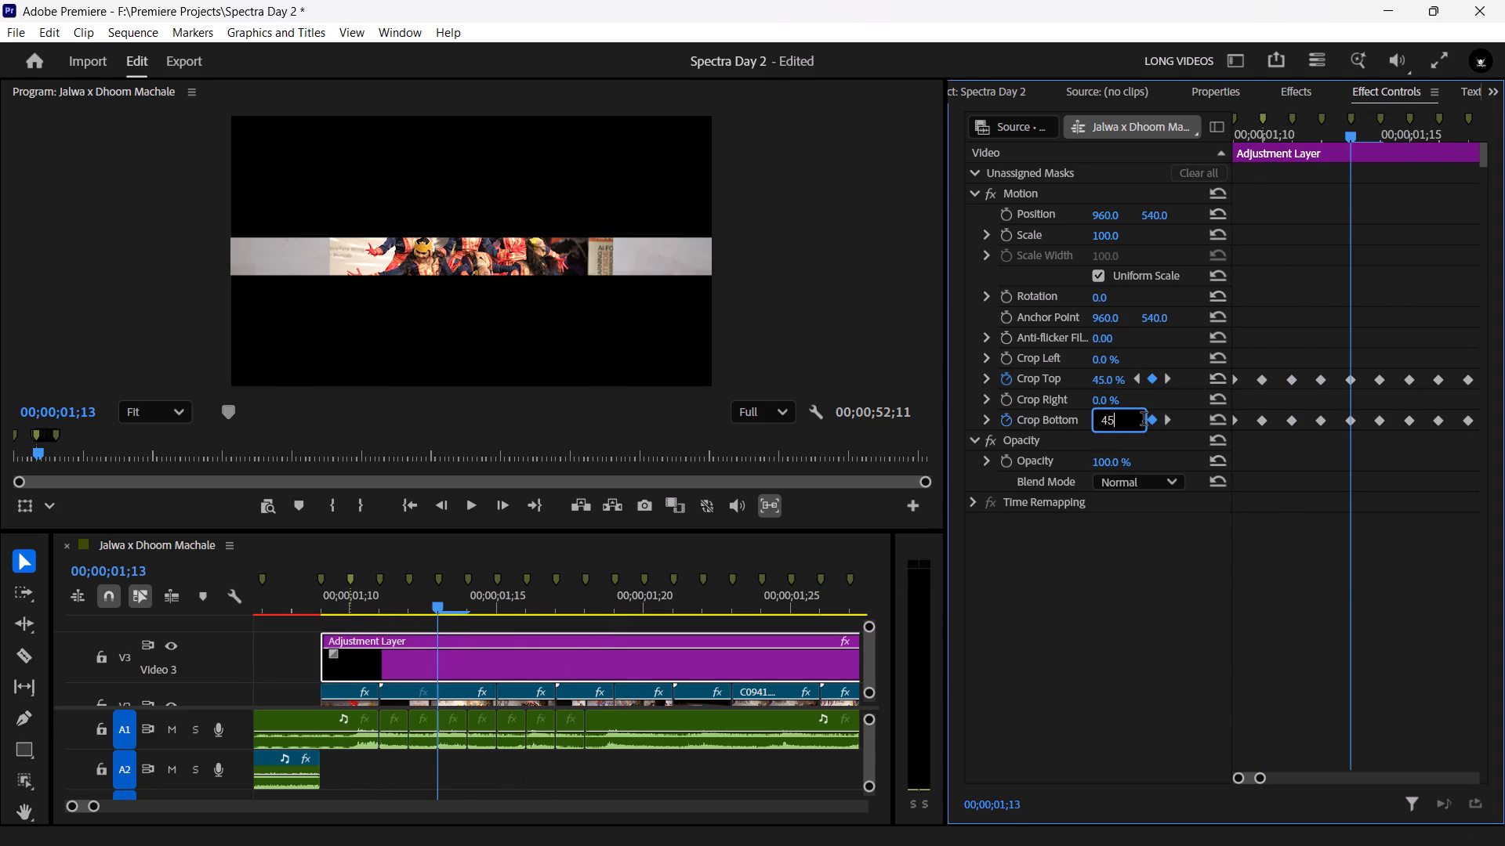
{"action": "key", "text": "Right"}
{"action": "left_click", "coordinate": [1280, 472]}
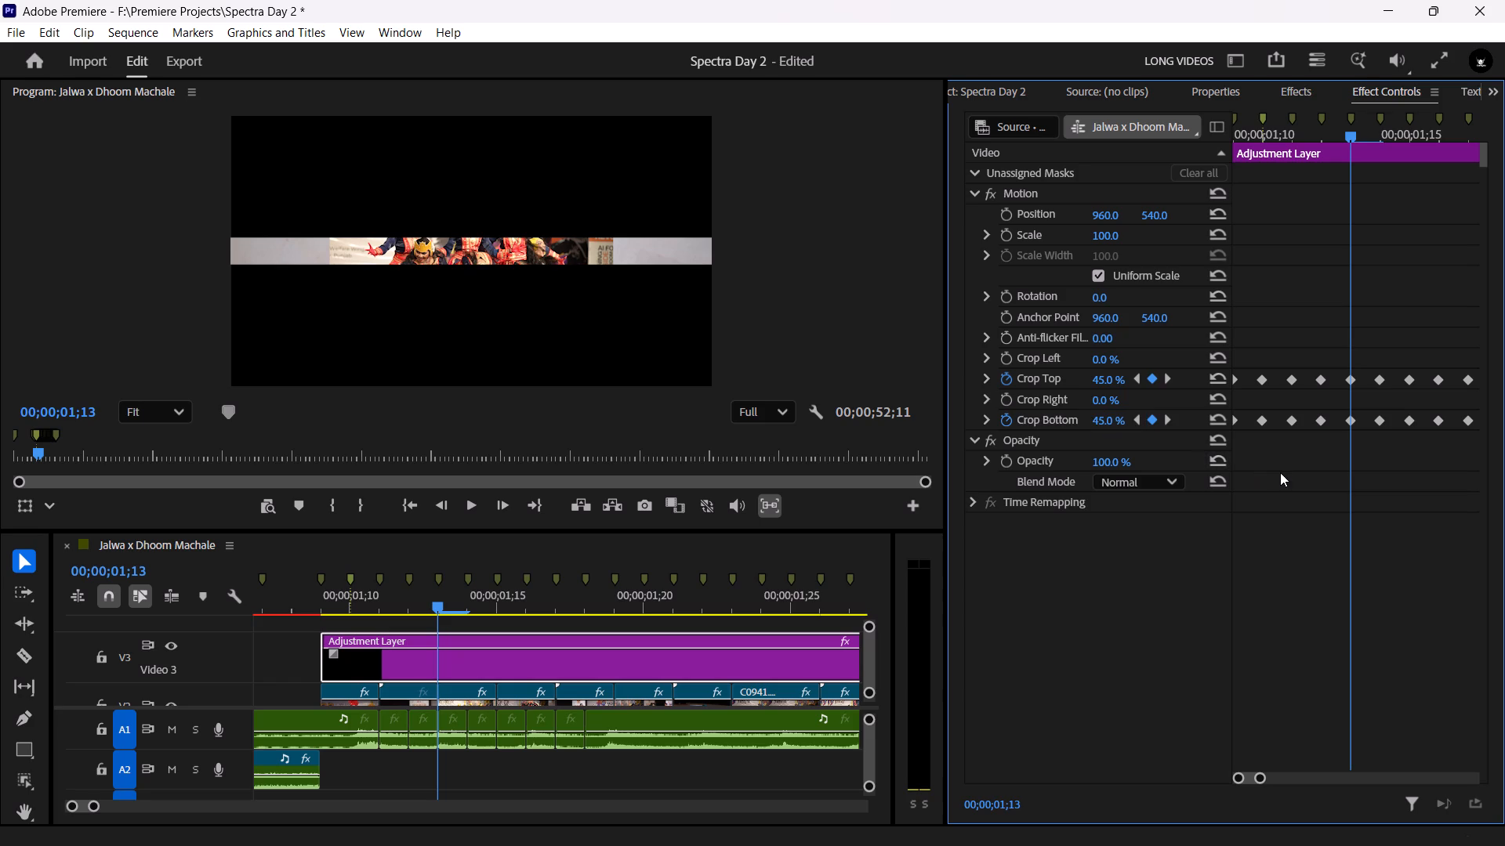
Set the crop keyframes at 00;00;01;14 to 44% for both Crop Top and Crop Bottom.
{"action": "key", "text": "Right"}
{"action": "left_click", "coordinate": [1094, 378]}
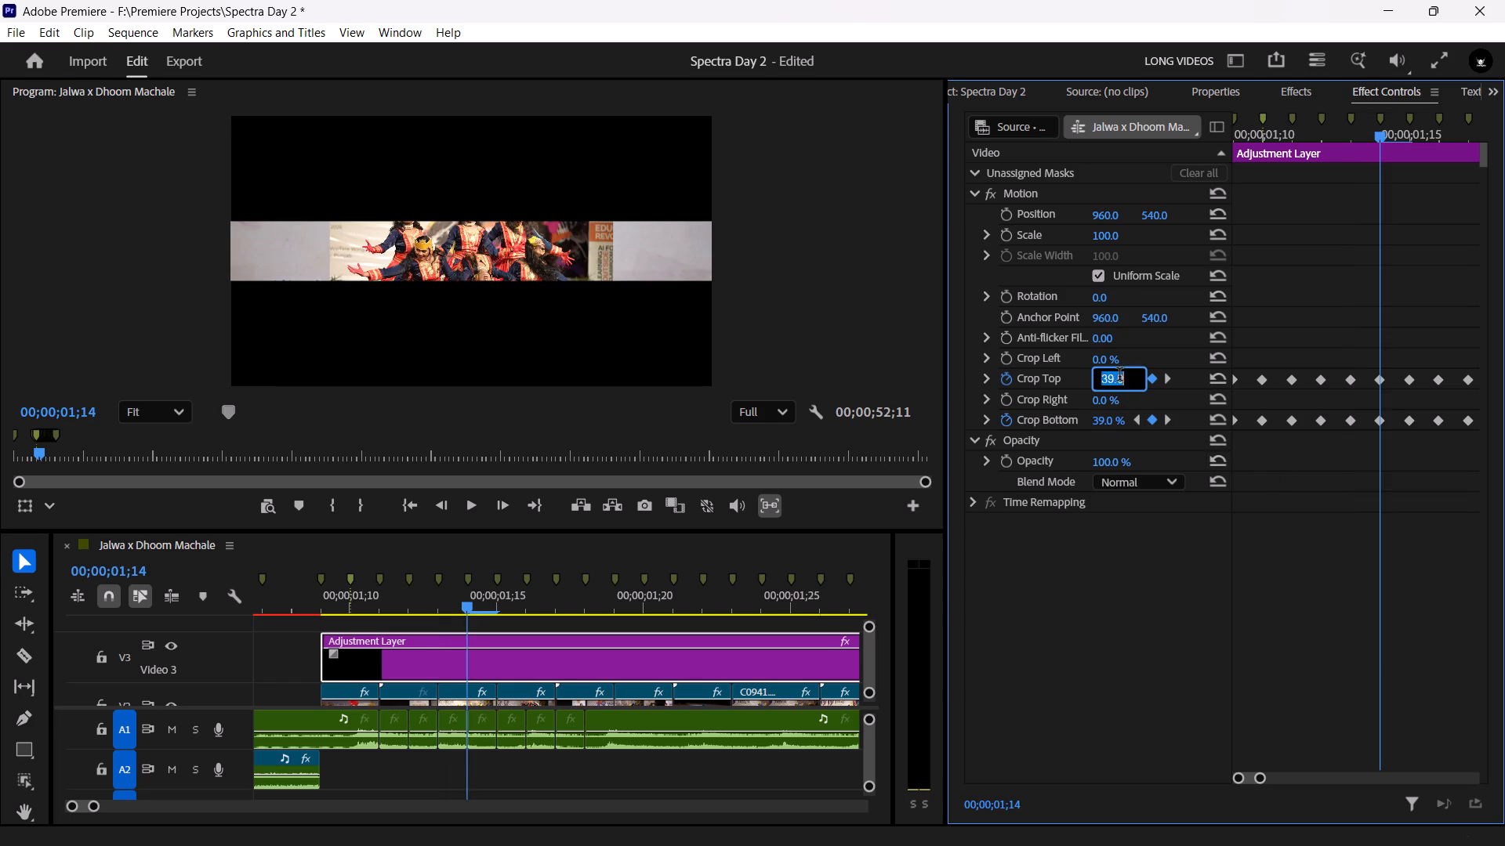
{"action": "type", "text": "44"}
{"action": "left_click", "coordinate": [1104, 419]}
{"action": "type", "text": "44"}
{"action": "left_click", "coordinate": [1319, 458]}
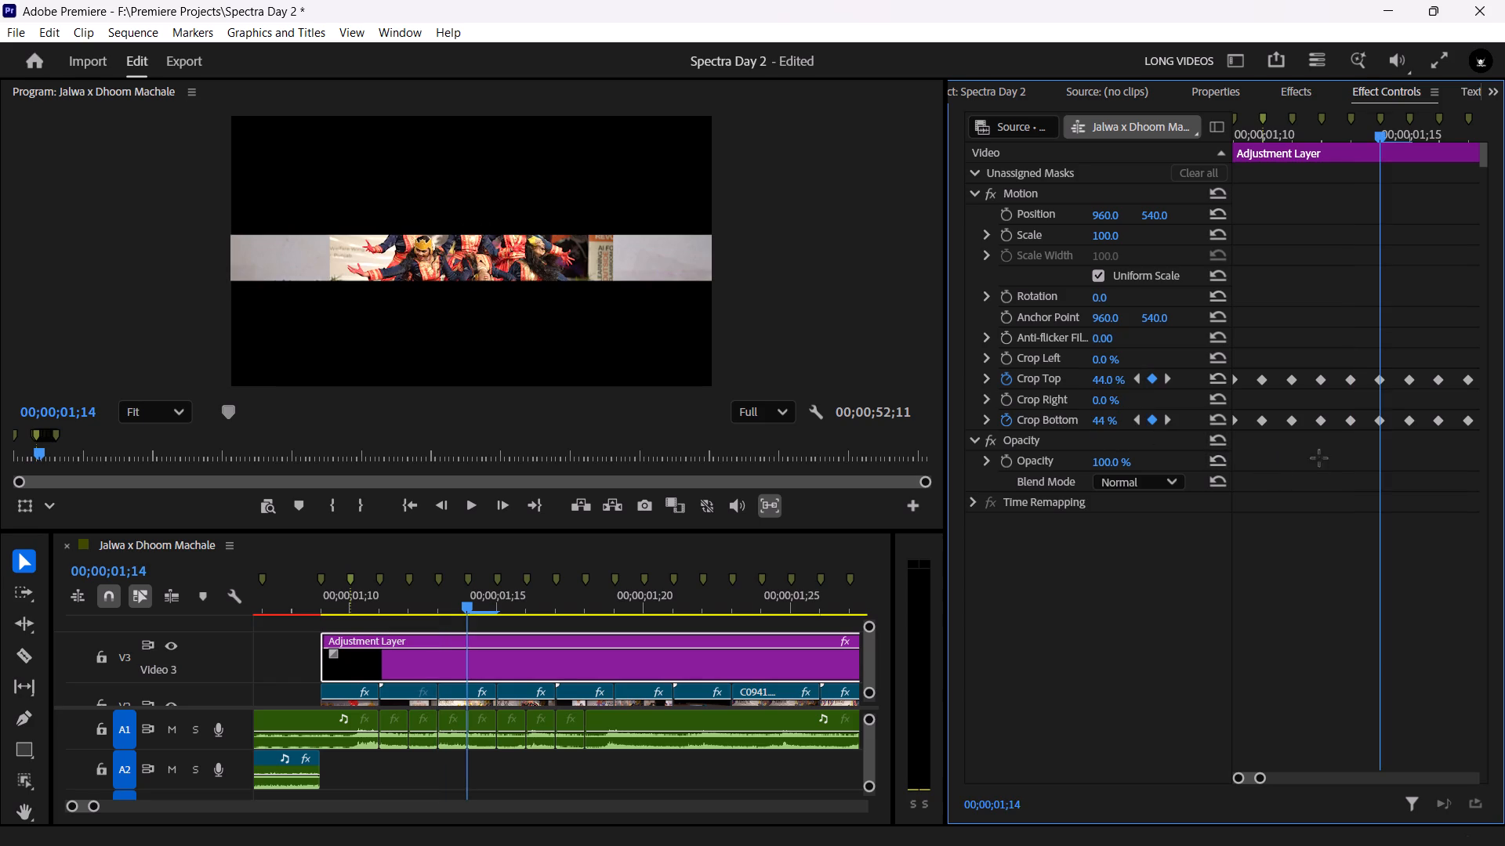
Set the crop keyframes at 00;00;01;15 to 43% for both Crop Top and Crop Bottom.
{"action": "key", "text": "Right"}
{"action": "left_click", "coordinate": [1099, 374]}
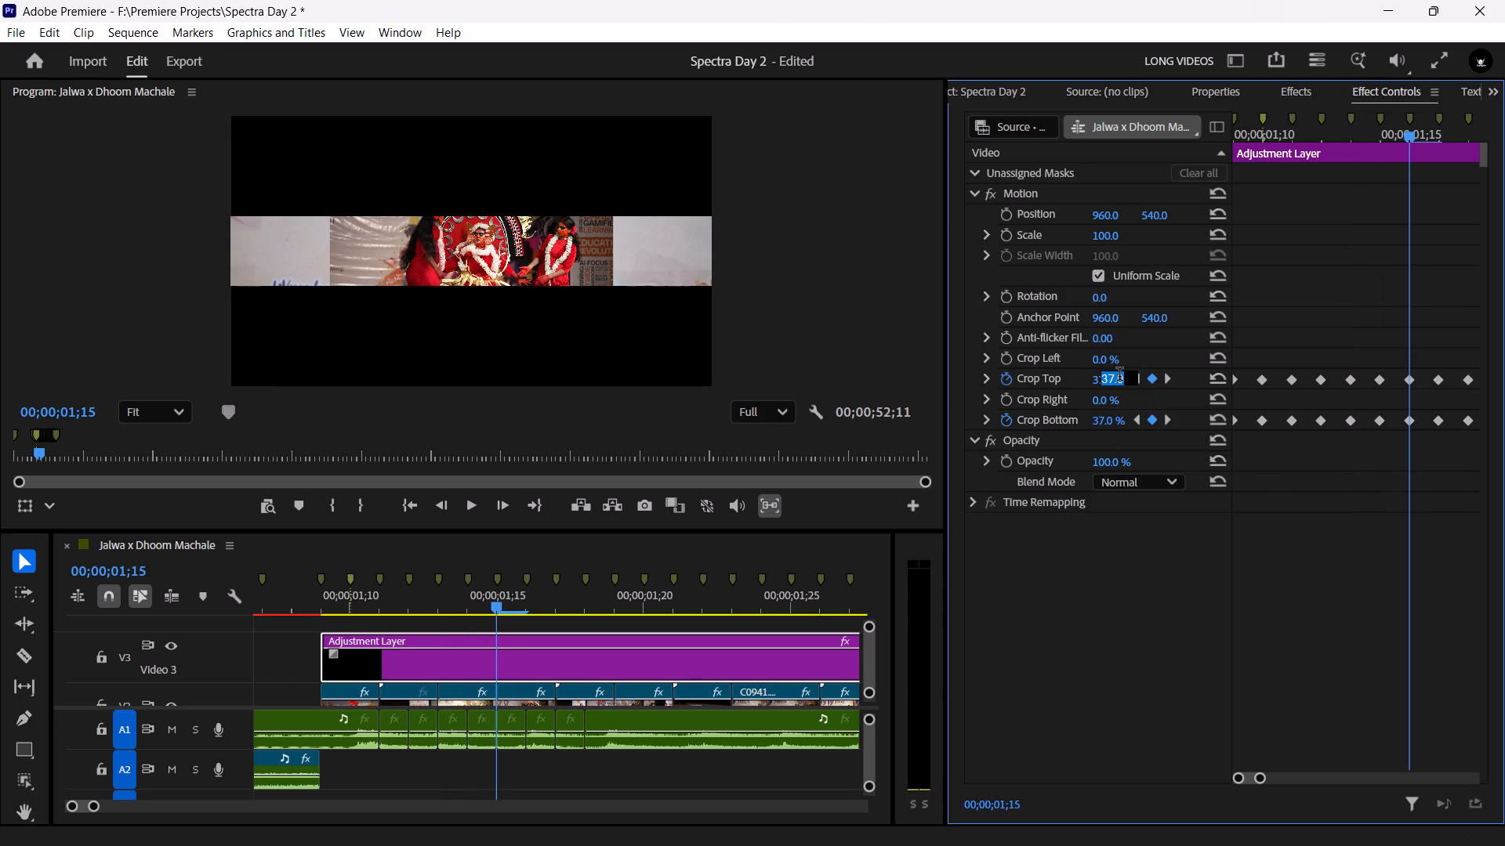
{"action": "type", "text": "43"}
{"action": "left_click", "coordinate": [1099, 422]}
{"action": "type", "text": "43"}
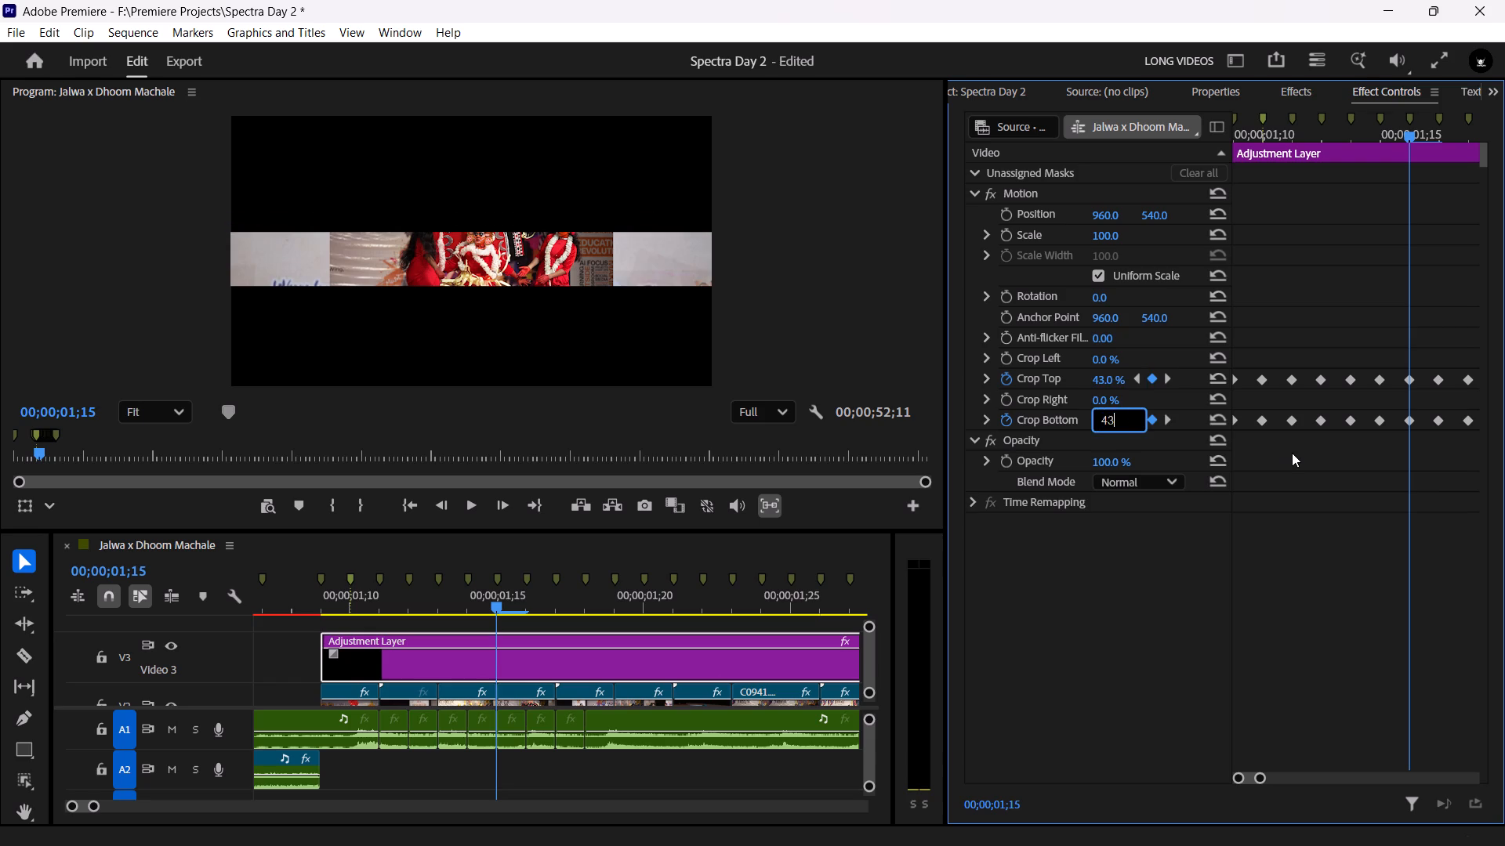
{"action": "left_click", "coordinate": [1292, 453]}
Set the crop keyframes at 00;00;01;16 to 42% for both Crop Top and Crop Bottom.
{"action": "key", "text": "Right"}
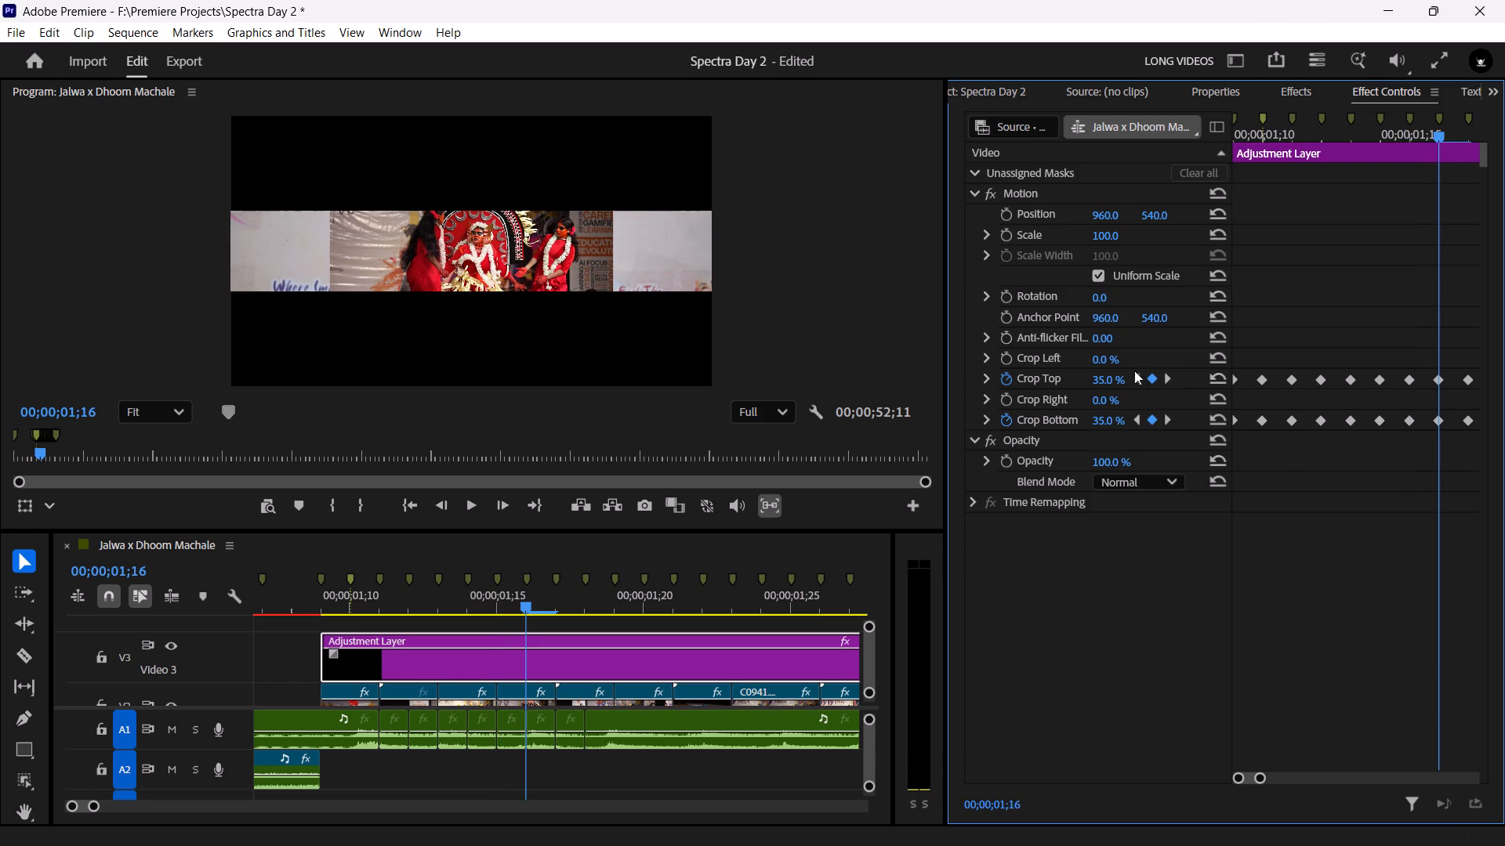
{"action": "left_click", "coordinate": [1101, 380]}
{"action": "key", "text": "4"}
{"action": "key", "text": "2"}
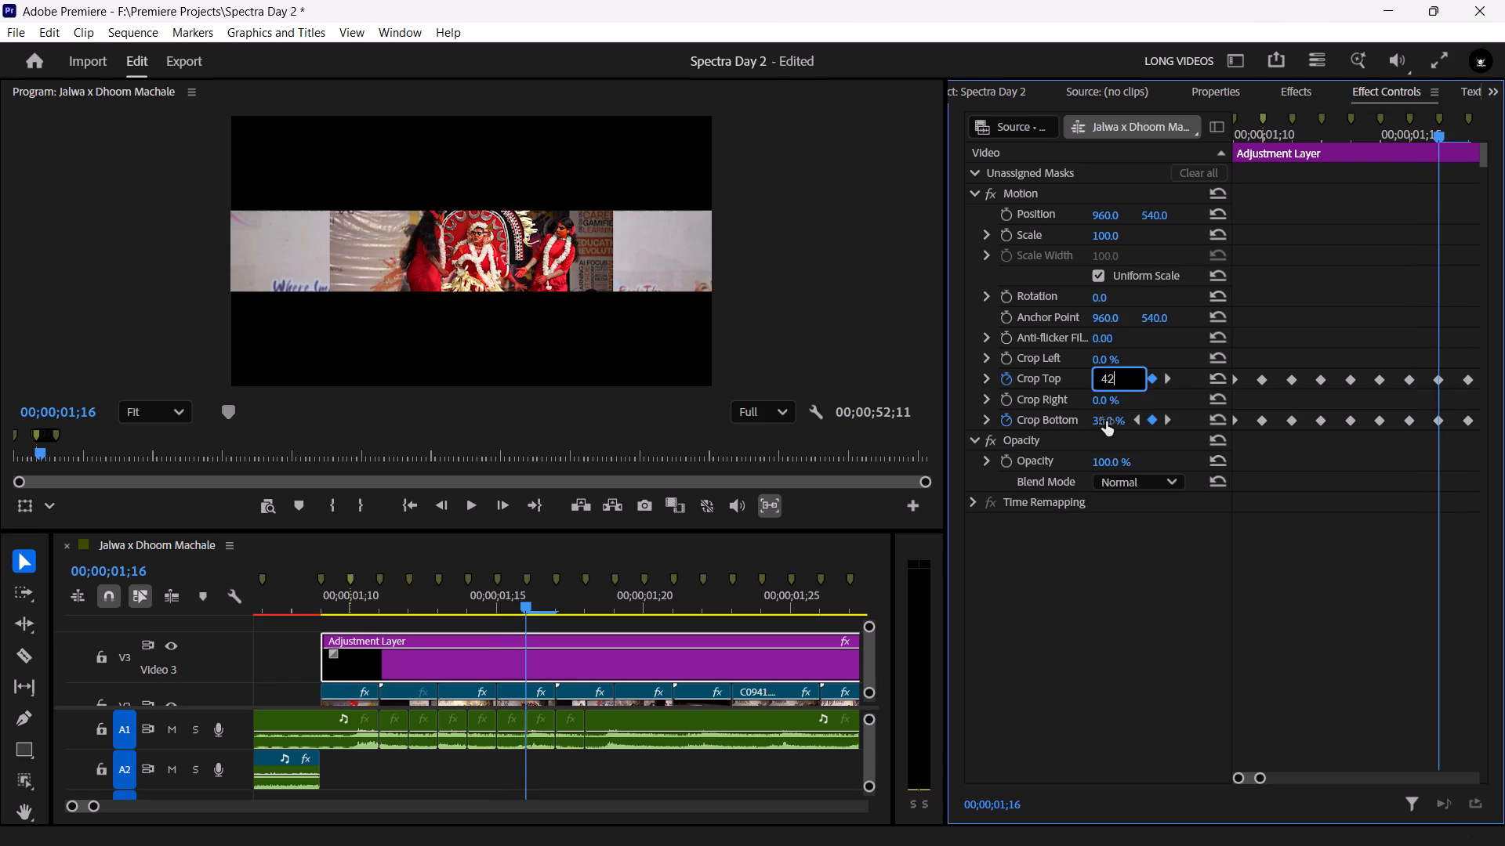
{"action": "left_click", "coordinate": [1108, 422]}
{"action": "type", "text": "421"}
{"action": "key", "text": "BackSpace"}
{"action": "key", "text": "BackSpace"}
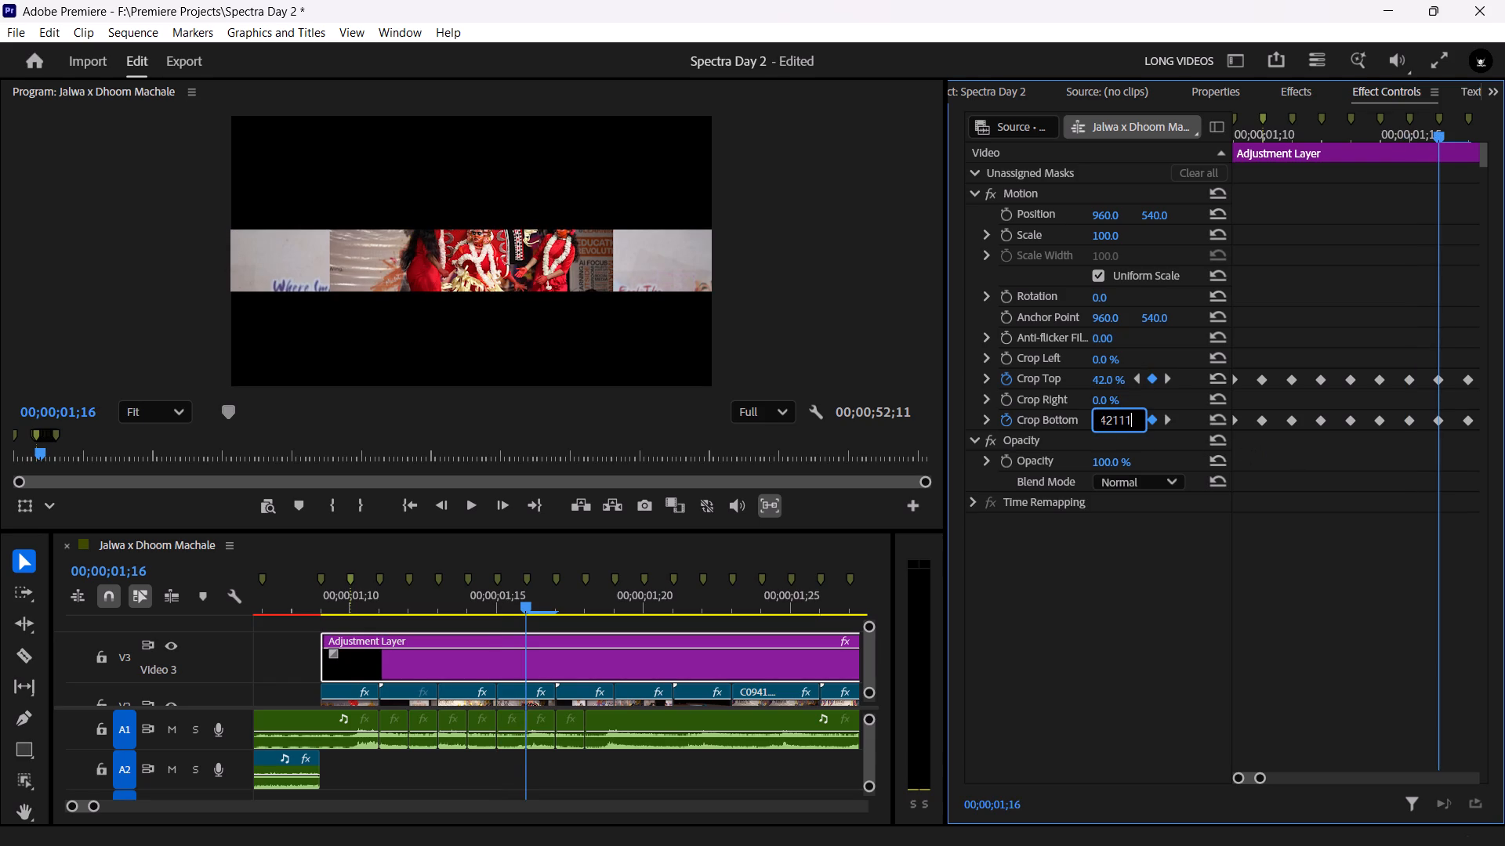
{"action": "key", "text": "BackSpace"}
{"action": "key", "text": "BackSpace"}
{"action": "key", "text": "BackSpace"}
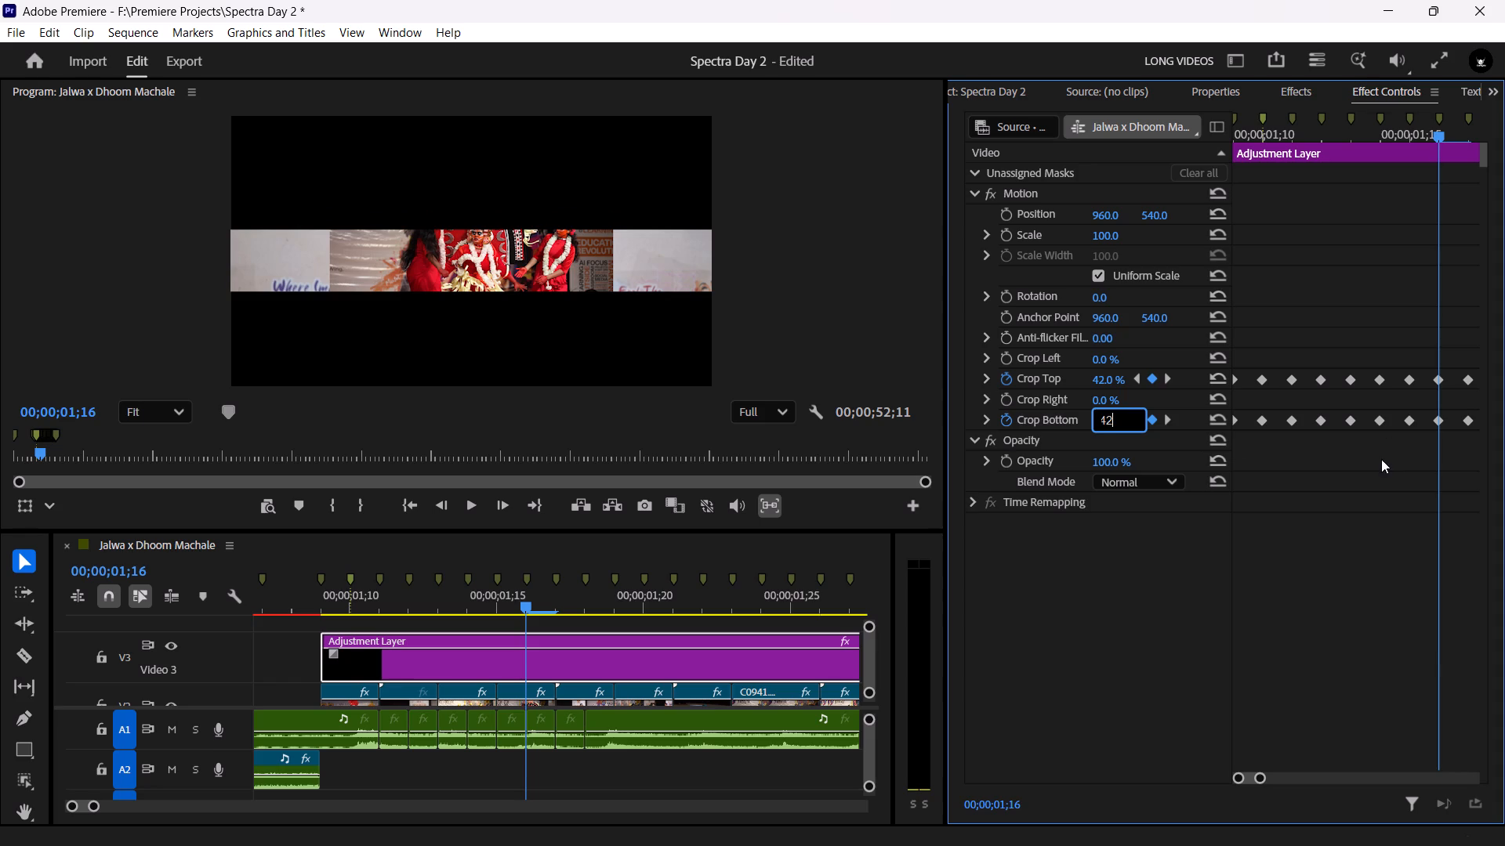
{"action": "left_click", "coordinate": [1379, 458]}
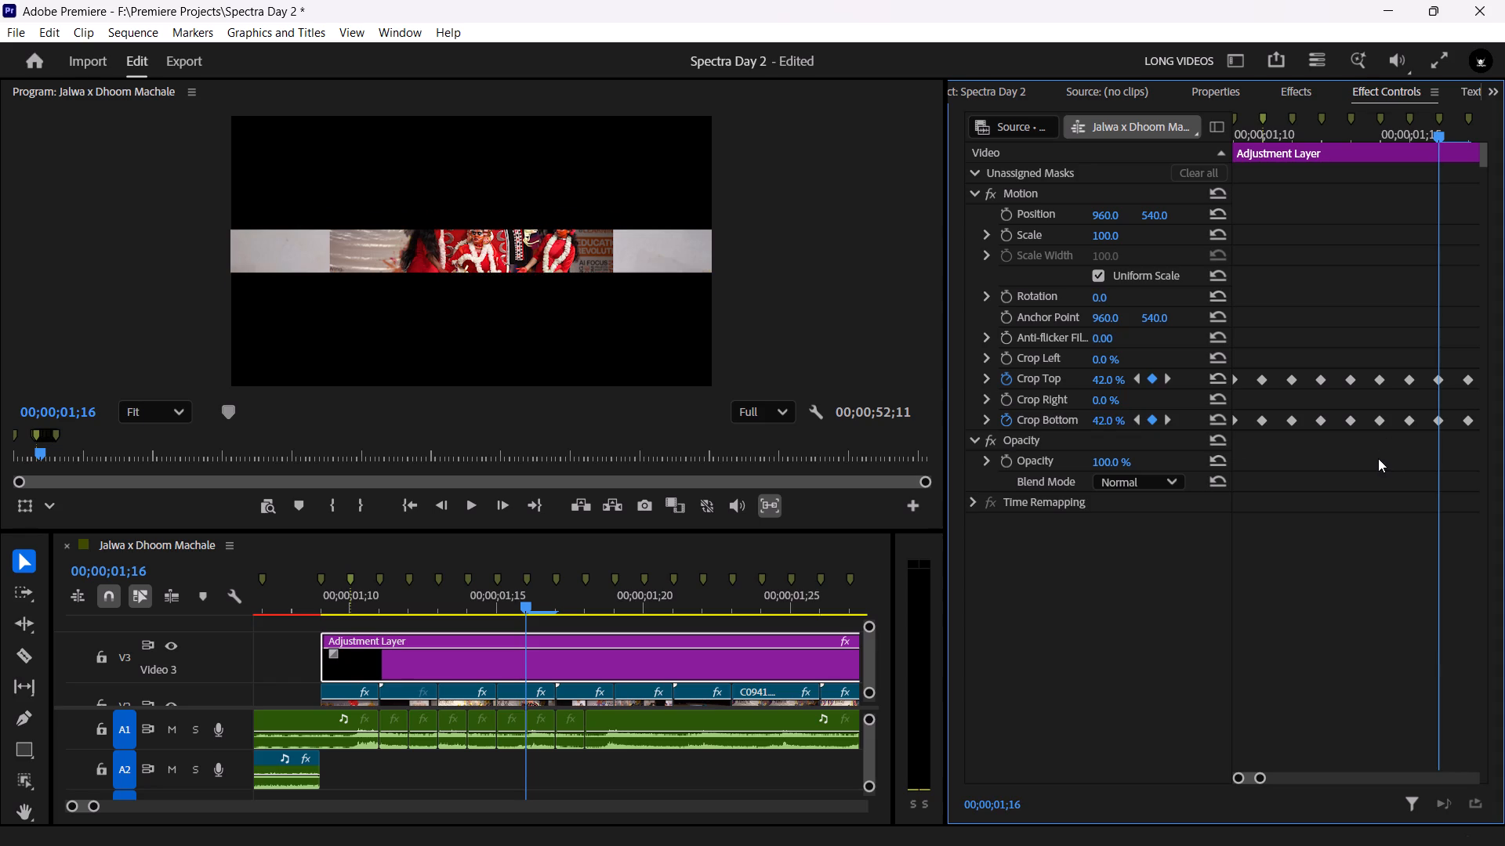
Set the crop keyframes at 00;00;01;17 to 41% for both Crop Top and Crop Bottom.
{"action": "key", "text": "Right"}
{"action": "left_click", "coordinate": [1097, 375]}
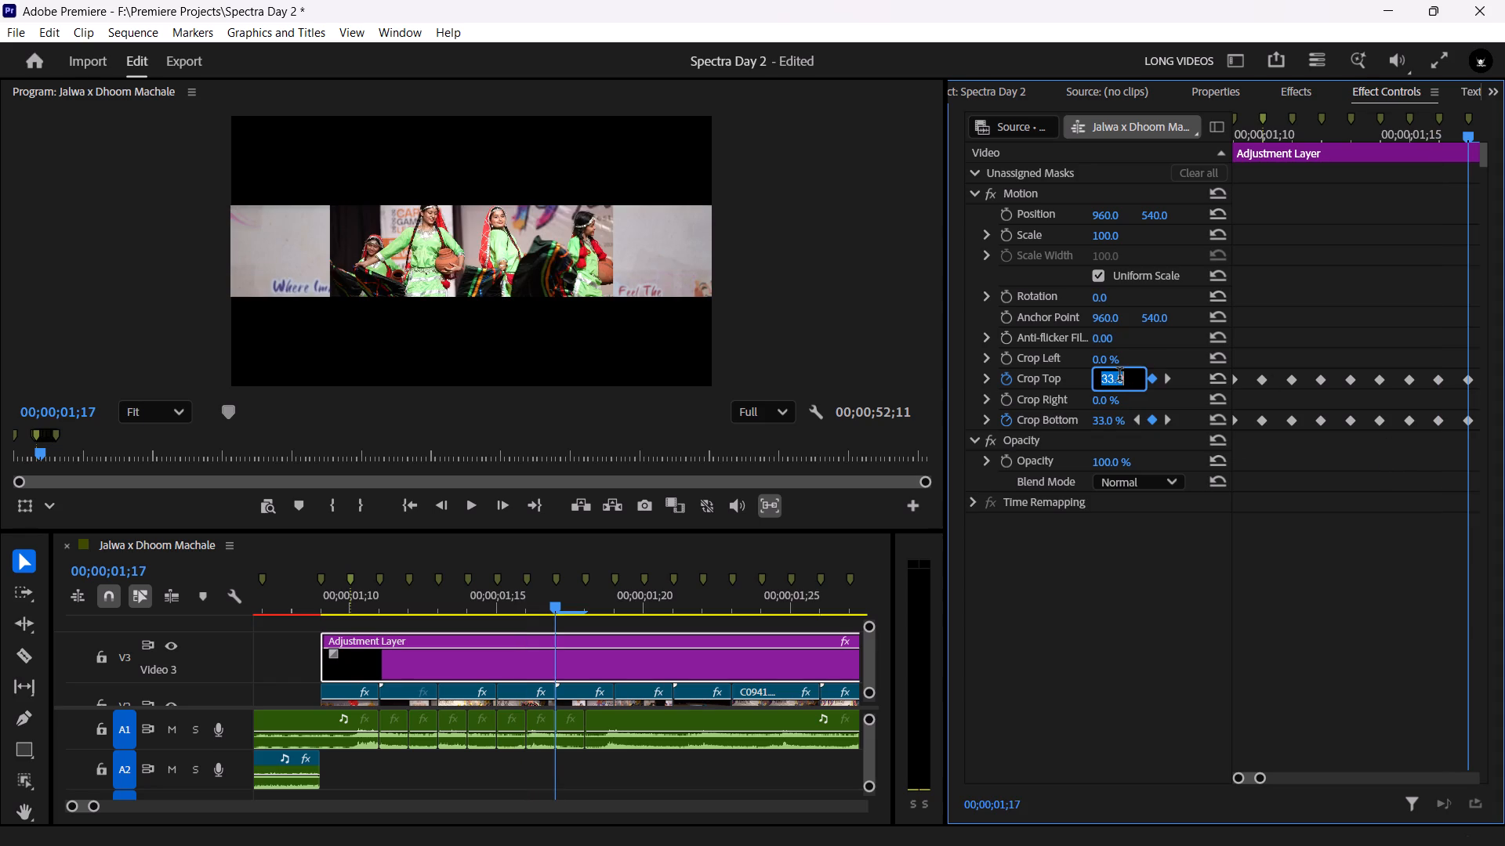
{"action": "type", "text": "41"}
{"action": "left_click", "coordinate": [1102, 421]}
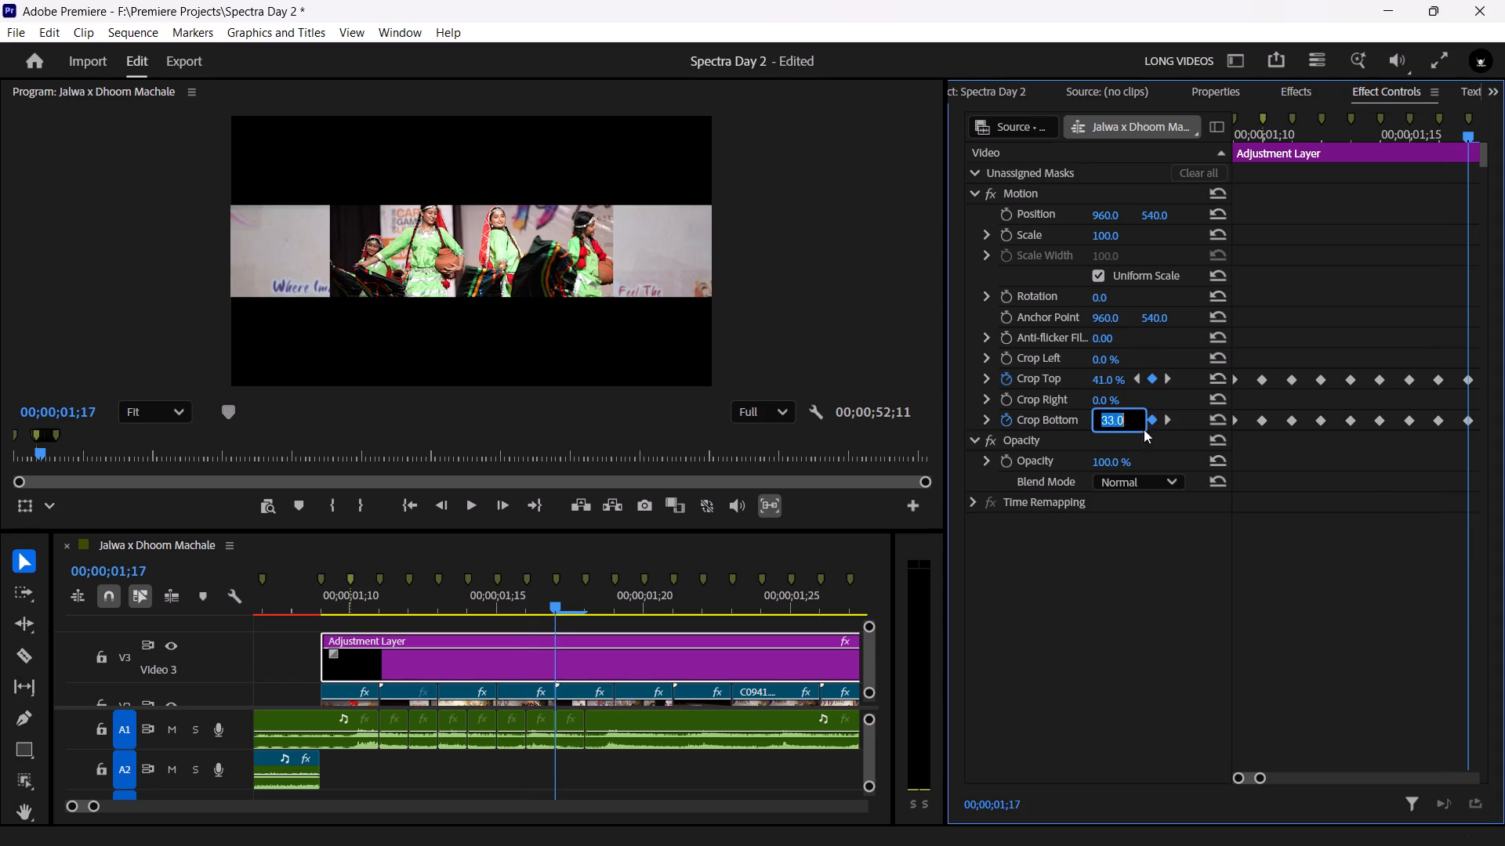
{"action": "key", "text": "4"}
{"action": "key", "text": "1"}
{"action": "left_click", "coordinate": [1329, 443]}
Set the crop keyframes at 00;00;01;18 to 40% for both Crop Top and Crop Bottom.
{"action": "key", "text": "Right"}
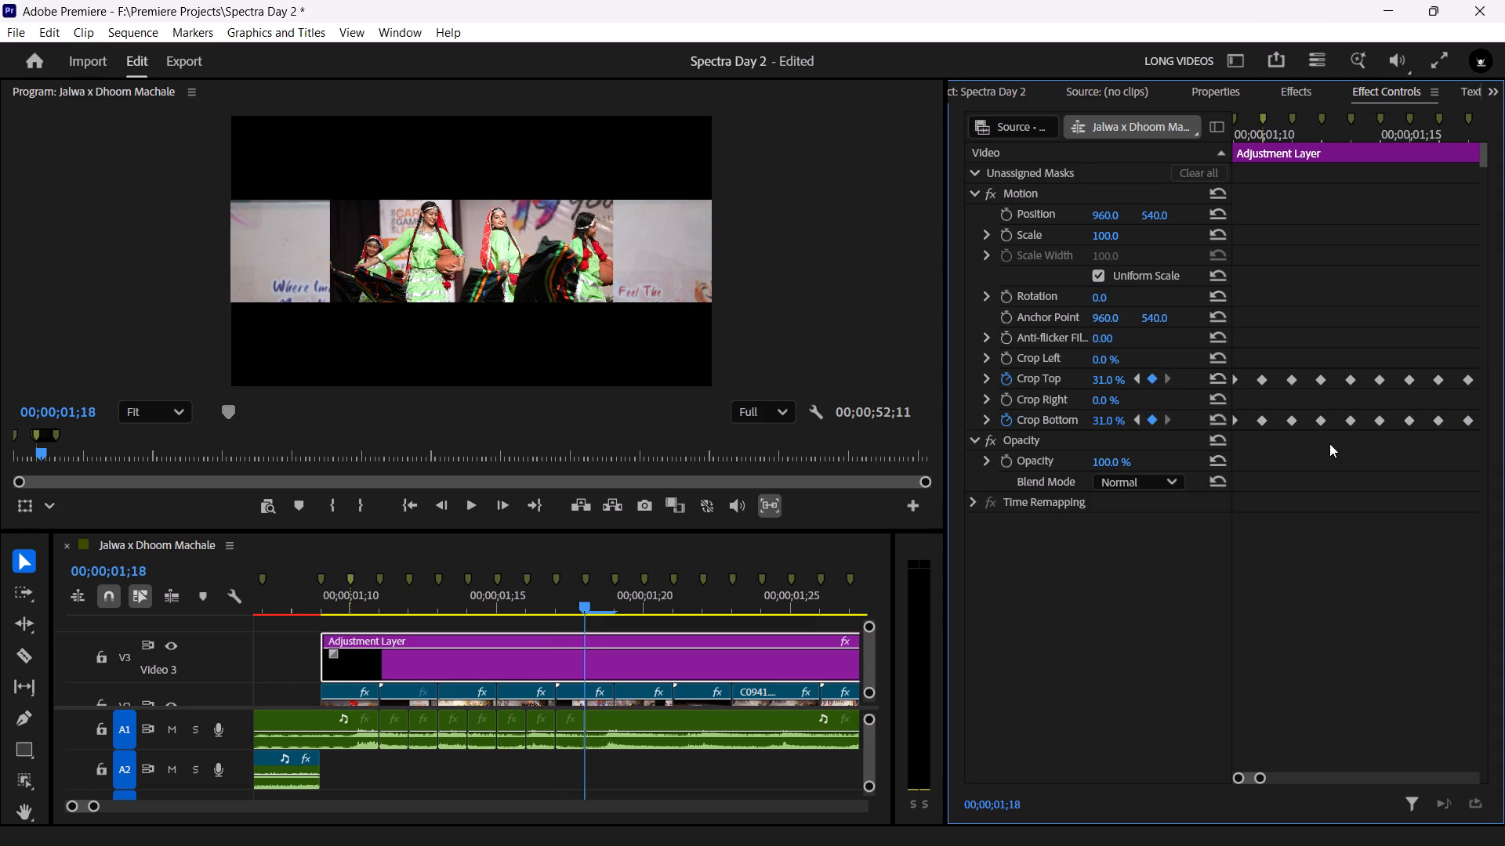
{"action": "left_click", "coordinate": [1102, 376]}
{"action": "type", "text": "40"}
{"action": "left_click", "coordinate": [1099, 421]}
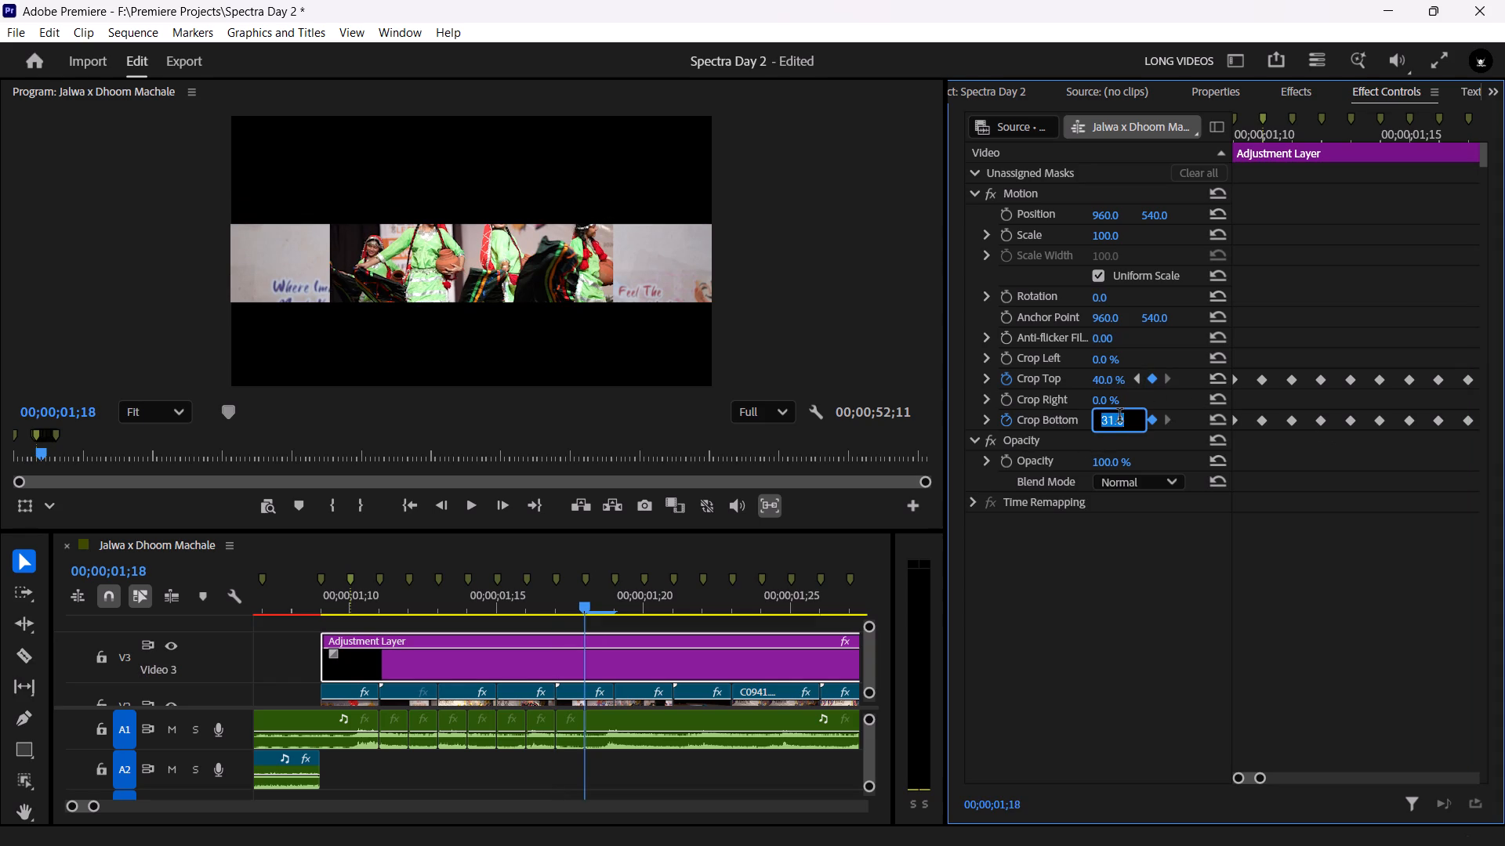
{"action": "type", "text": "40"}
{"action": "left_click", "coordinate": [1384, 465]}
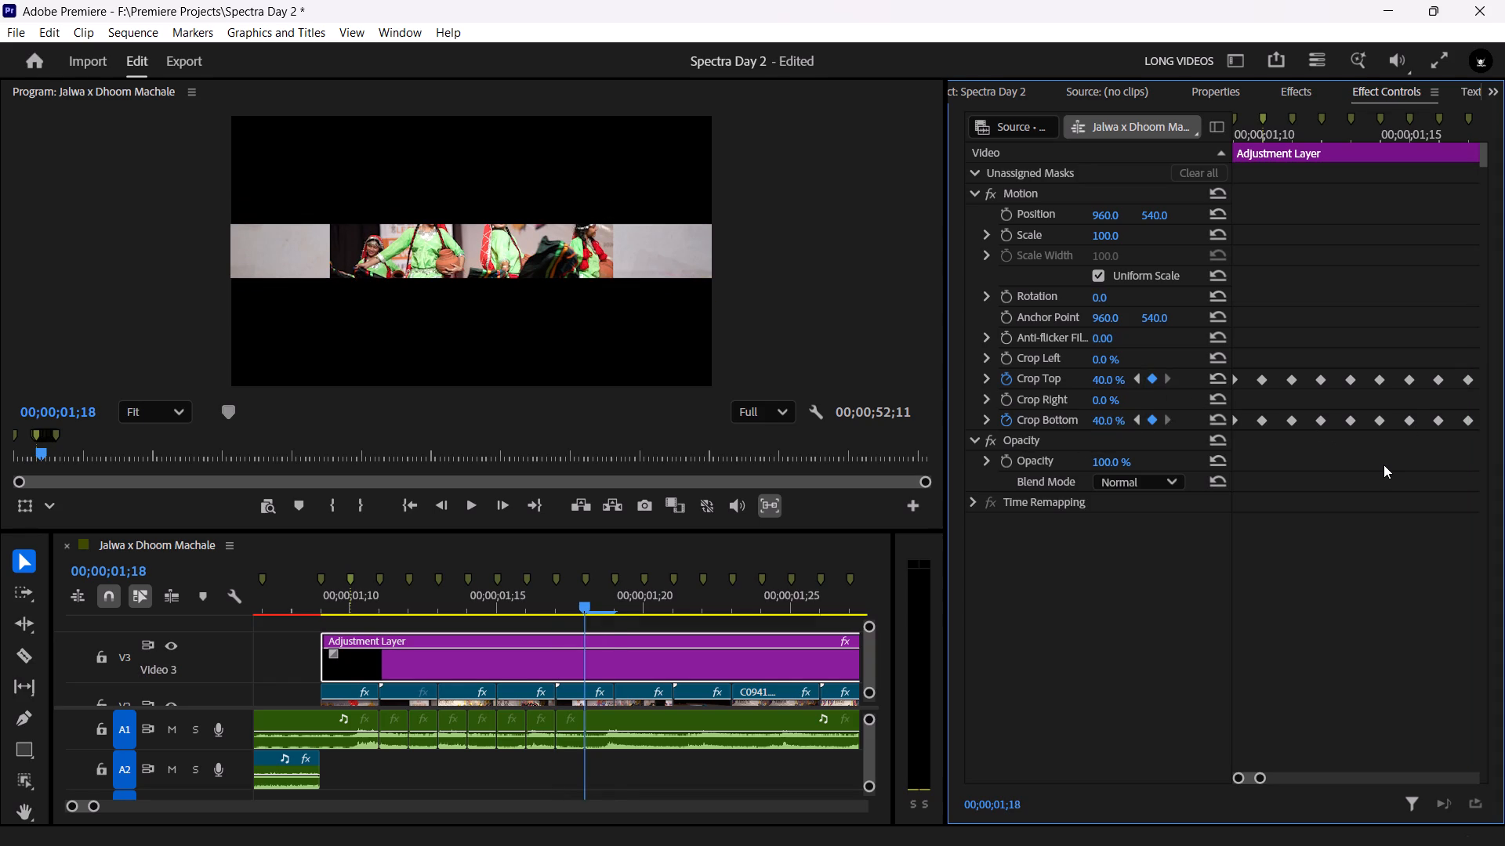
Add crop keyframes at 00;00;01;19 with both Crop Top and Crop Bottom at 39%.
{"action": "key", "text": "Right"}
{"action": "left_click", "coordinate": [1096, 381]}
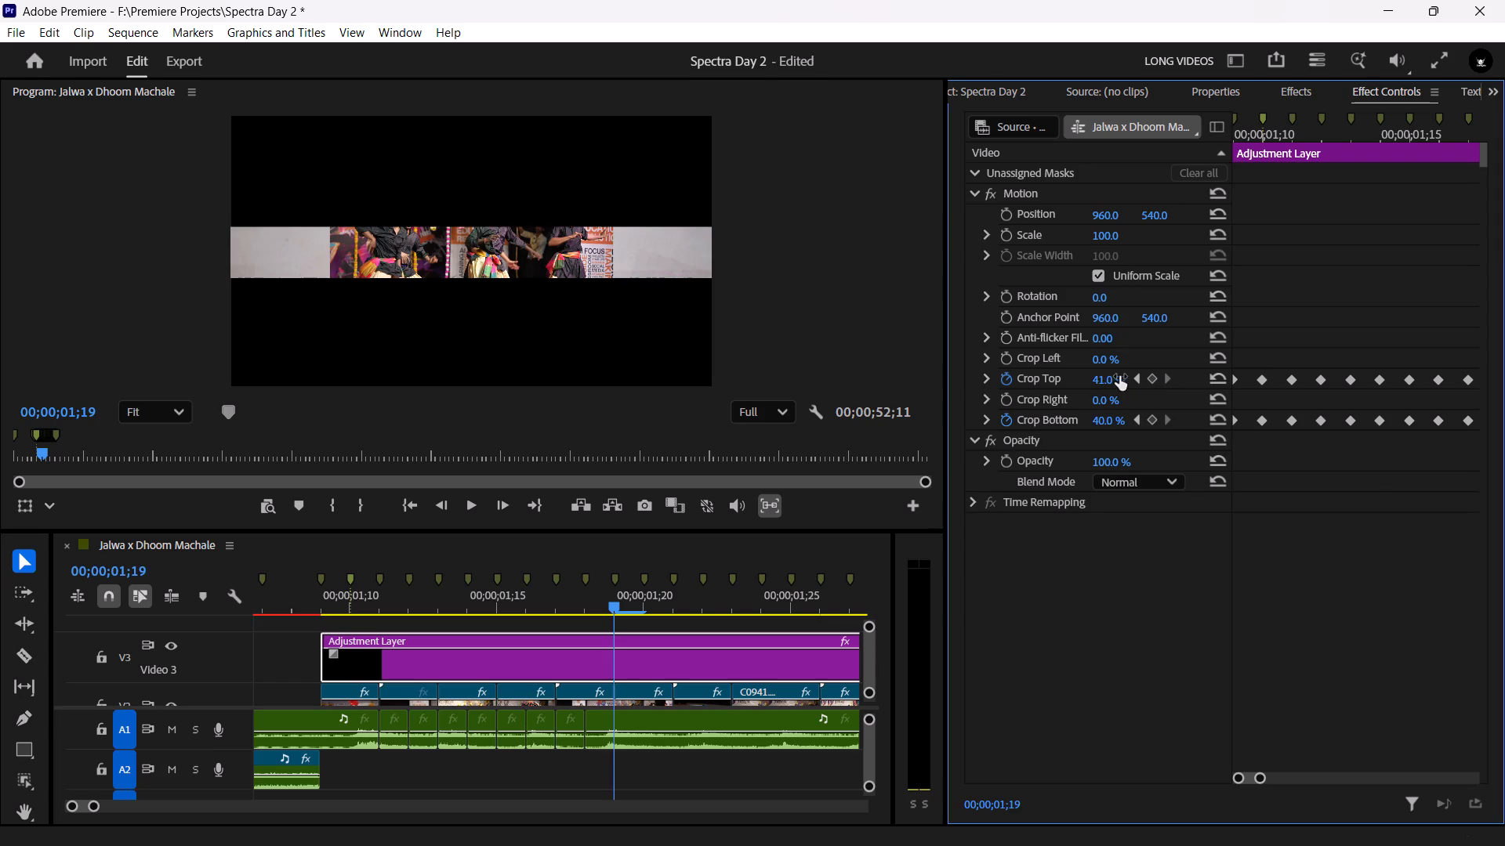
{"action": "left_click", "coordinate": [1101, 381]}
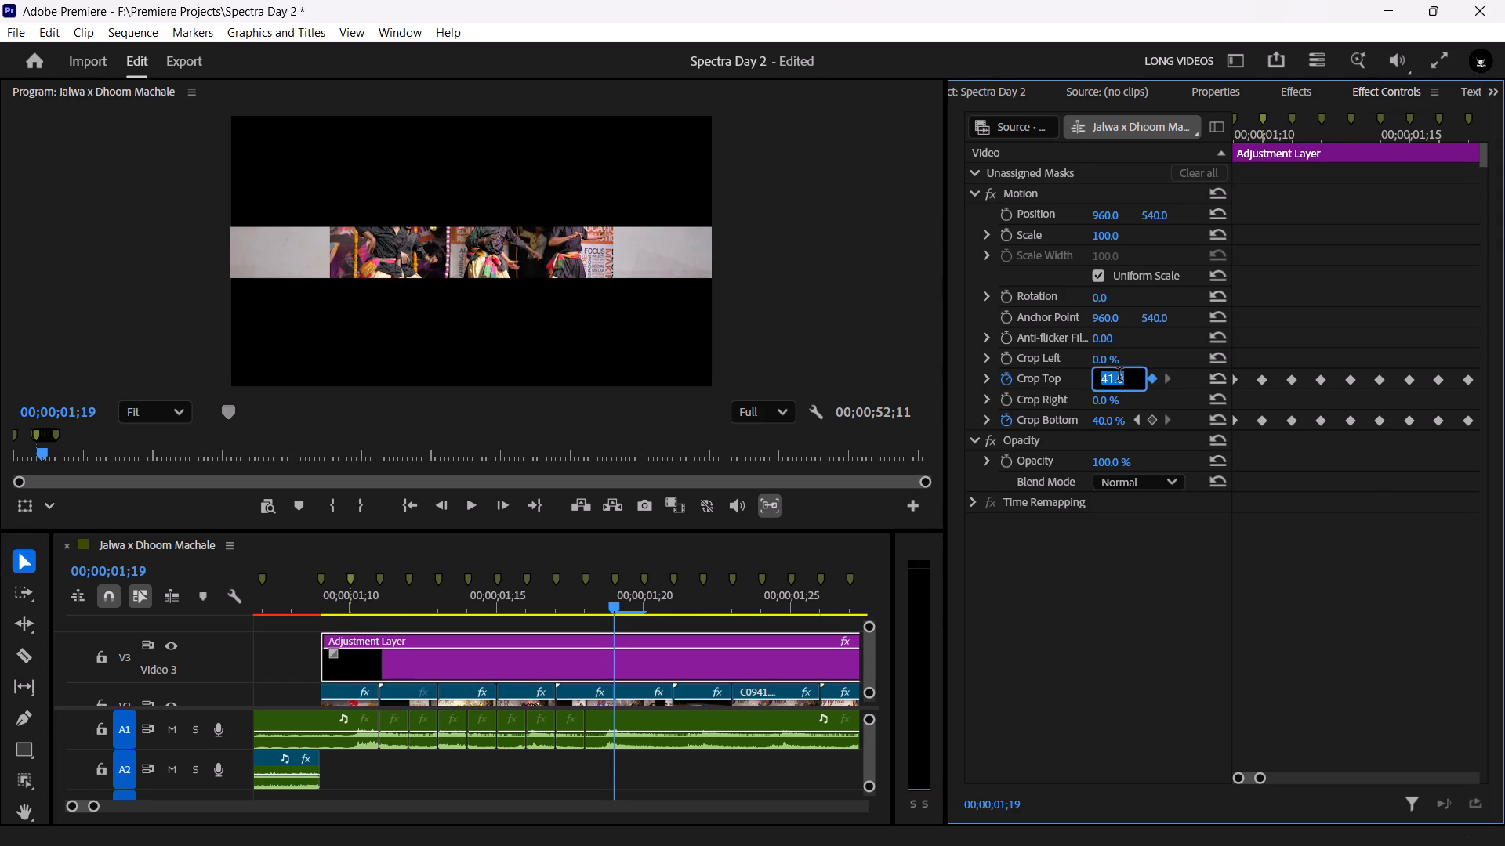
{"action": "type", "text": "49"}
{"action": "left_click", "coordinate": [1318, 449]}
{"action": "key", "text": "Left"}
{"action": "key", "text": "Left"}
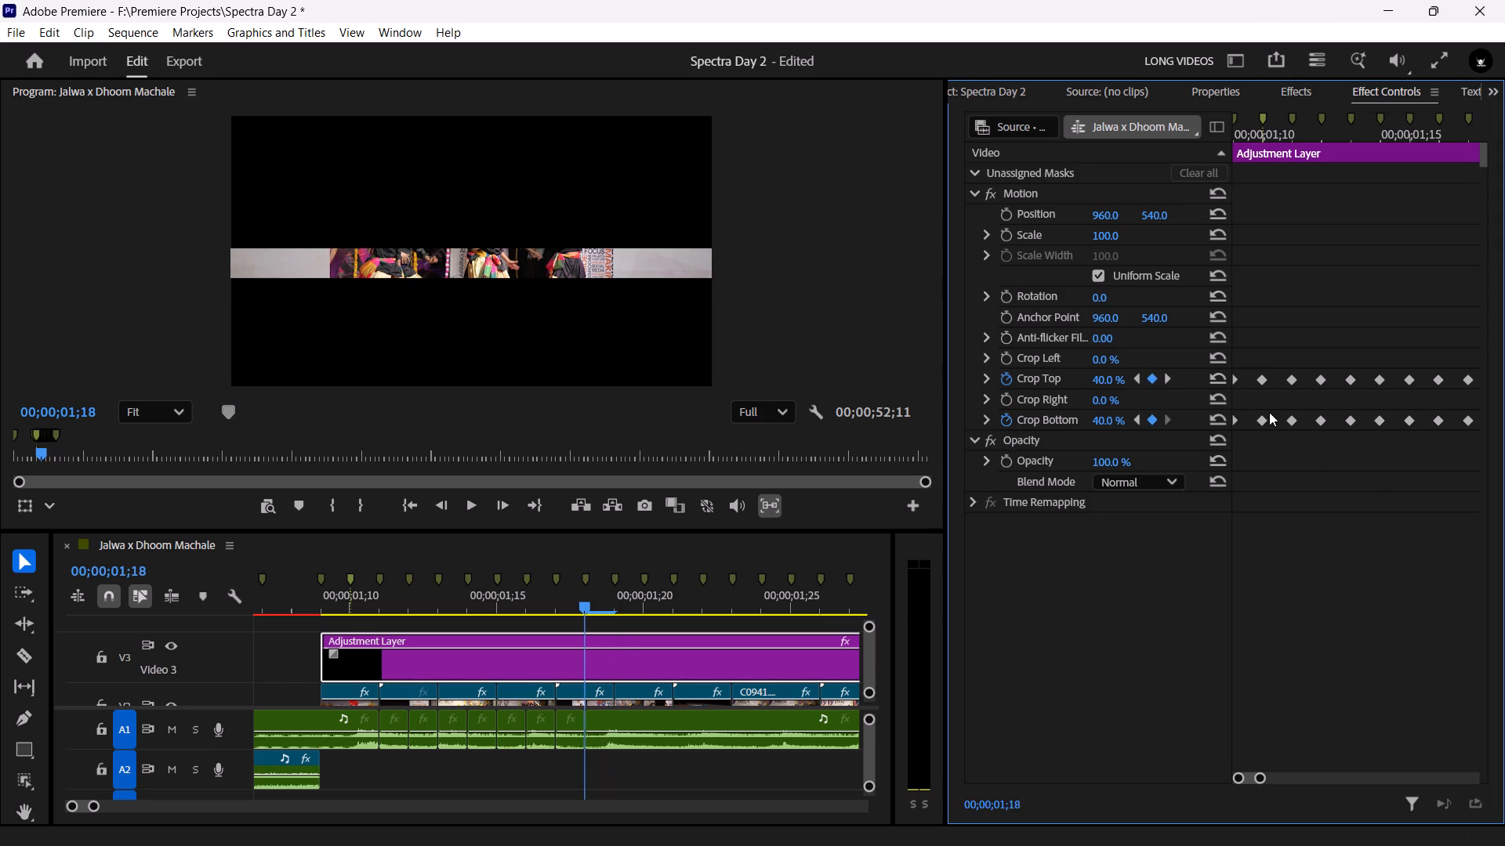
{"action": "key", "text": "Right"}
{"action": "key", "text": "Right"}
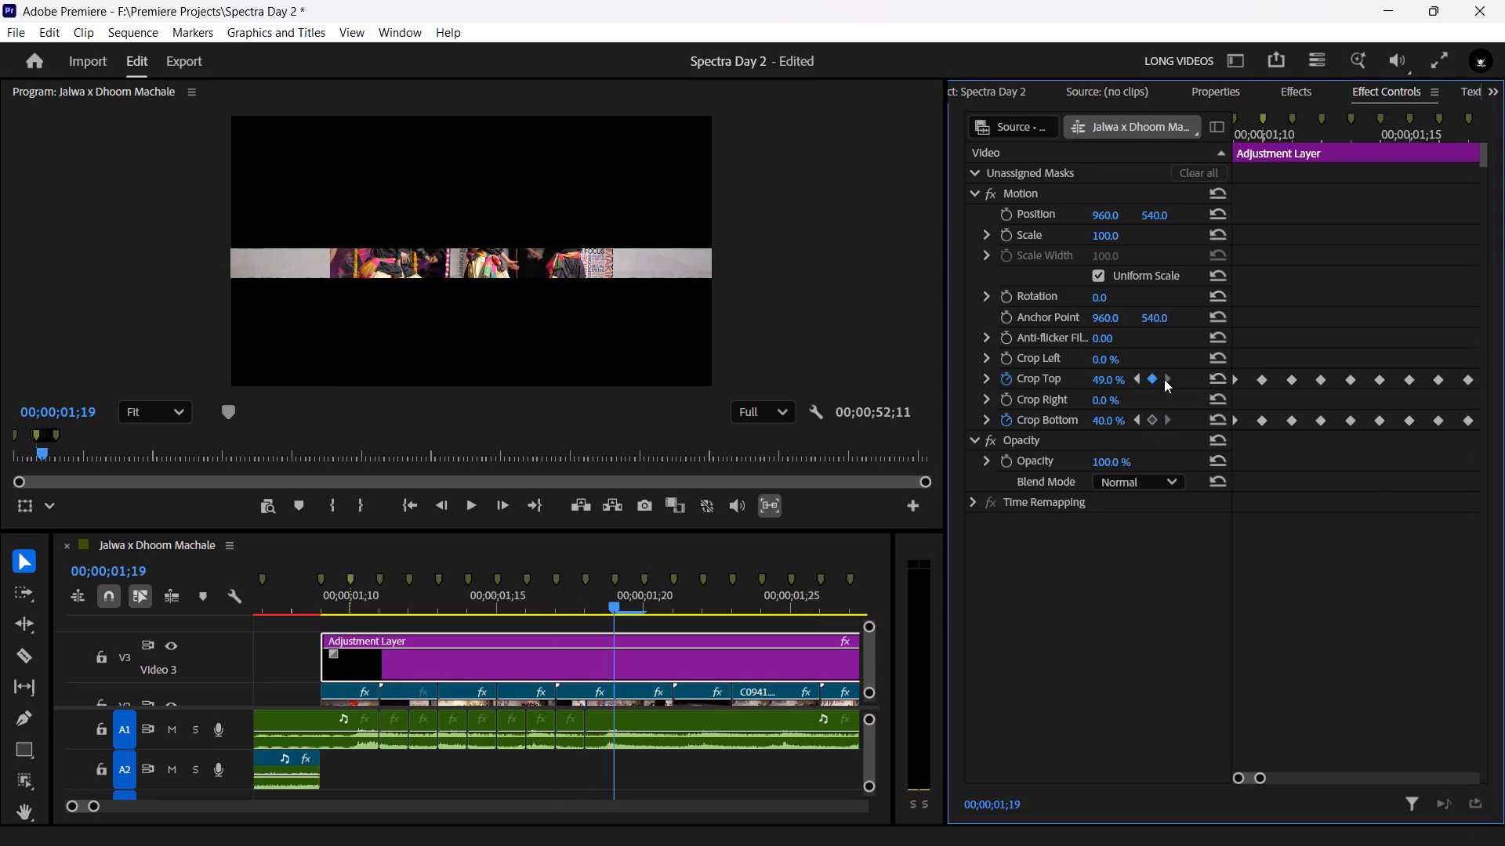
{"action": "left_click", "coordinate": [1095, 382]}
{"action": "type", "text": "39"}
{"action": "left_click", "coordinate": [1101, 418]}
{"action": "key", "text": "3"}
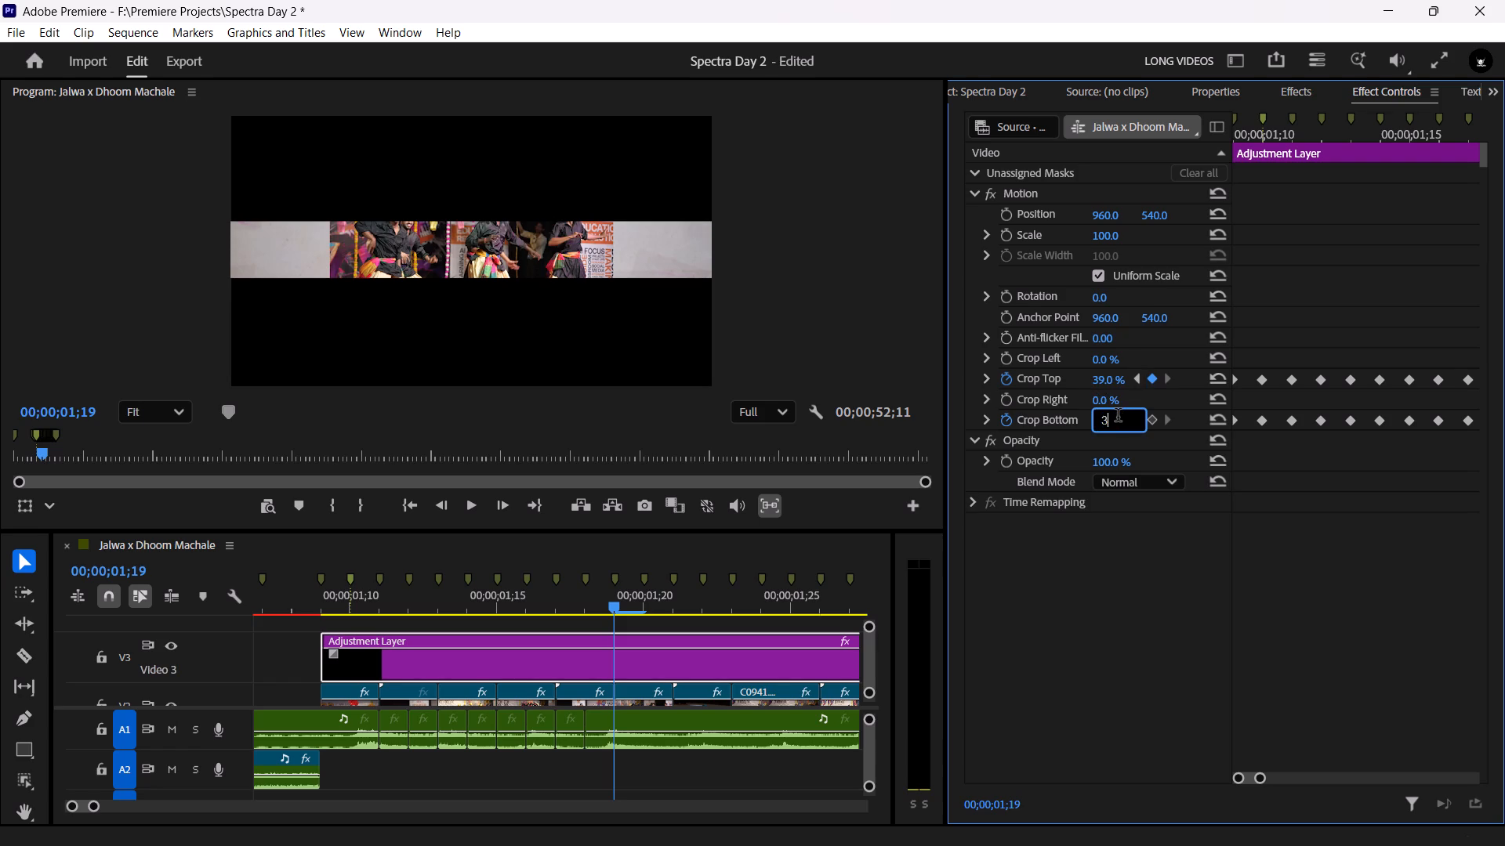
{"action": "key", "text": "9"}
{"action": "left_click", "coordinate": [1333, 464]}
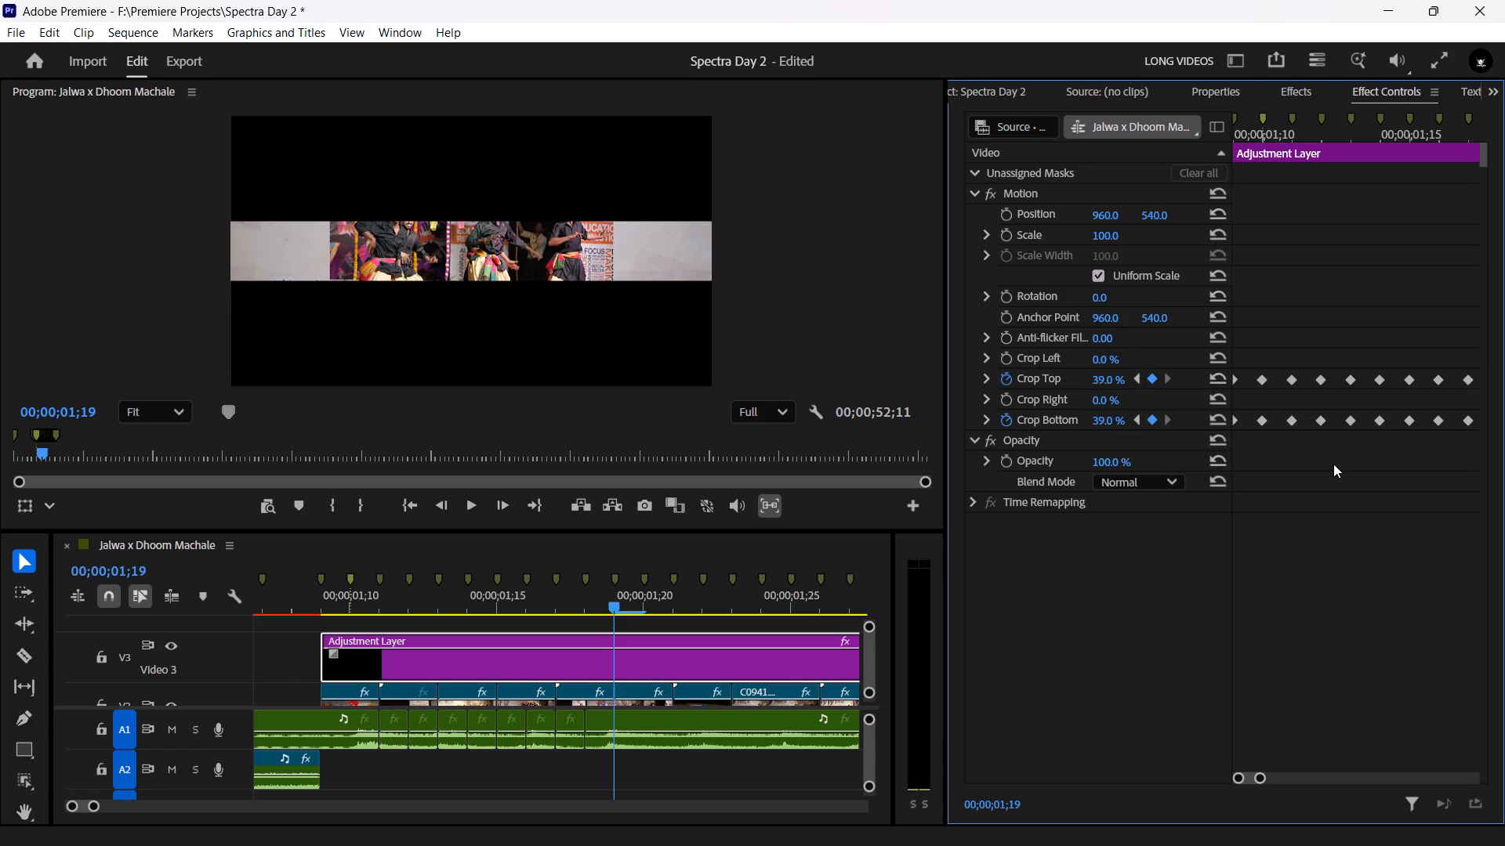
Add crop keyframes at 00;00;01;20 with both Crop Top and Crop Bottom at 38%.
{"action": "key", "text": "Right"}
{"action": "left_click_drag", "start_coordinate": [1247, 776], "coordinate": [1250, 776]}
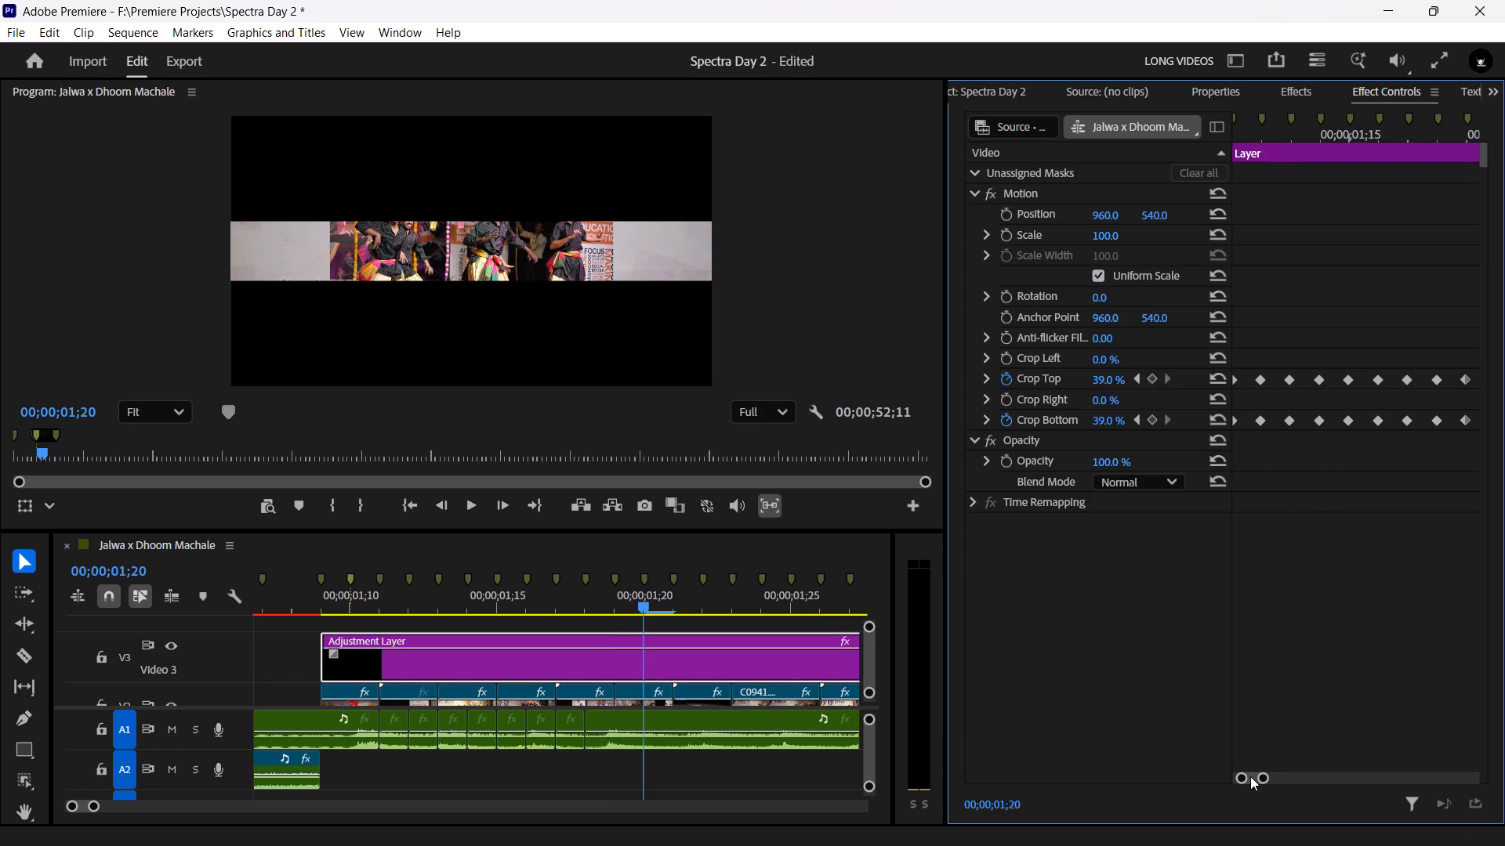
{"action": "left_click_drag", "start_coordinate": [1250, 776], "coordinate": [1257, 779]}
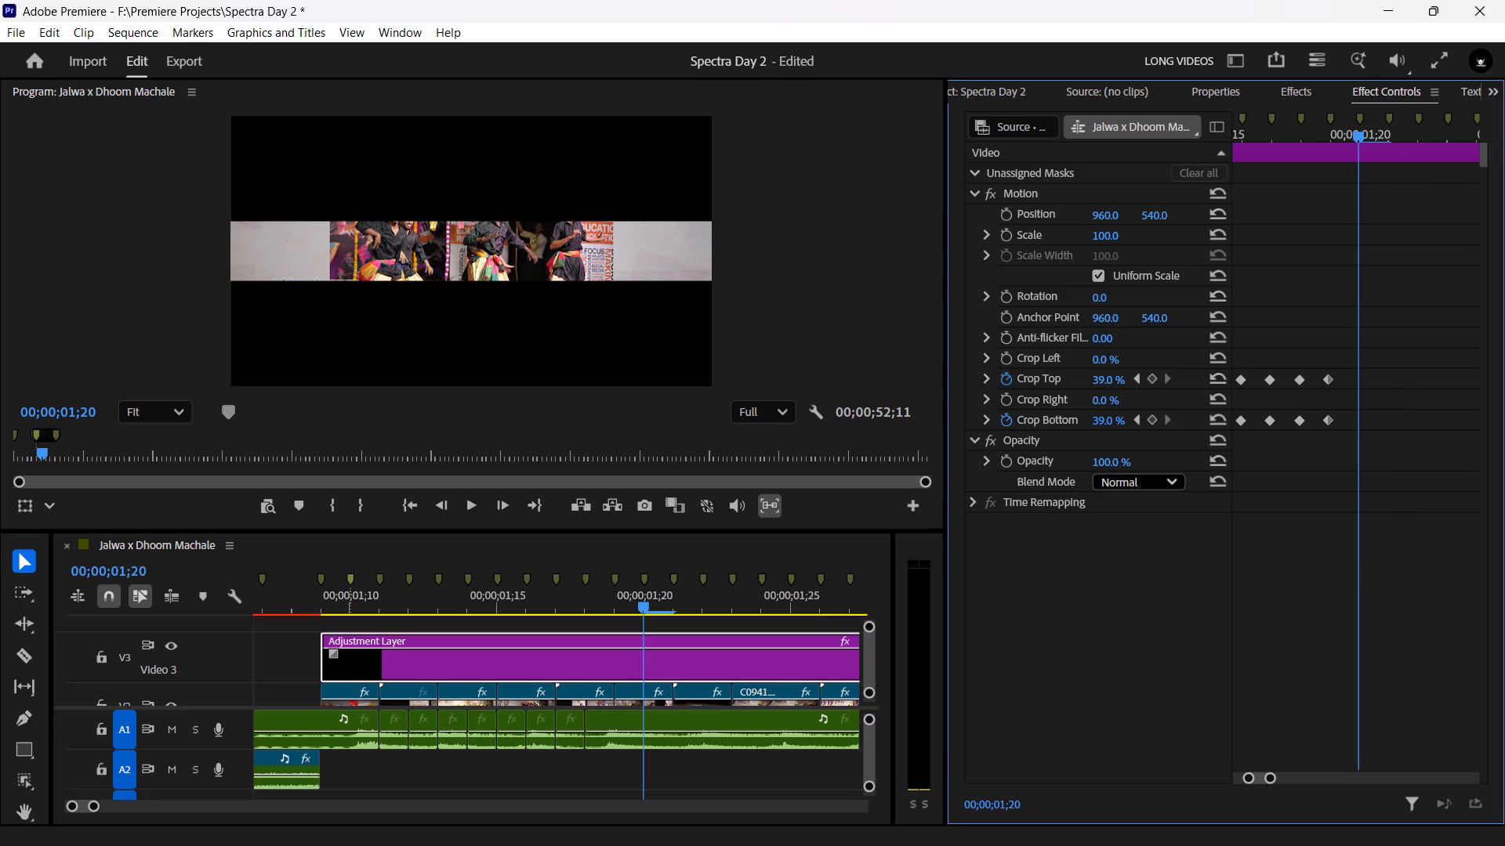
{"action": "left_click", "coordinate": [1103, 382]}
{"action": "type", "text": "38"}
{"action": "left_click", "coordinate": [1102, 425]}
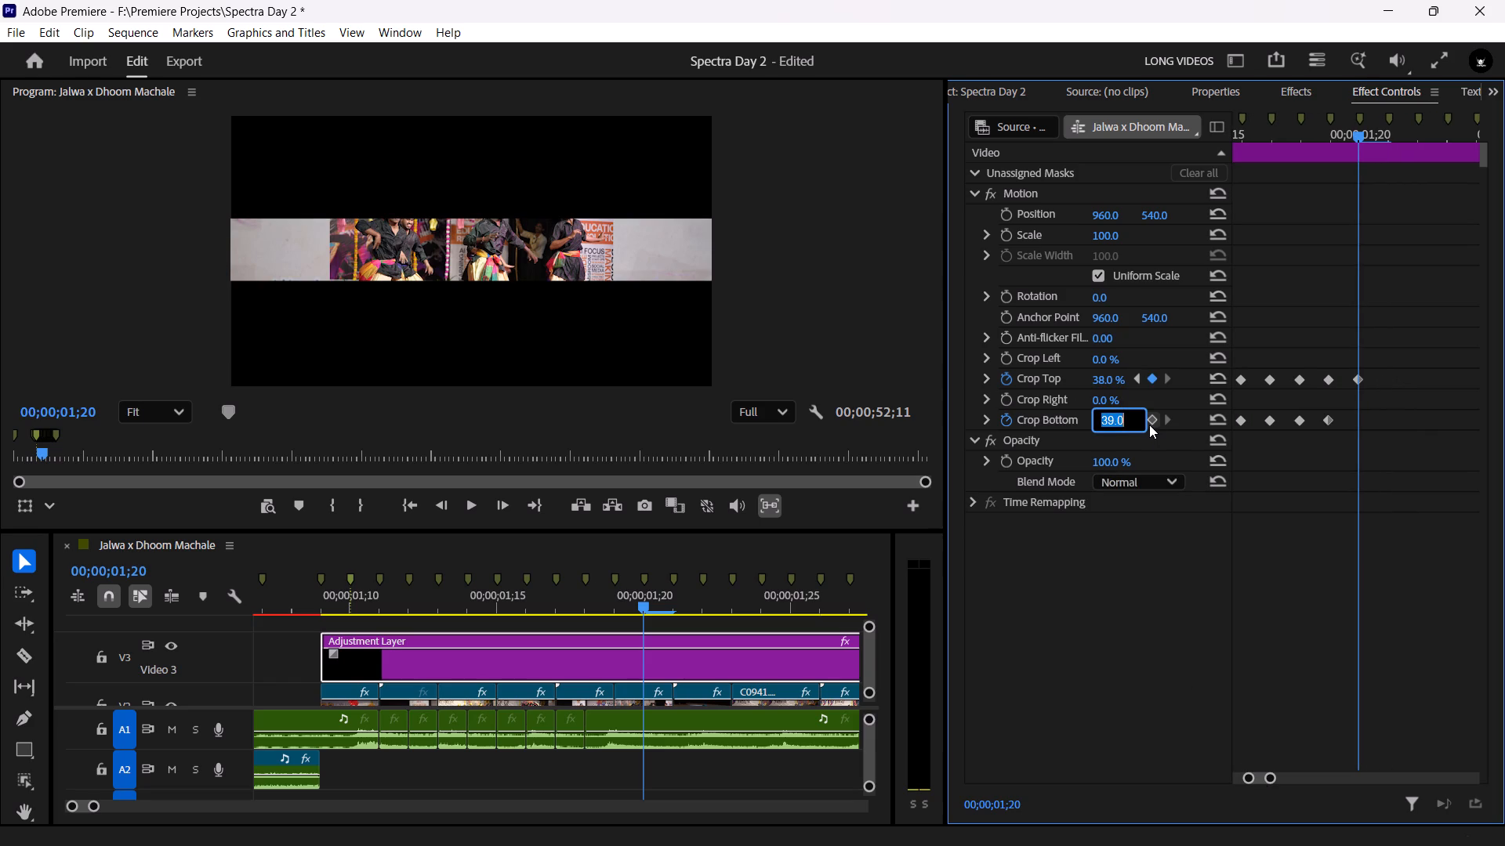
{"action": "type", "text": "38"}
{"action": "left_click", "coordinate": [1282, 445]}
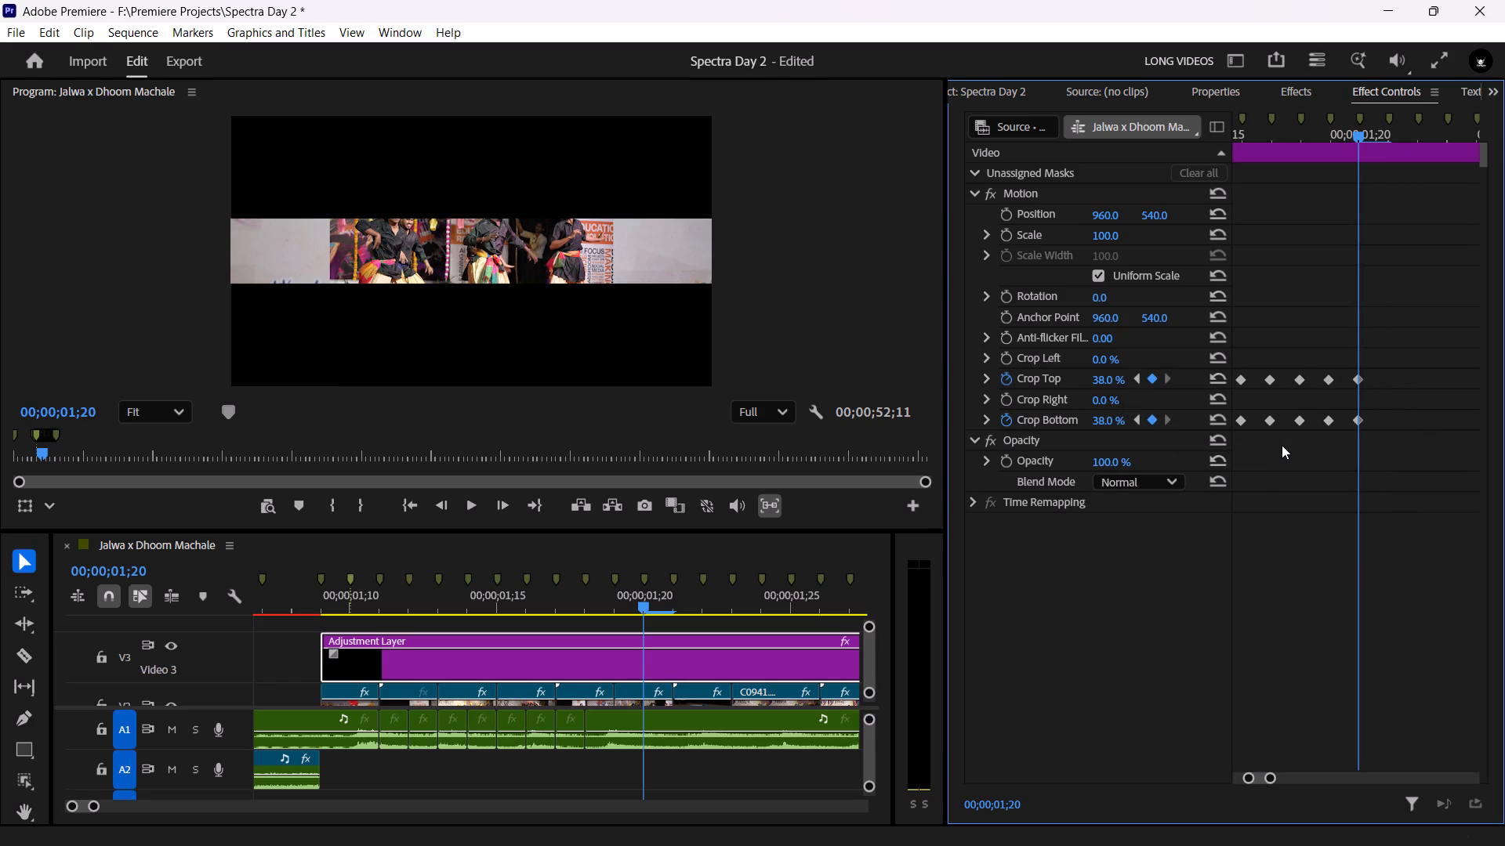
Add crop keyframes at 00;00;01;21 with both Crop Top and Crop Bottom at 37%.
{"action": "key", "text": "Right"}
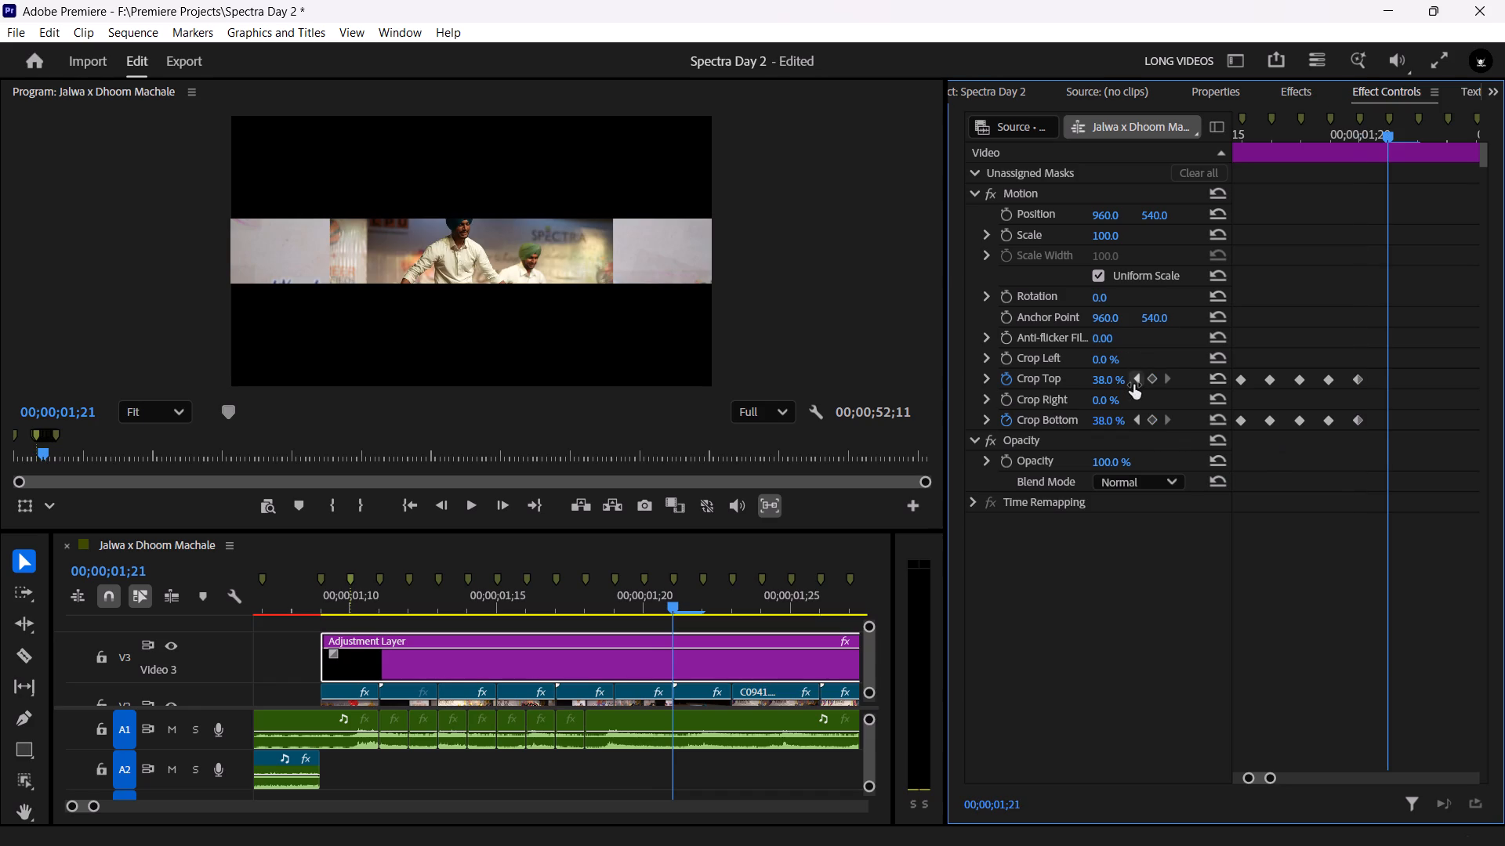
{"action": "left_click", "coordinate": [1136, 378]}
{"action": "left_click", "coordinate": [1146, 397]}
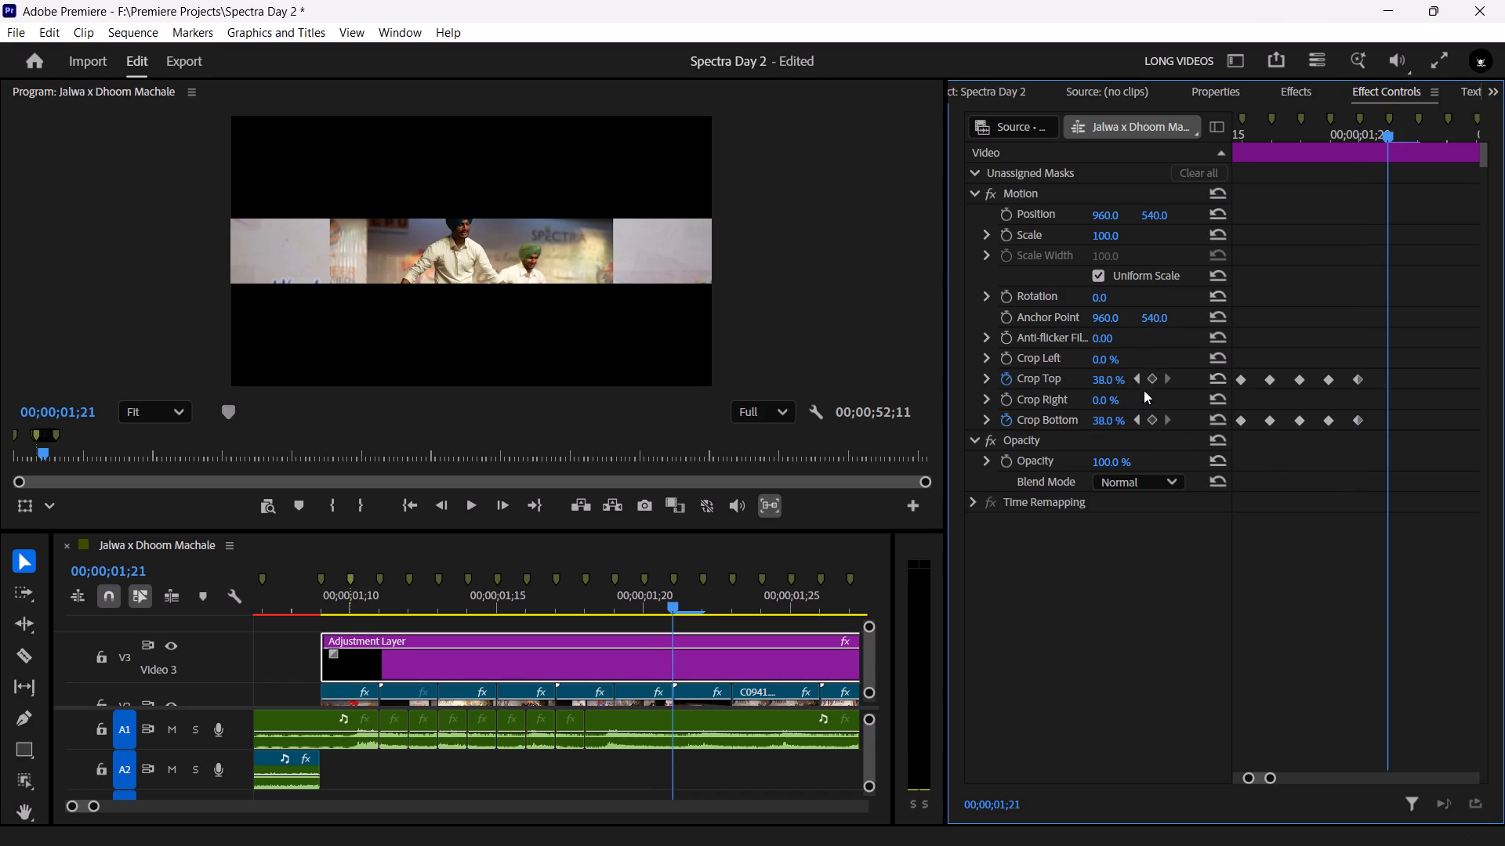
{"action": "left_click", "coordinate": [1117, 381]}
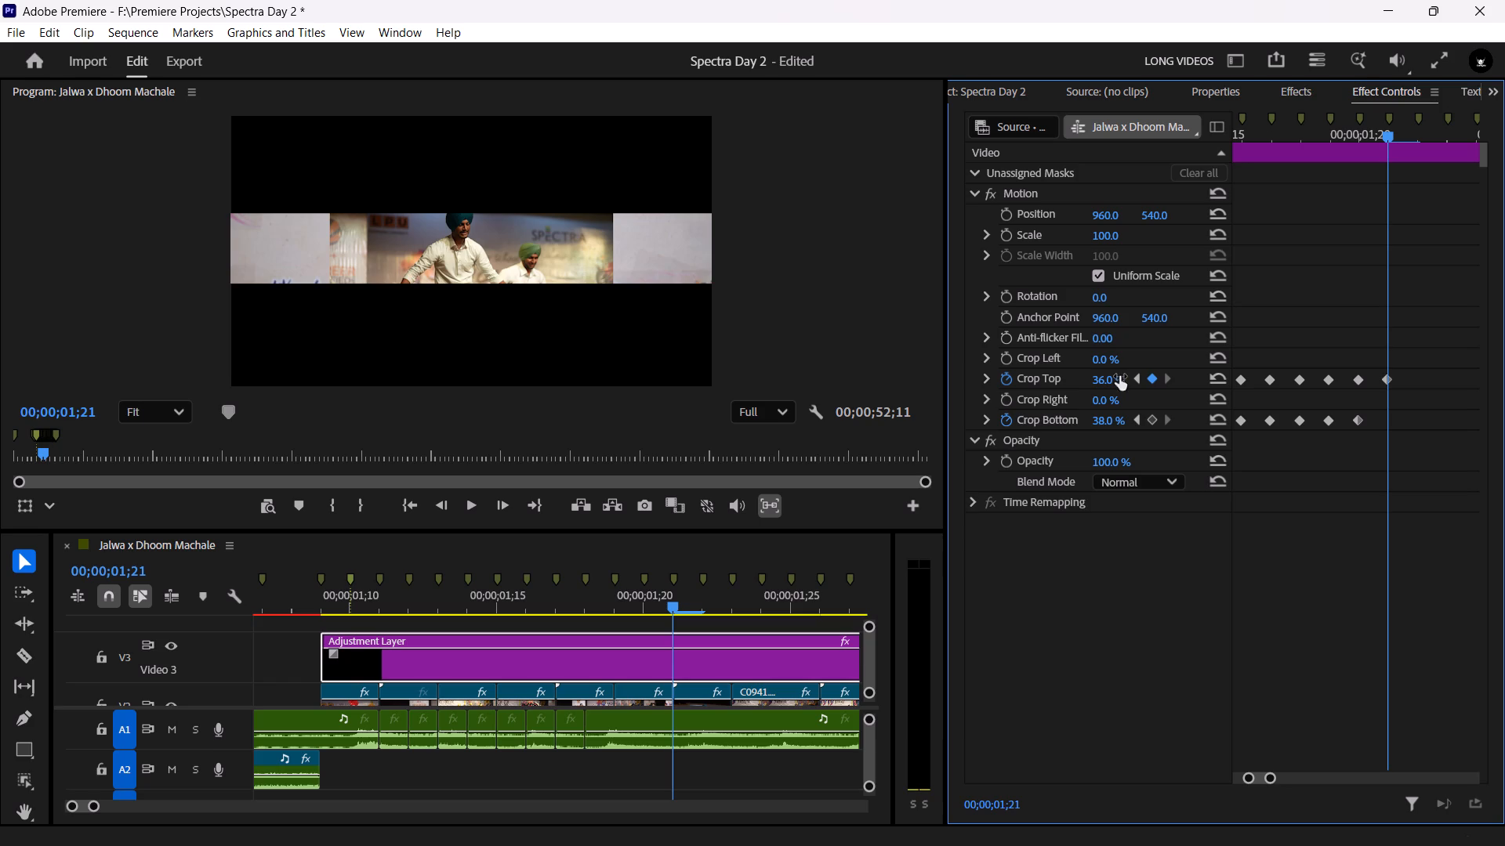
{"action": "key", "text": "Left"}
{"action": "key", "text": "Left"}
{"action": "key", "text": "Right"}
{"action": "key", "text": "Right"}
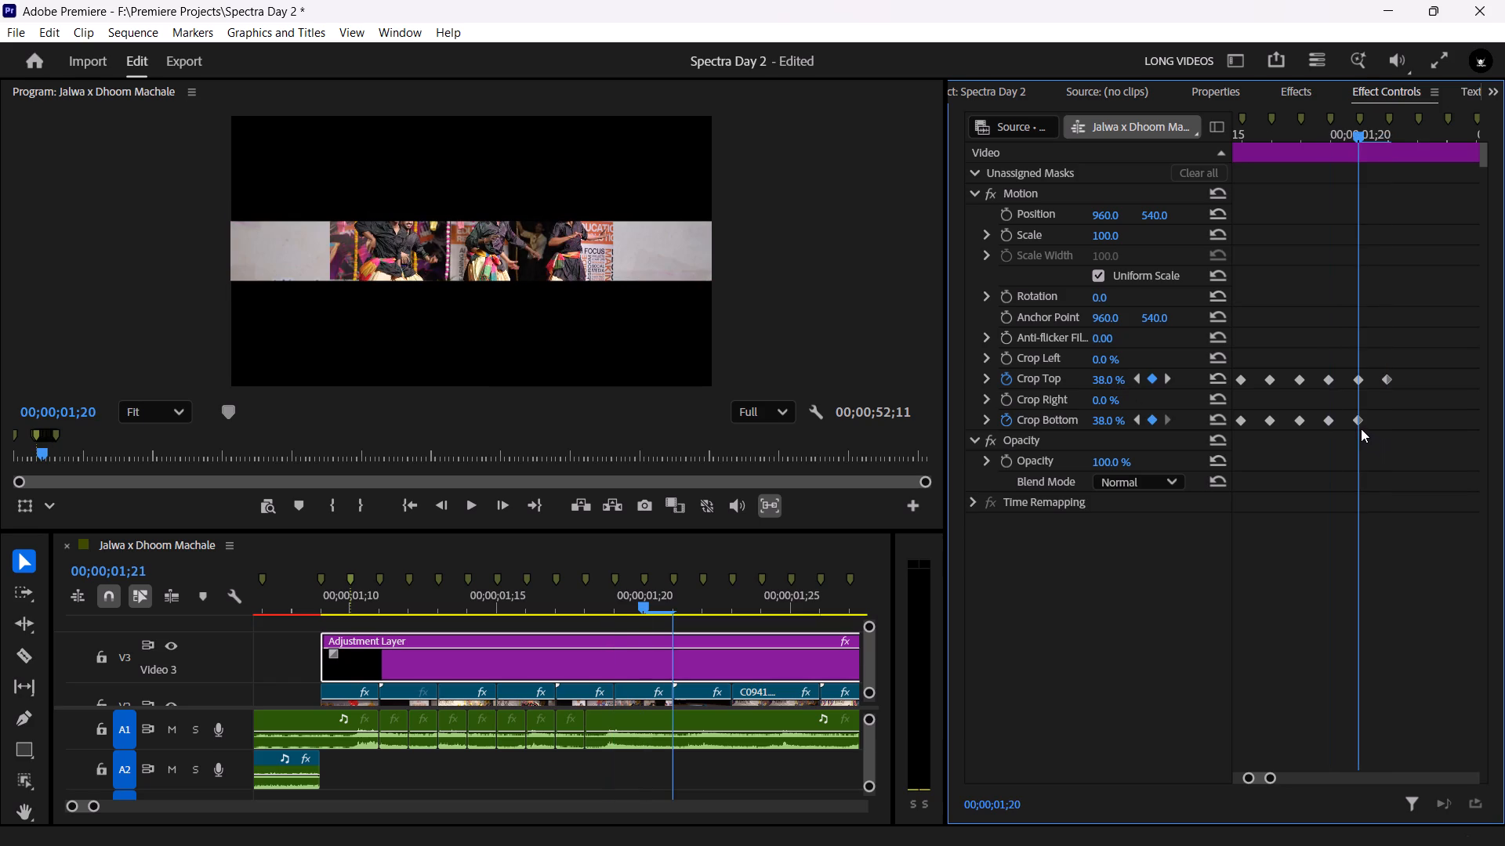
{"action": "left_click", "coordinate": [1164, 381]}
{"action": "left_click", "coordinate": [1168, 381]}
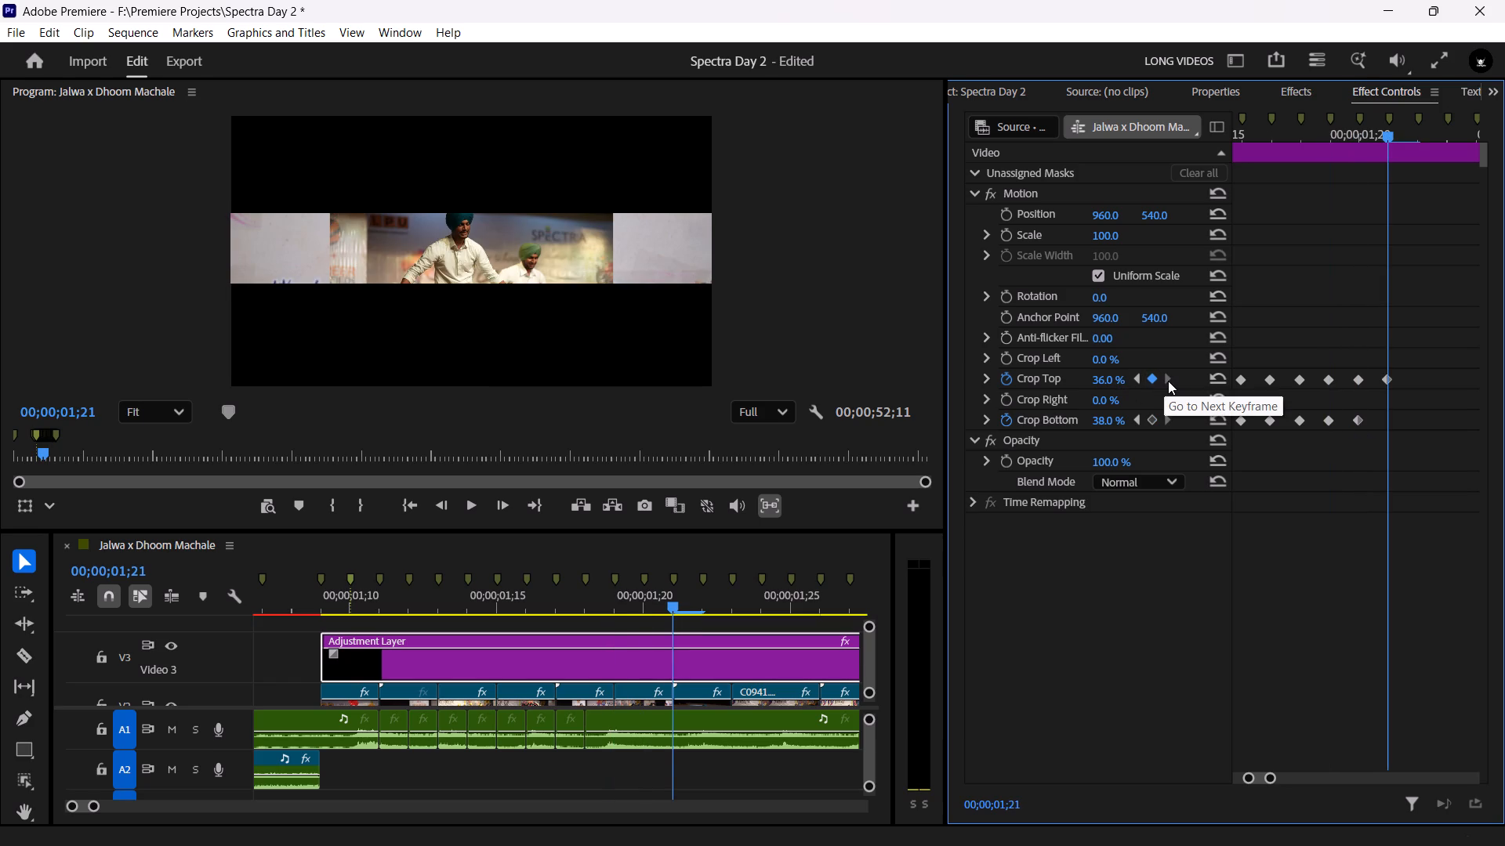
{"action": "left_click", "coordinate": [1107, 381]}
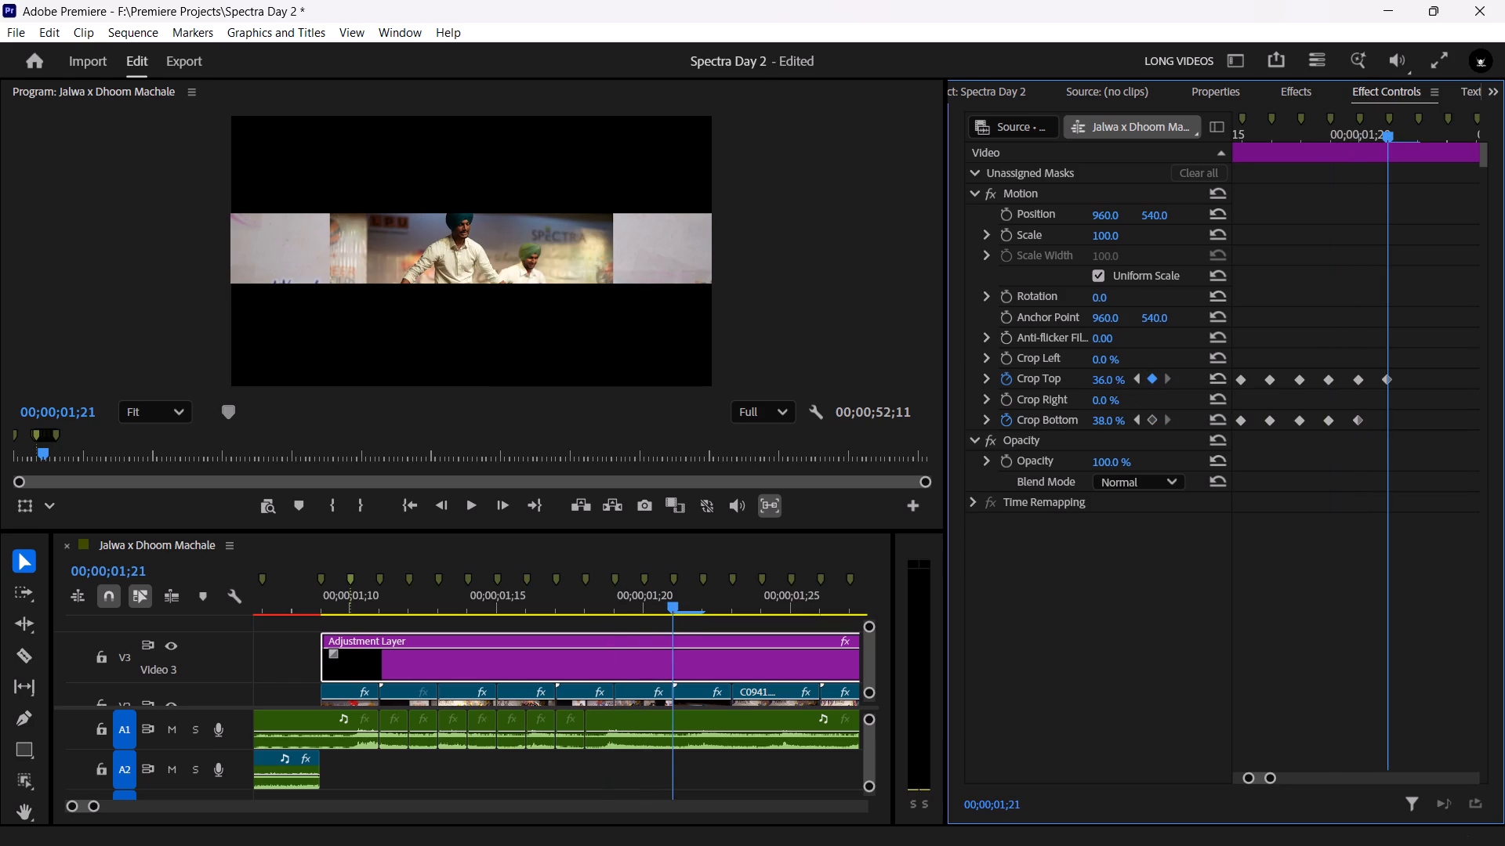
{"action": "left_click", "coordinate": [1104, 374]}
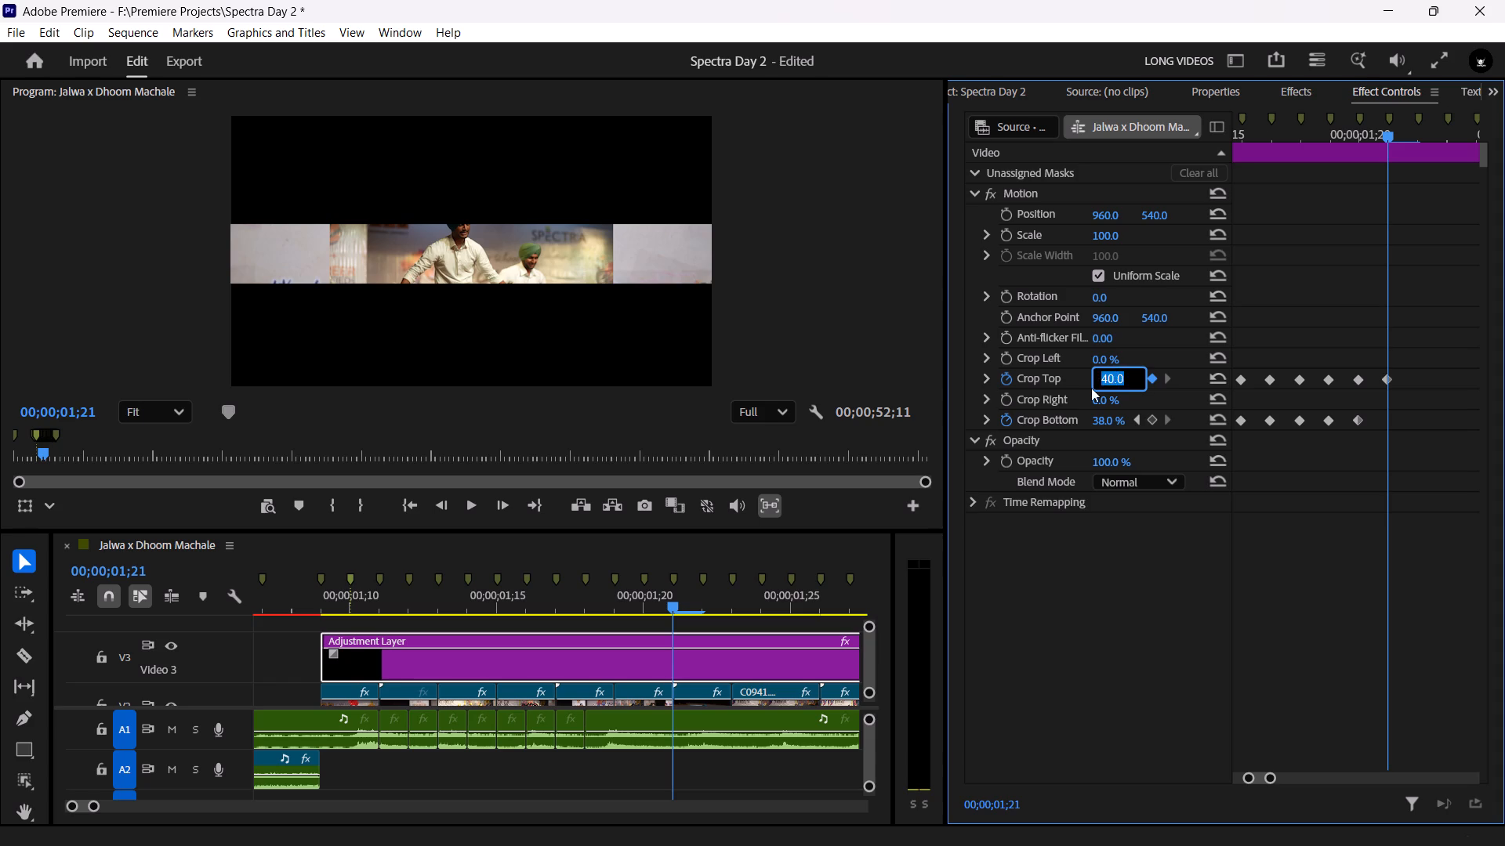
{"action": "type", "text": "37"}
{"action": "left_click", "coordinate": [1101, 421]}
{"action": "type", "text": "37"}
{"action": "left_click", "coordinate": [1322, 475]}
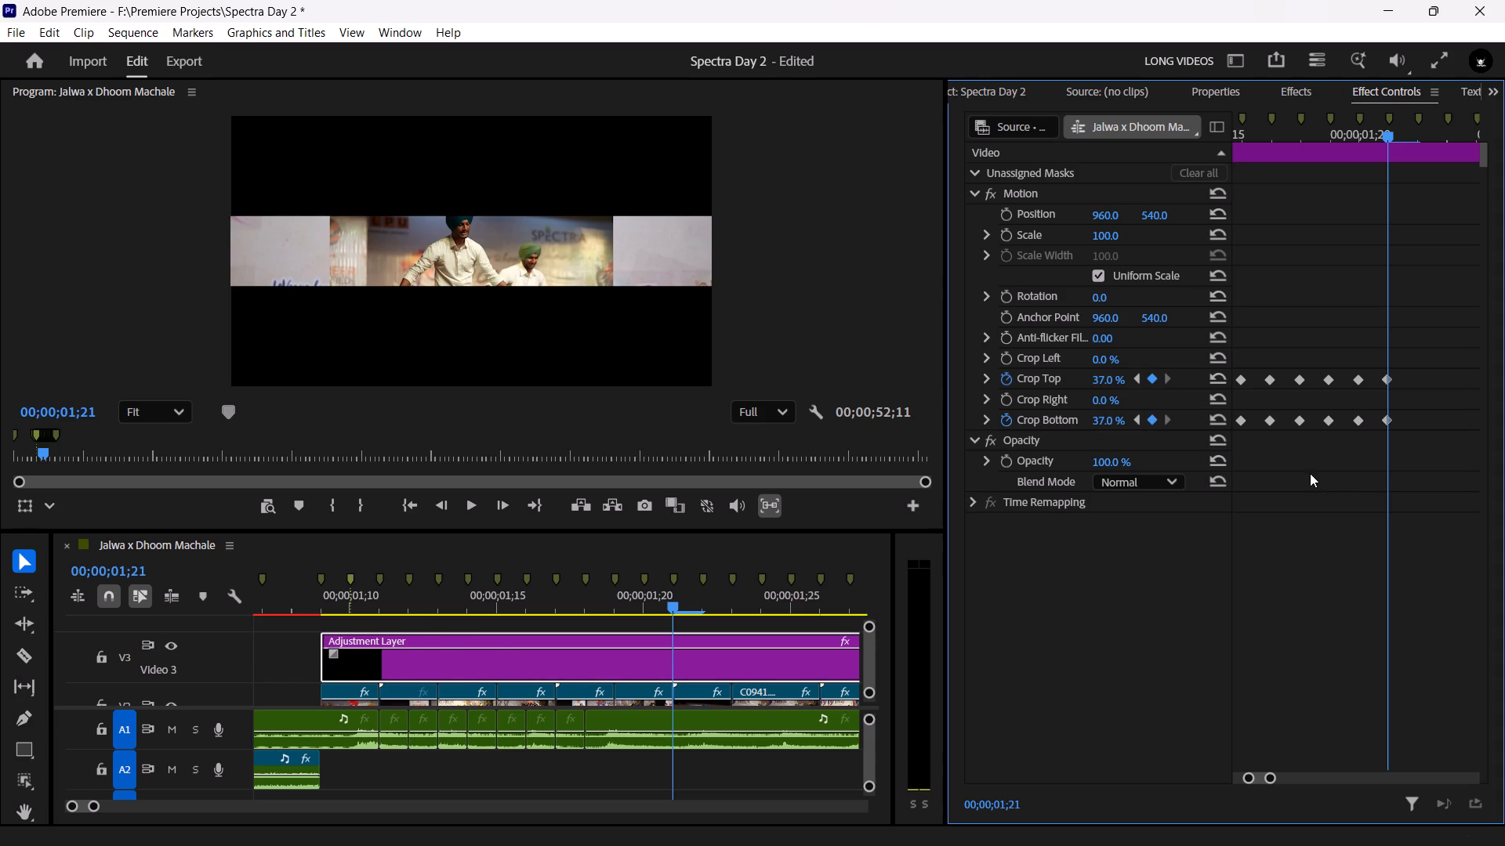
Add crop keyframes at 00;00;02;14, the end of the montage clips, with both Crop Top and Crop Bottom at 36%.
{"action": "key", "text": "Down"}
{"action": "left_click", "coordinate": [1098, 381]}
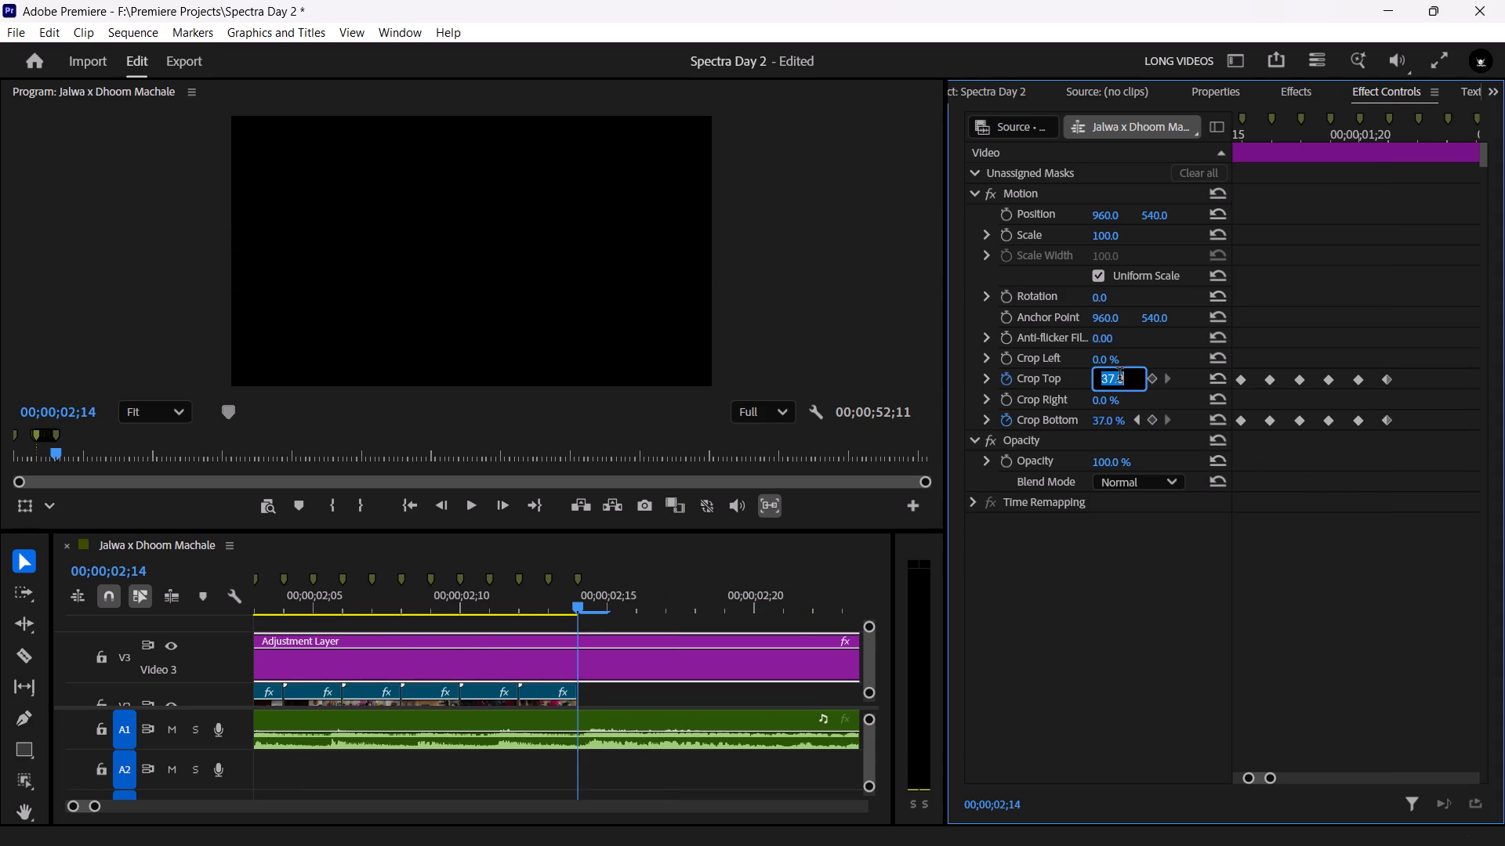
{"action": "key", "text": "3"}
{"action": "key", "text": "6"}
{"action": "left_click", "coordinate": [1105, 421]}
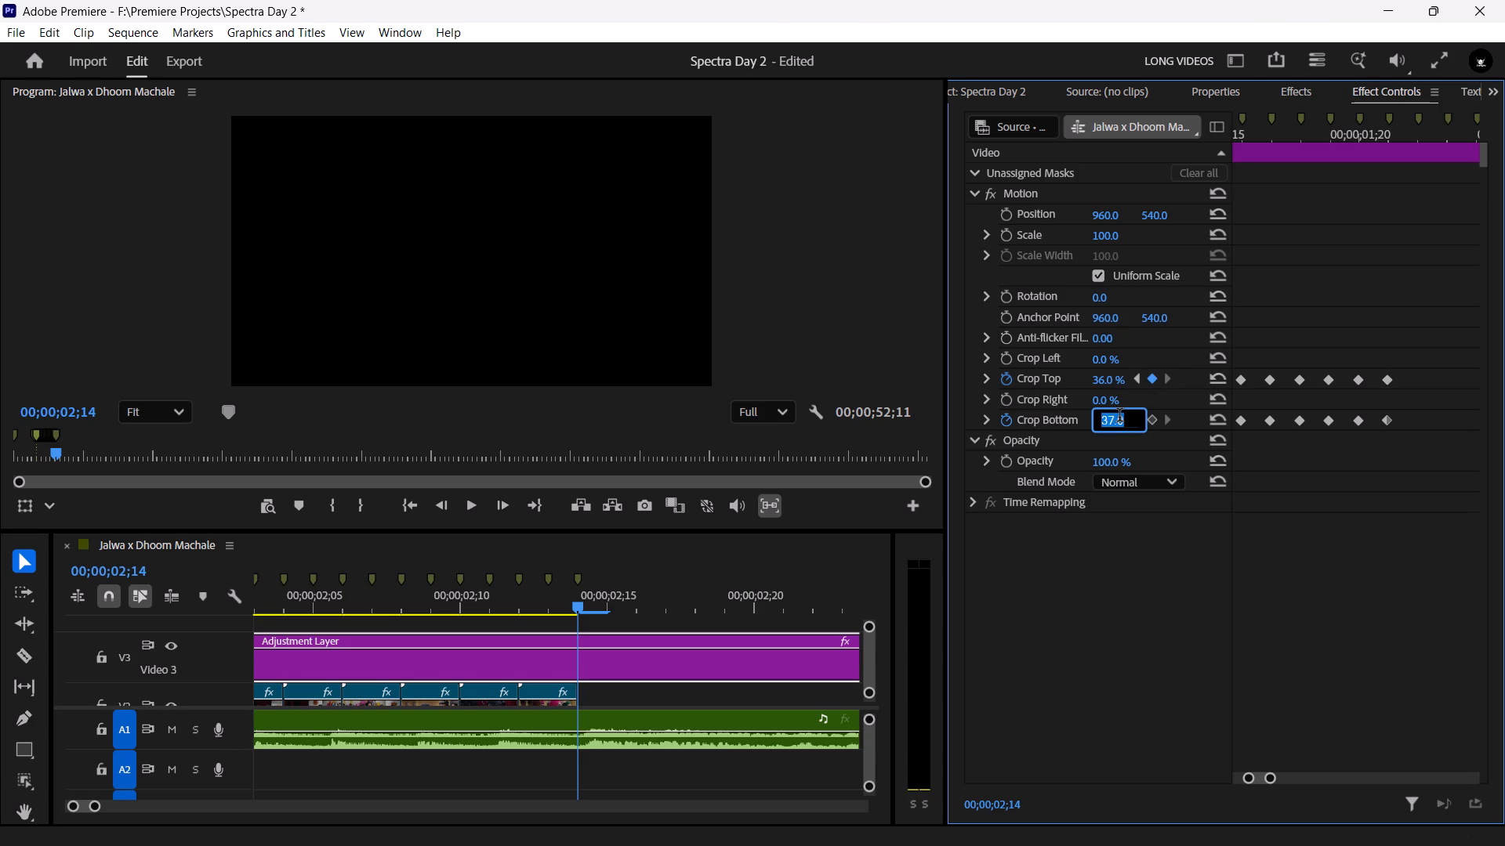
{"action": "type", "text": "36"}
{"action": "left_click", "coordinate": [1270, 463]}
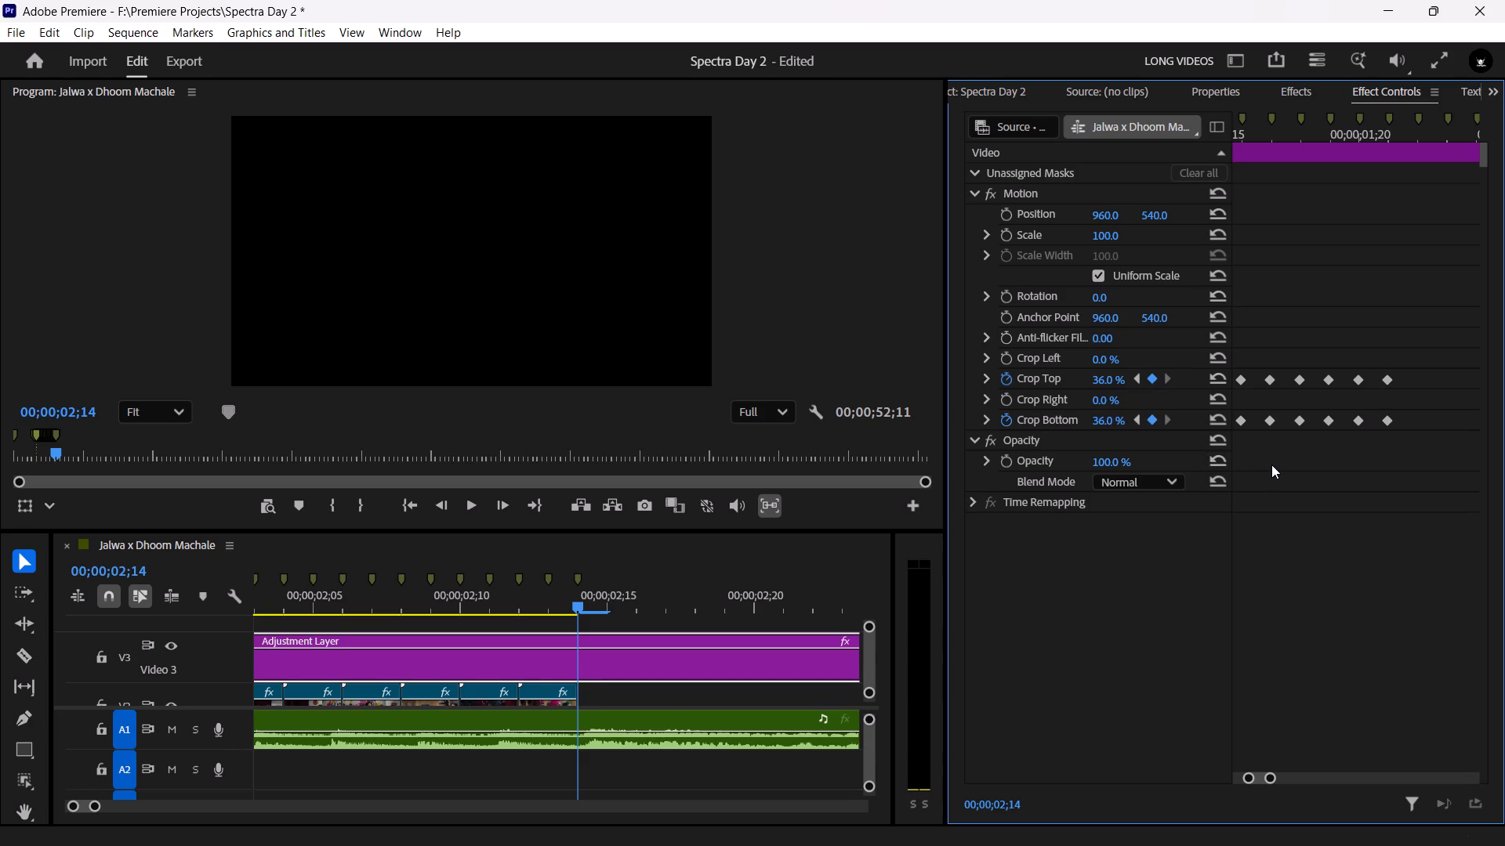
Step frame by frame back and forth around 00;00;01;21 to examine how the letterbox crop animates over the montage.
{"action": "key", "text": "Right"}
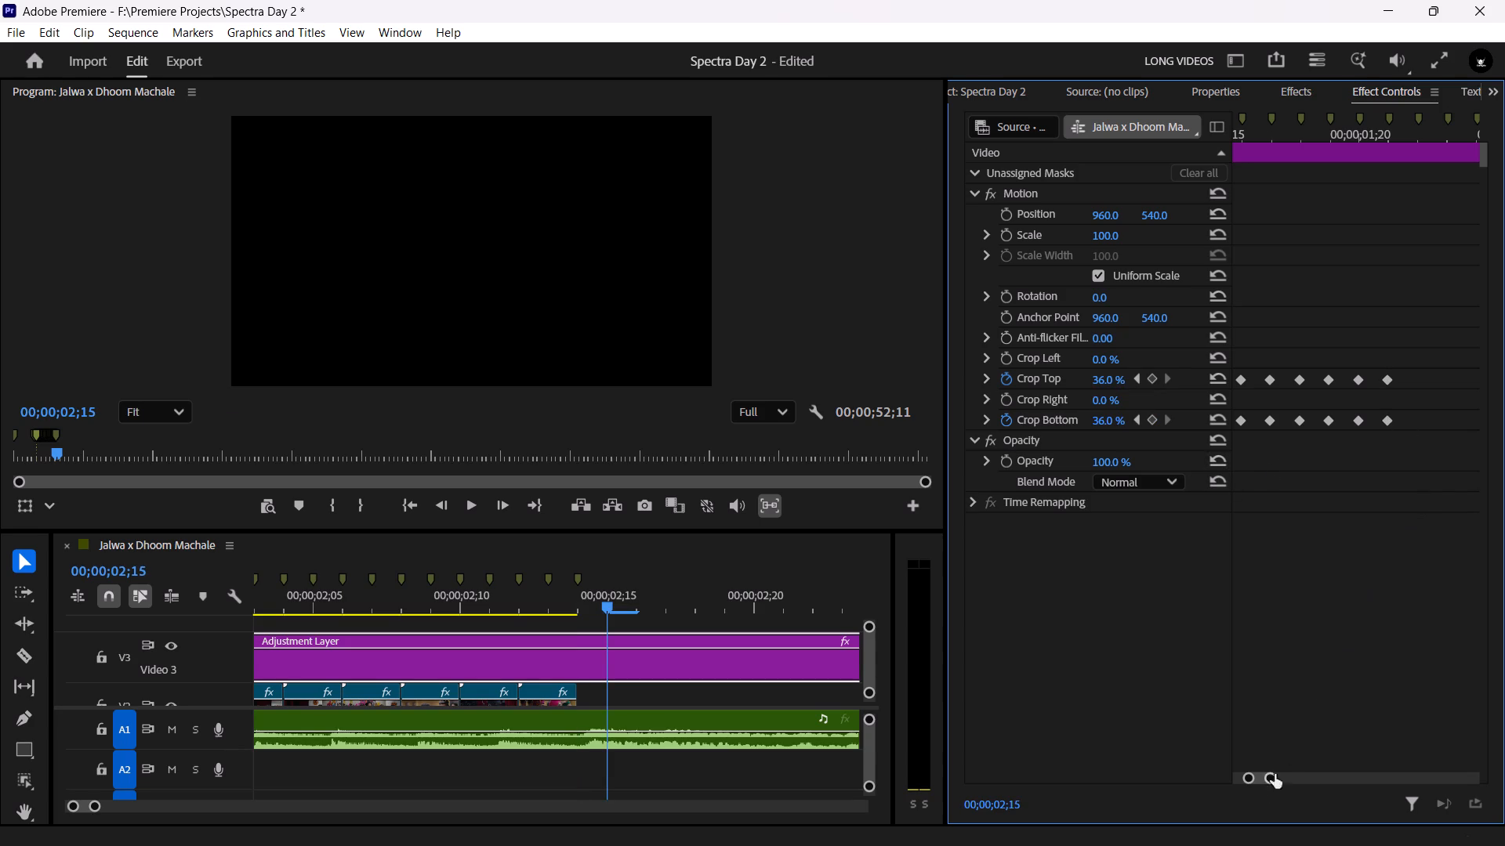
{"action": "left_click_drag", "start_coordinate": [1376, 128], "coordinate": [1373, 132]}
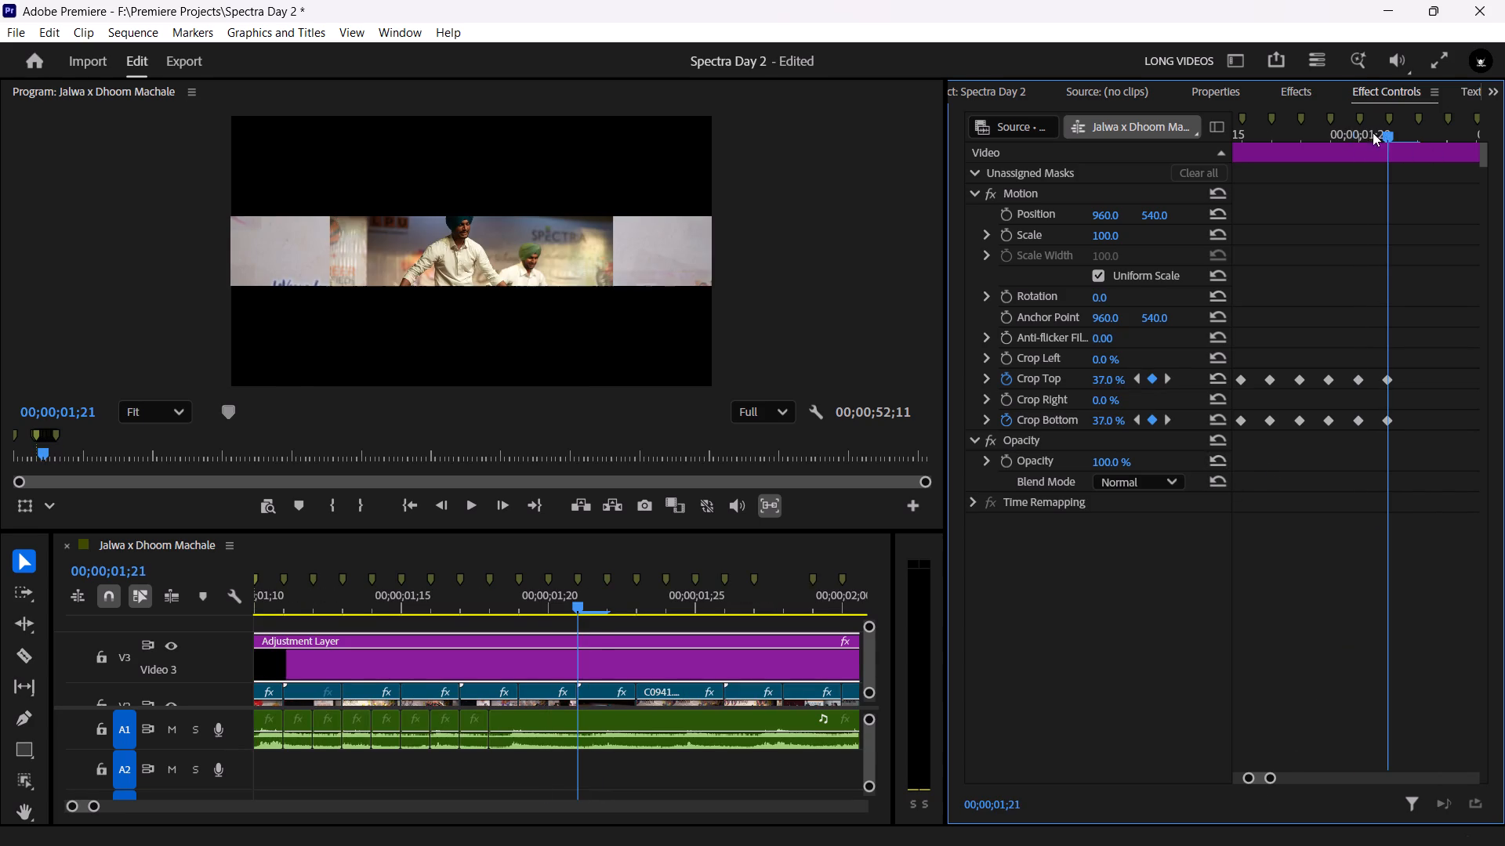
{"action": "left_click_drag", "start_coordinate": [1373, 132], "coordinate": [1384, 133]}
{"action": "key", "text": "Right"}
{"action": "key", "text": "Left"}
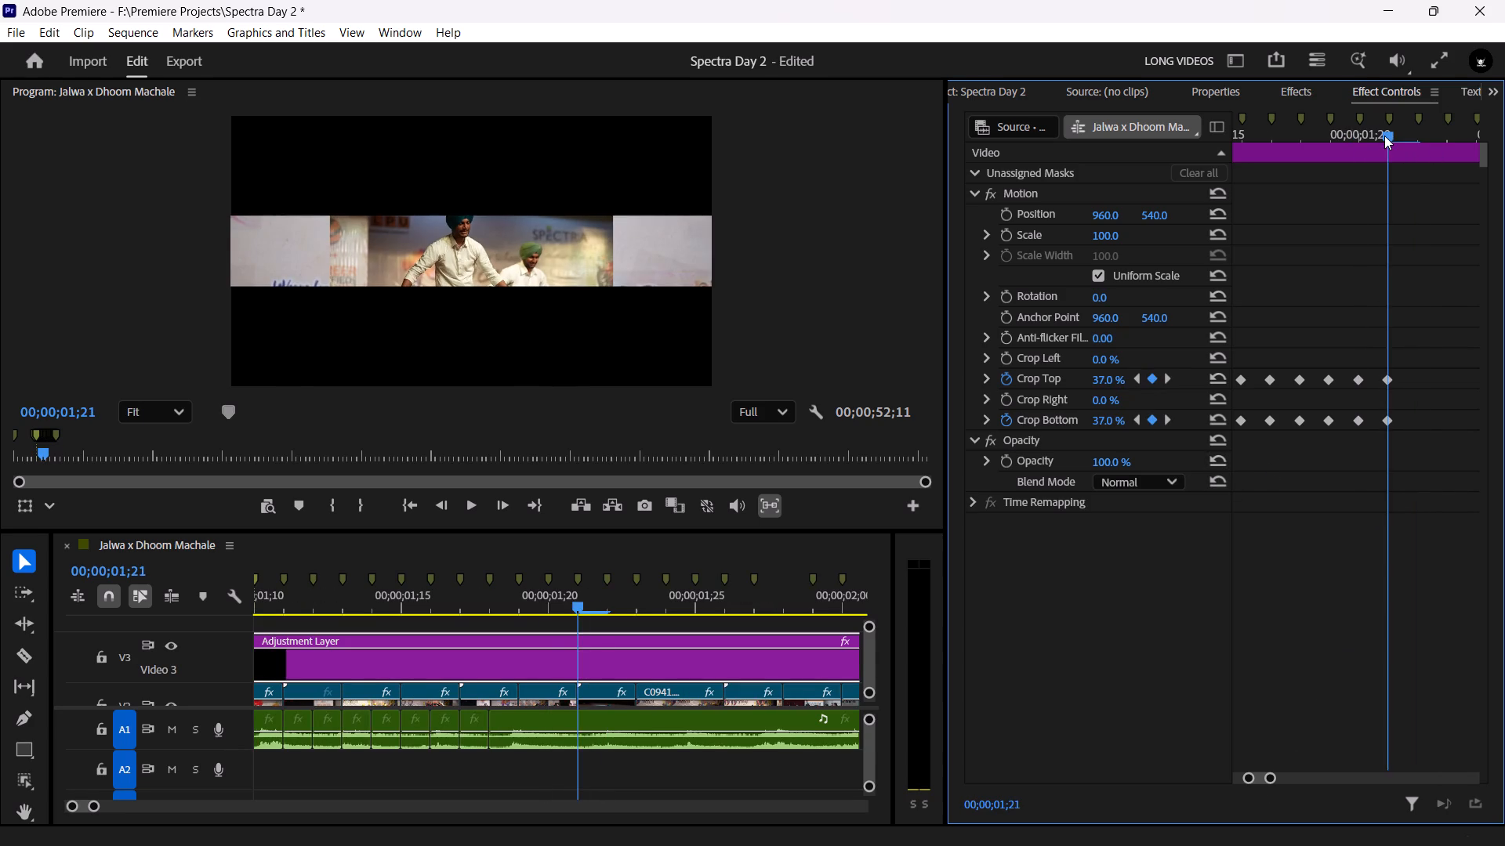
{"action": "key", "text": "Left"}
{"action": "key", "text": "Left"}
{"action": "key", "text": "Left"}
{"action": "key", "text": "Left"}
{"action": "key", "text": "Left"}
{"action": "key", "text": "Left"}
{"action": "key", "text": "Left"}
{"action": "key", "text": "Left"}
{"action": "key", "text": "Left"}
{"action": "key", "text": "Left"}
{"action": "key", "text": "Right"}
{"action": "key", "text": "Right"}
{"action": "key", "text": "Right"}
{"action": "key", "text": "Right"}
{"action": "key", "text": "Right"}
{"action": "key", "text": "Right"}
{"action": "key", "text": "Right"}
{"action": "key", "text": "Right"}
{"action": "key", "text": "Right"}
{"action": "key", "text": "Right"}
{"action": "key", "text": "Right"}
{"action": "key", "text": "Right"}
{"action": "key", "text": "Right"}
{"action": "key", "text": "Right"}
{"action": "key", "text": "Right"}
{"action": "key", "text": "Right"}
{"action": "key", "text": "Right"}
{"action": "key", "text": "Right"}
{"action": "key", "text": "Right"}
{"action": "key", "text": "Right"}
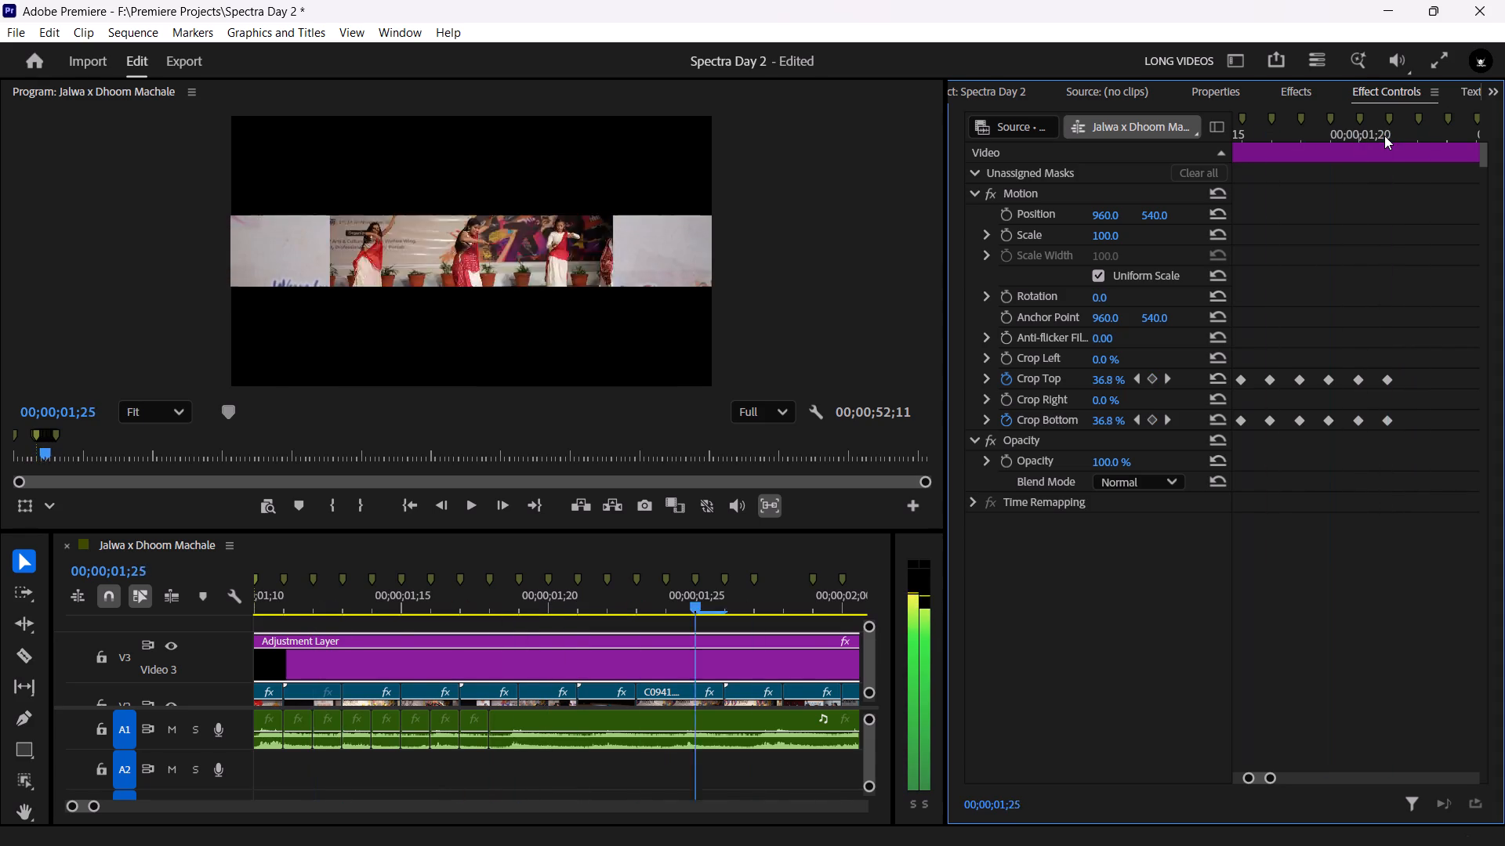
{"action": "key", "text": "Left"}
{"action": "key", "text": "Left"}
{"action": "key", "text": "Left"}
{"action": "key", "text": "Left"}
{"action": "key", "text": "Left"}
{"action": "key", "text": "Left"}
{"action": "key", "text": "Left"}
{"action": "key", "text": "Left"}
{"action": "key", "text": "Left"}
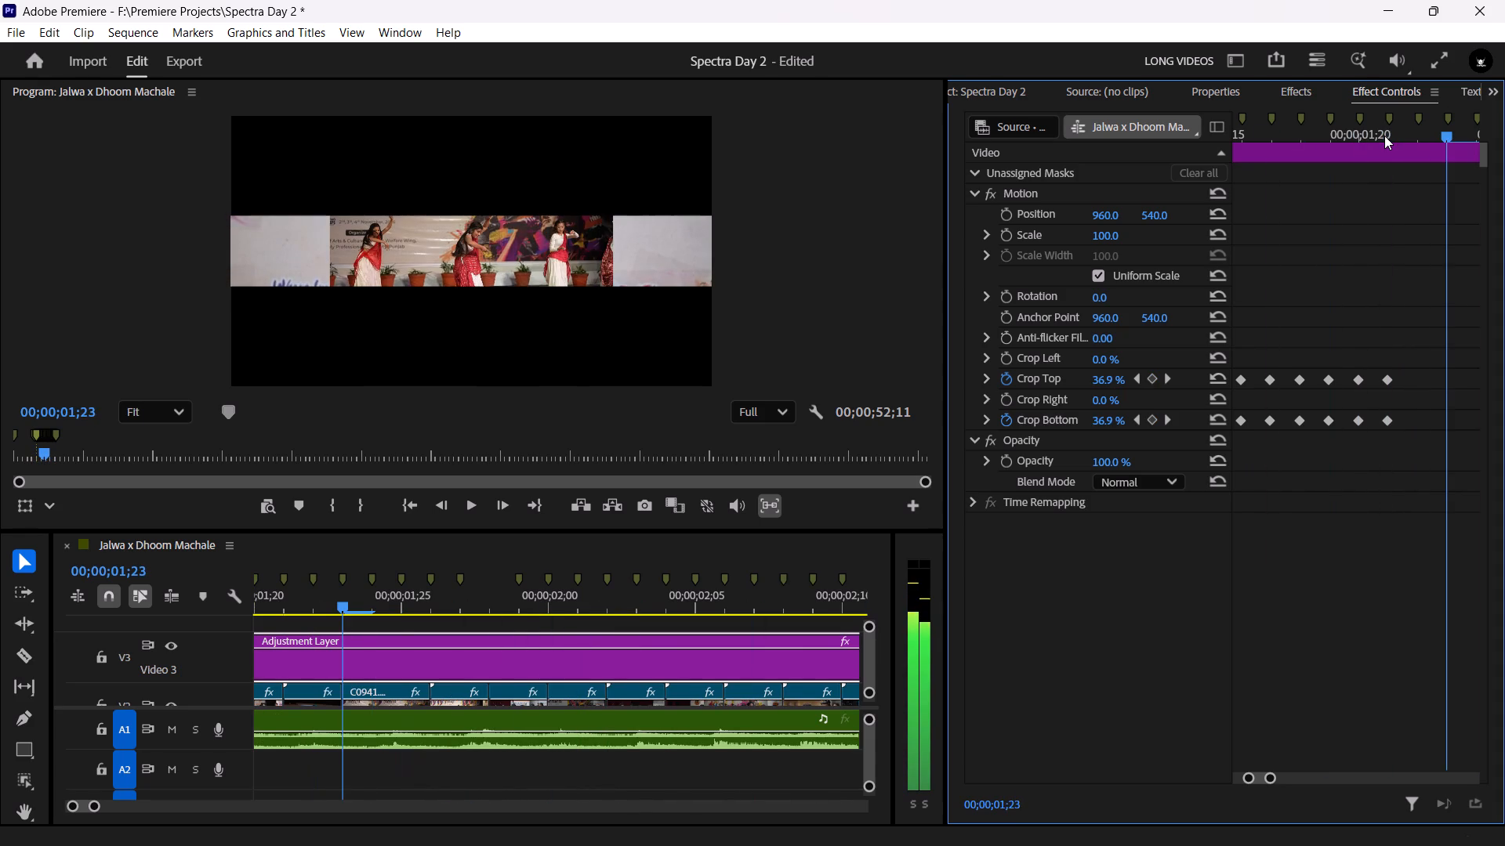
{"action": "key", "text": "Left"}
{"action": "key", "text": "Left"}
{"action": "key", "text": "Left"}
Add crop keyframes at 00;00;01;22 with both Crop Top and Crop Bottom at 36%.
{"action": "key", "text": "Right"}
{"action": "key", "text": "Right"}
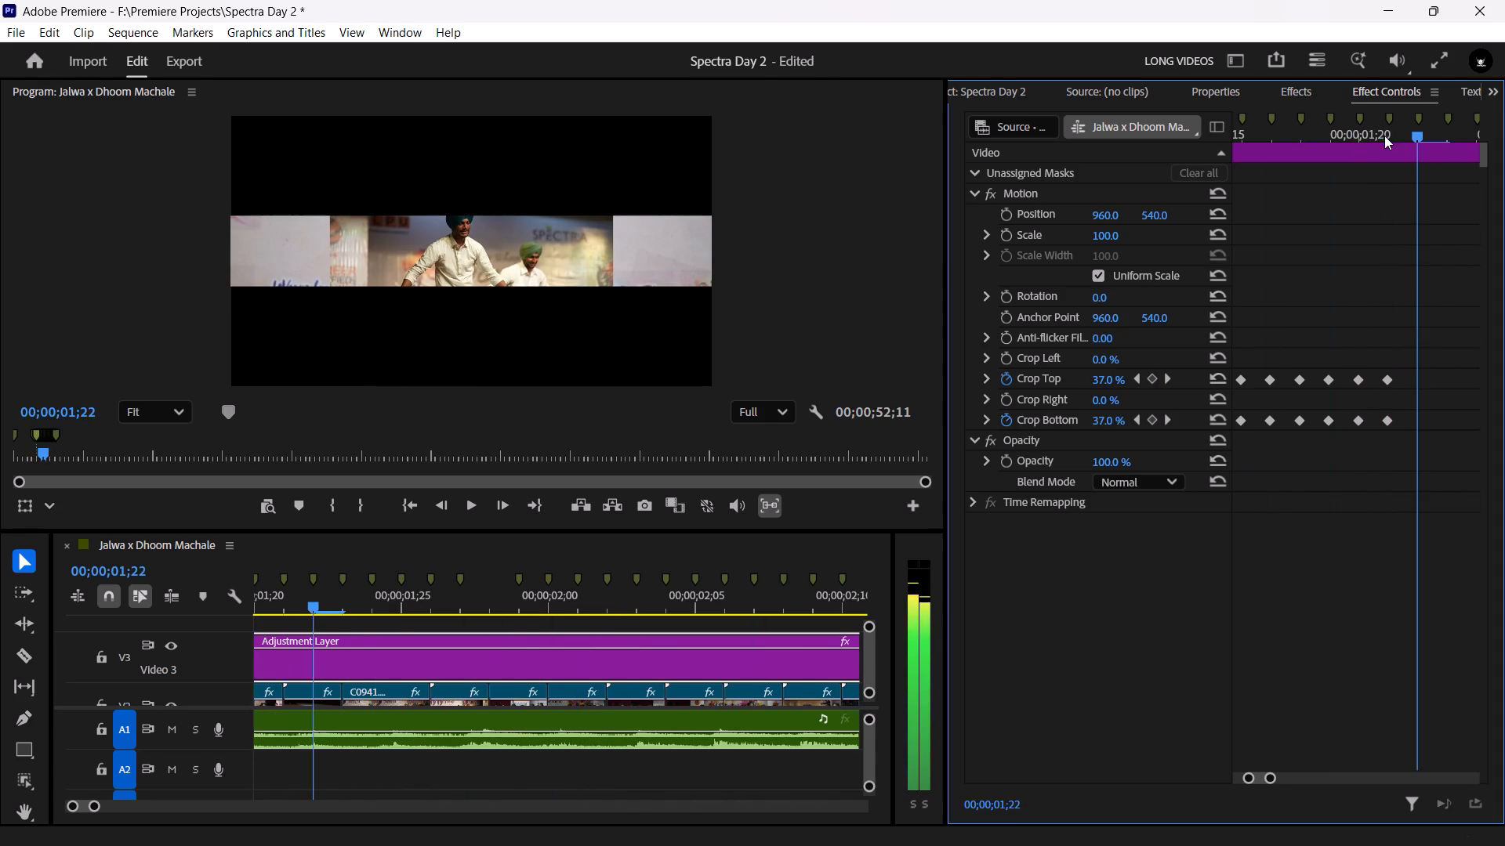
{"action": "left_click", "coordinate": [1099, 381]}
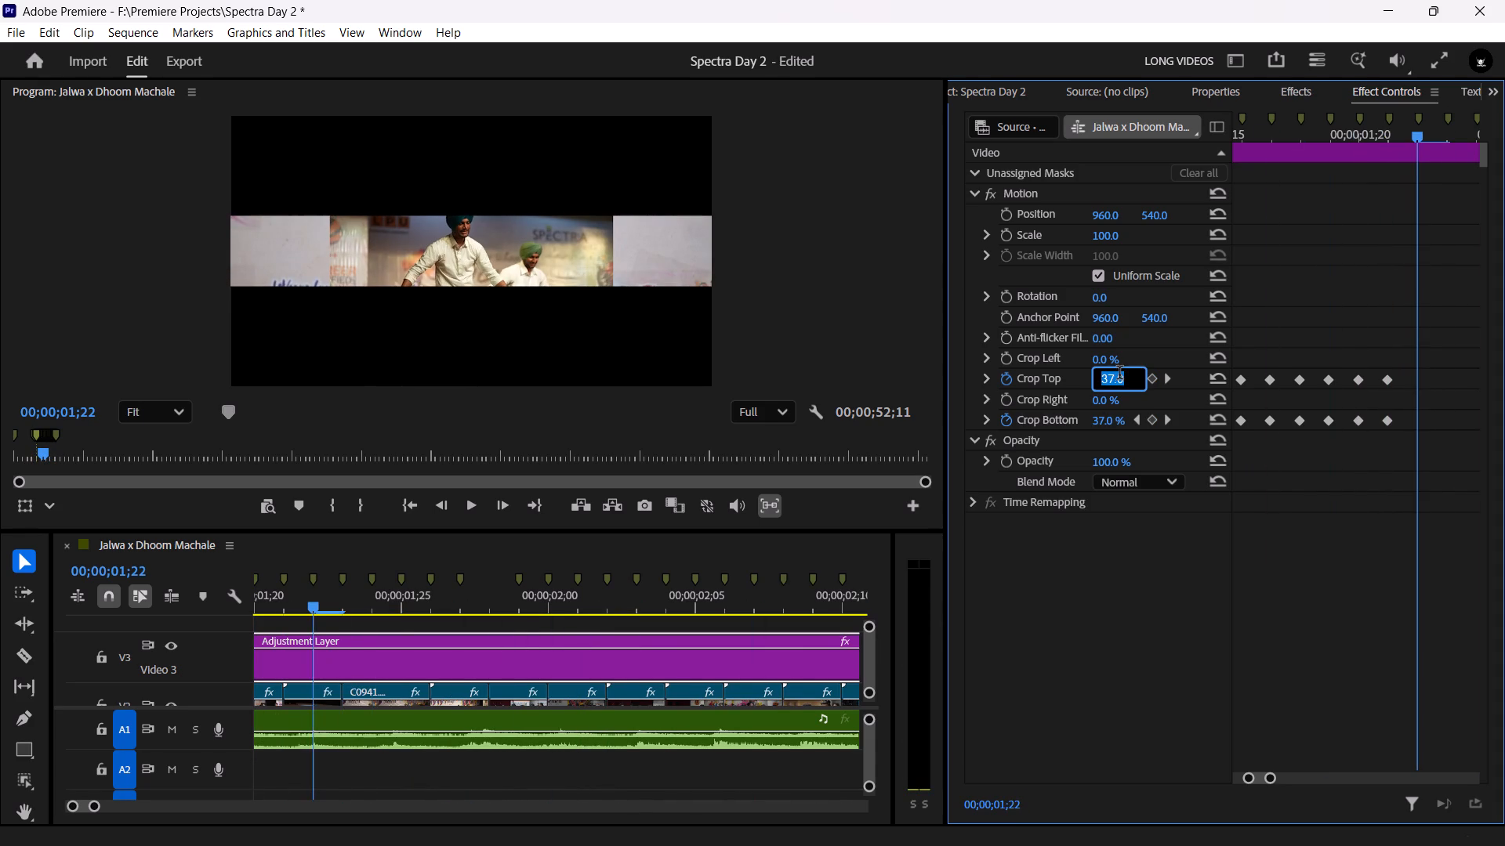
{"action": "key", "text": "3"}
{"action": "key", "text": "6"}
{"action": "left_click", "coordinate": [1105, 417]}
{"action": "type", "text": "36"}
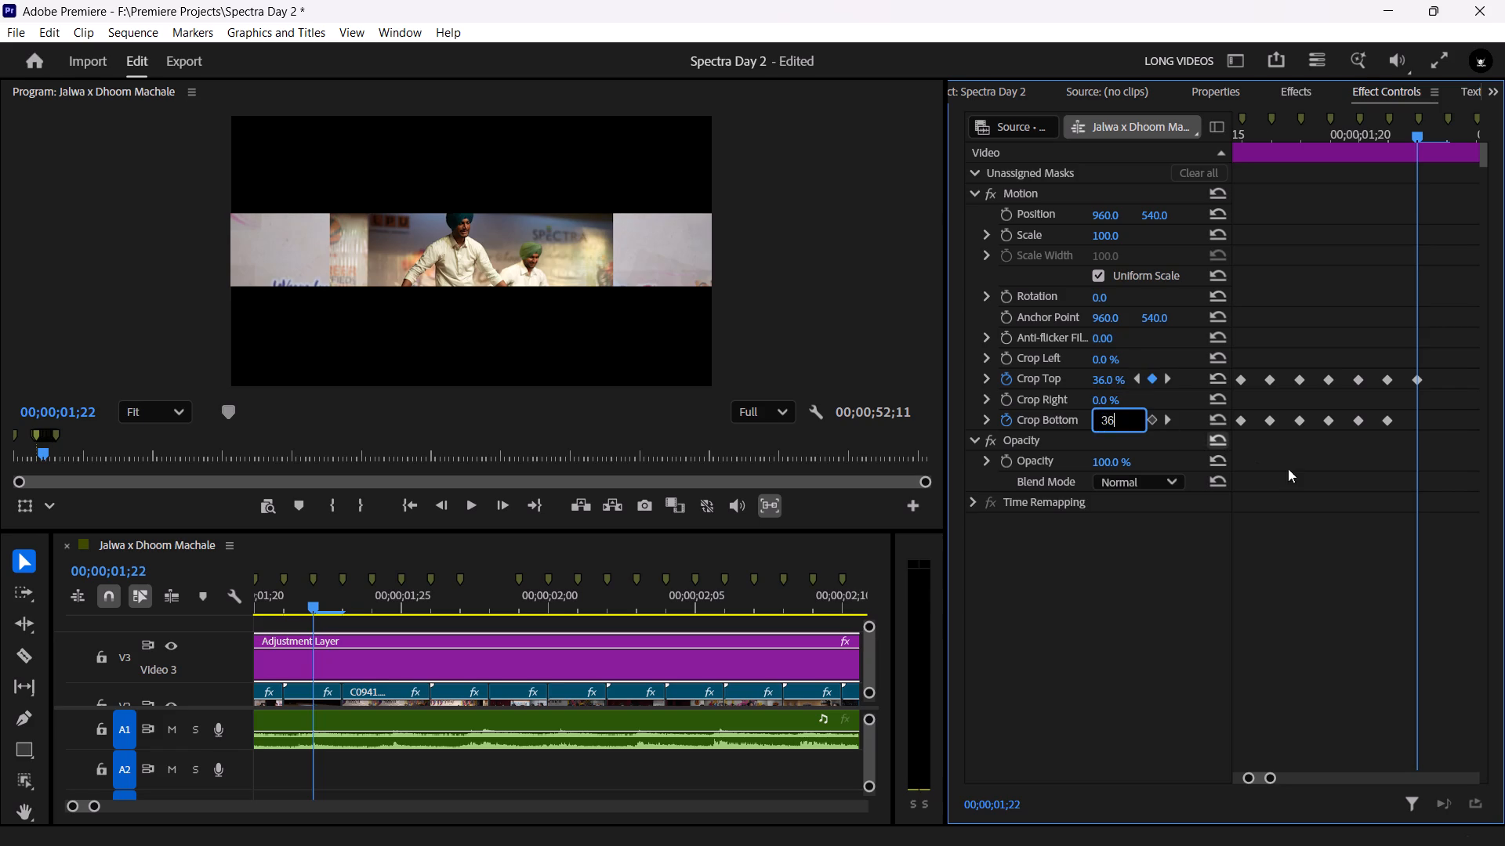
{"action": "left_click", "coordinate": [1299, 472]}
Add crop keyframes at 00;00;01;23 with both Crop Top and Crop Bottom at 35%.
{"action": "key", "text": "Right"}
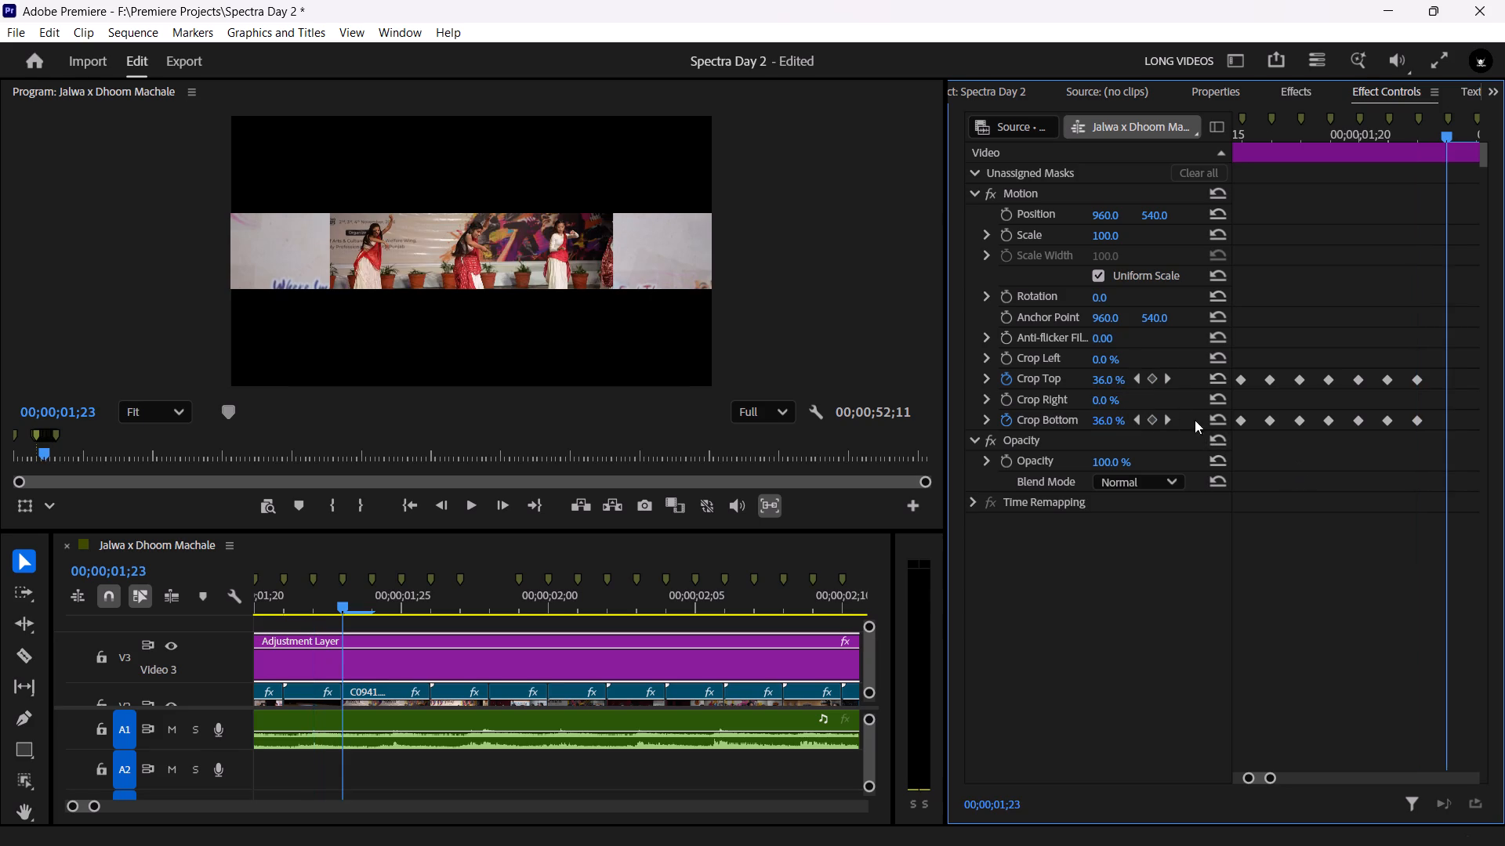
{"action": "left_click", "coordinate": [1101, 378]}
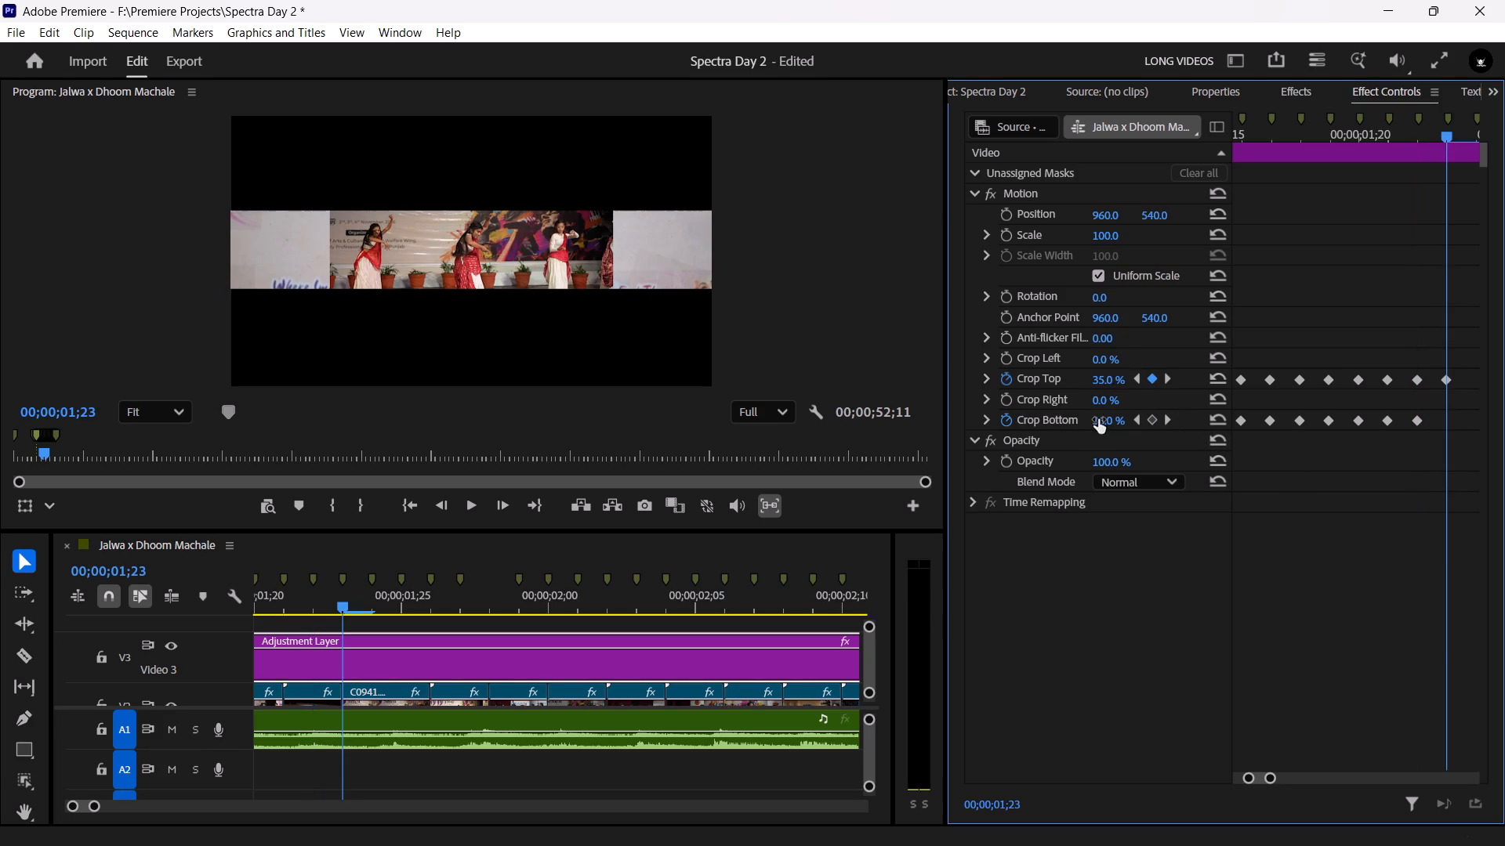
{"action": "left_click", "coordinate": [1098, 419]}
{"action": "type", "text": "35"}
{"action": "left_click", "coordinate": [1365, 483]}
Add crop keyframes at 00;00;01;24 with both Crop Top and Crop Bottom at 34%.
{"action": "key", "text": "Right"}
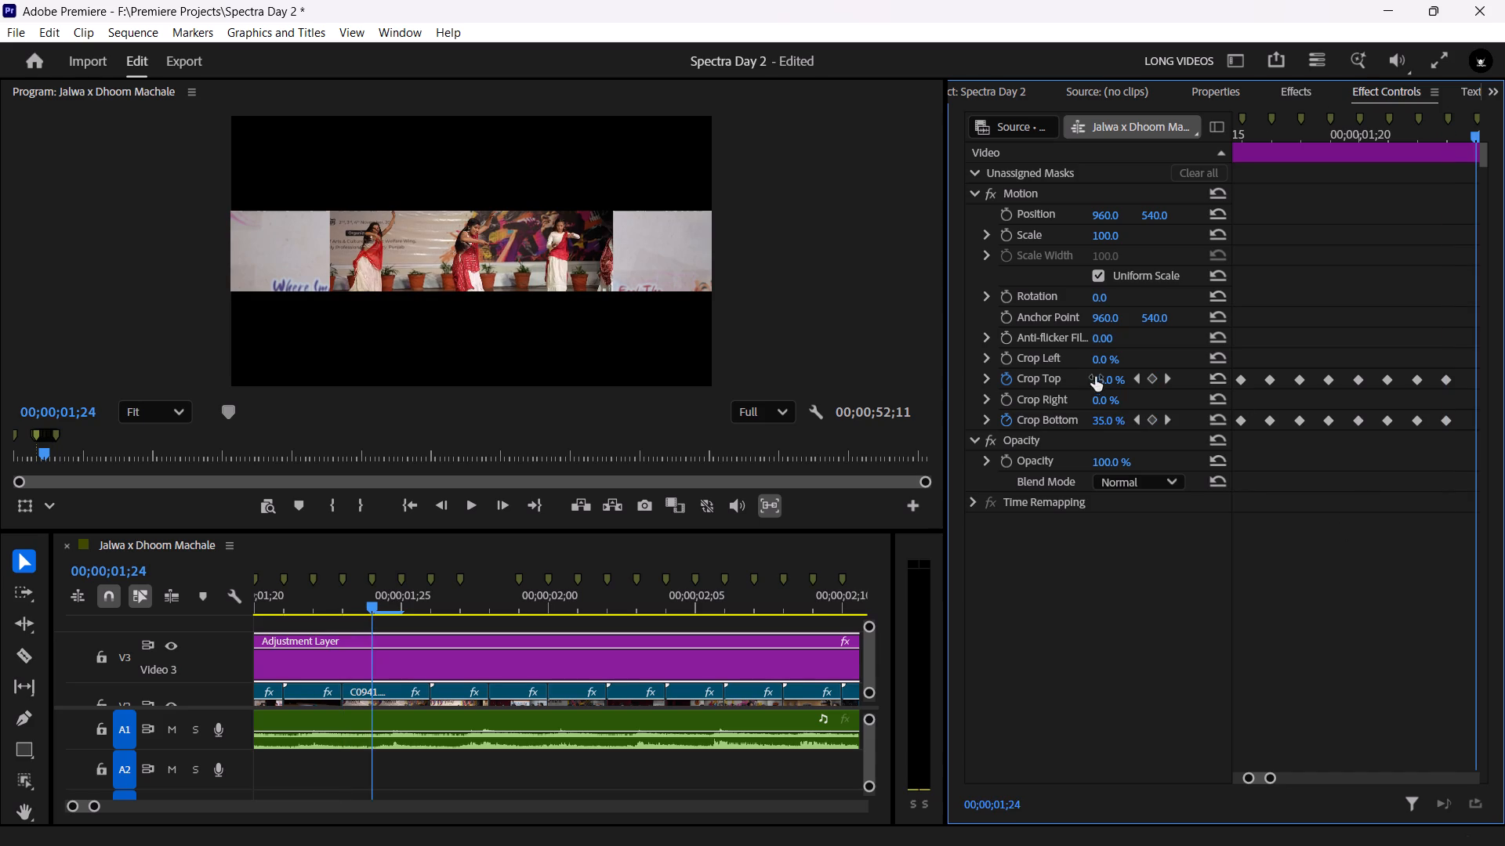
{"action": "left_click", "coordinate": [1101, 377]}
{"action": "type", "text": "34"}
{"action": "left_click", "coordinate": [1103, 418]}
{"action": "key", "text": "3"}
{"action": "key", "text": "4"}
{"action": "left_click", "coordinate": [1267, 462]}
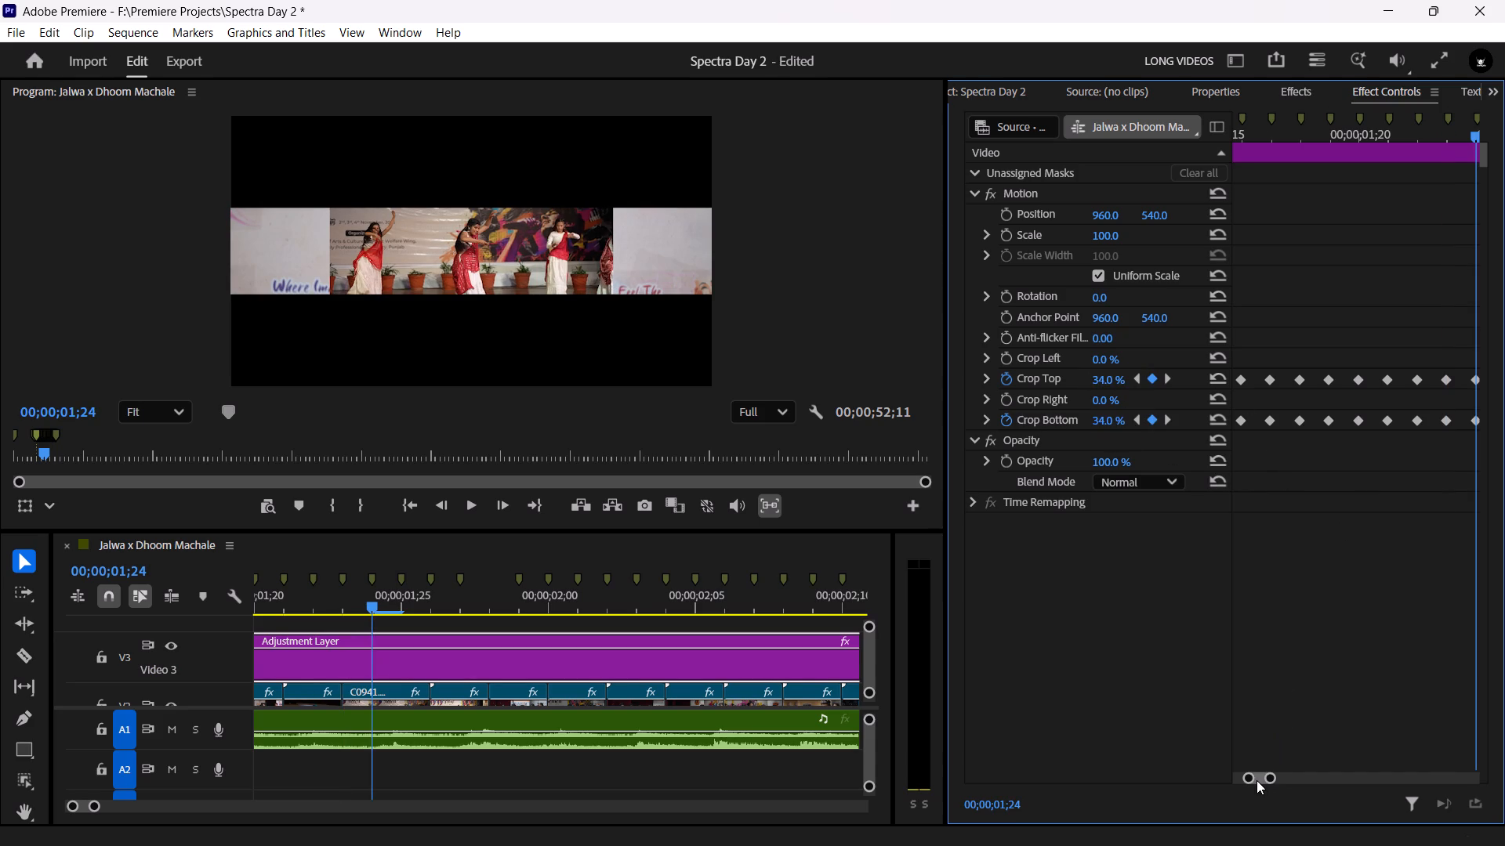
Add crop keyframes at 00;00;01;25 with both Crop Top and Crop Bottom at 33%.
{"action": "left_click_drag", "start_coordinate": [1257, 780], "coordinate": [1267, 784]}
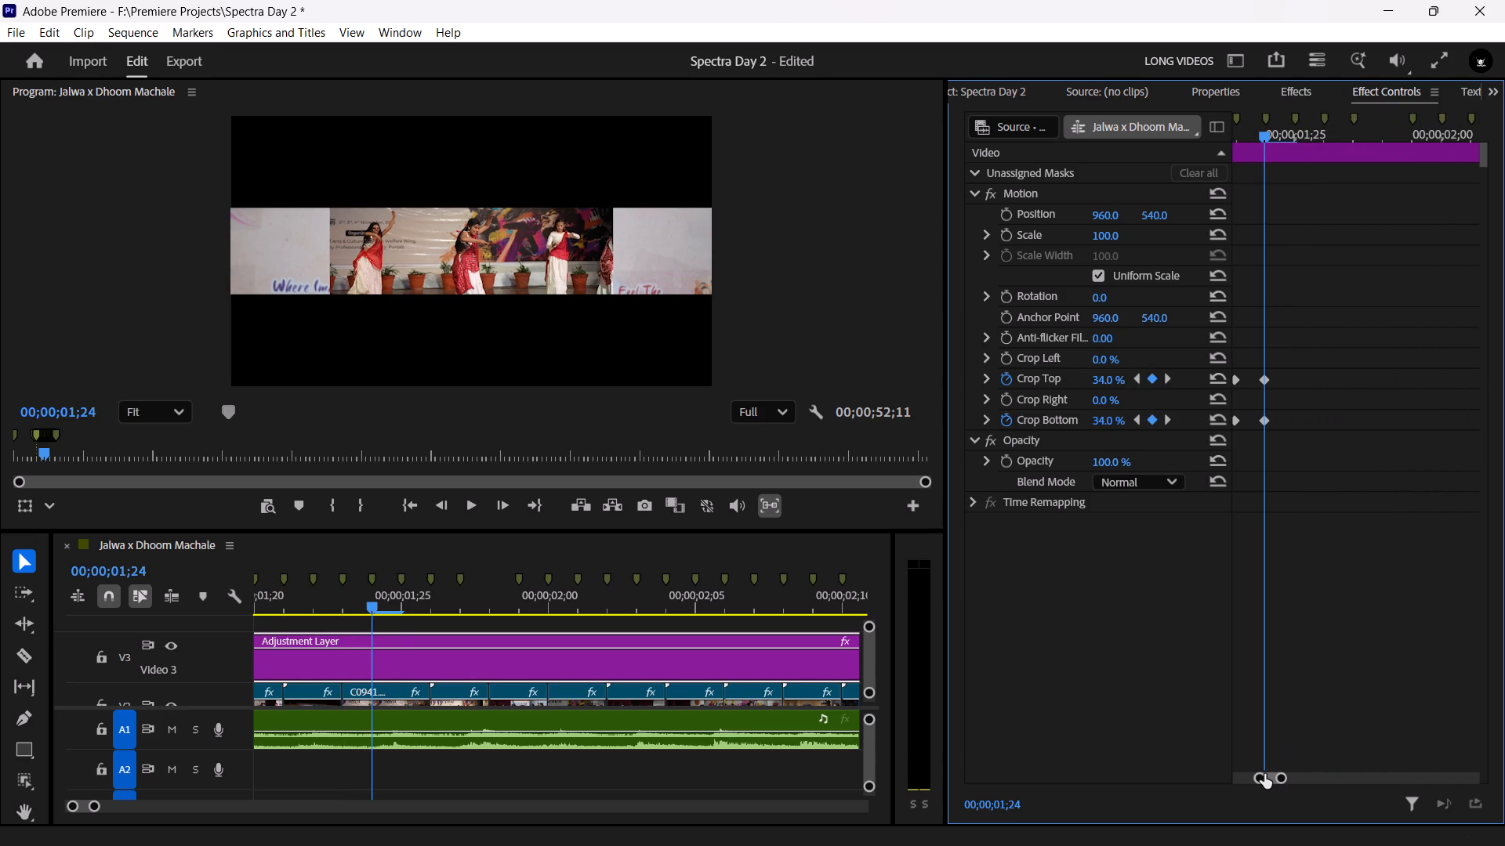
{"action": "key", "text": "Right"}
{"action": "left_click", "coordinate": [1100, 381]}
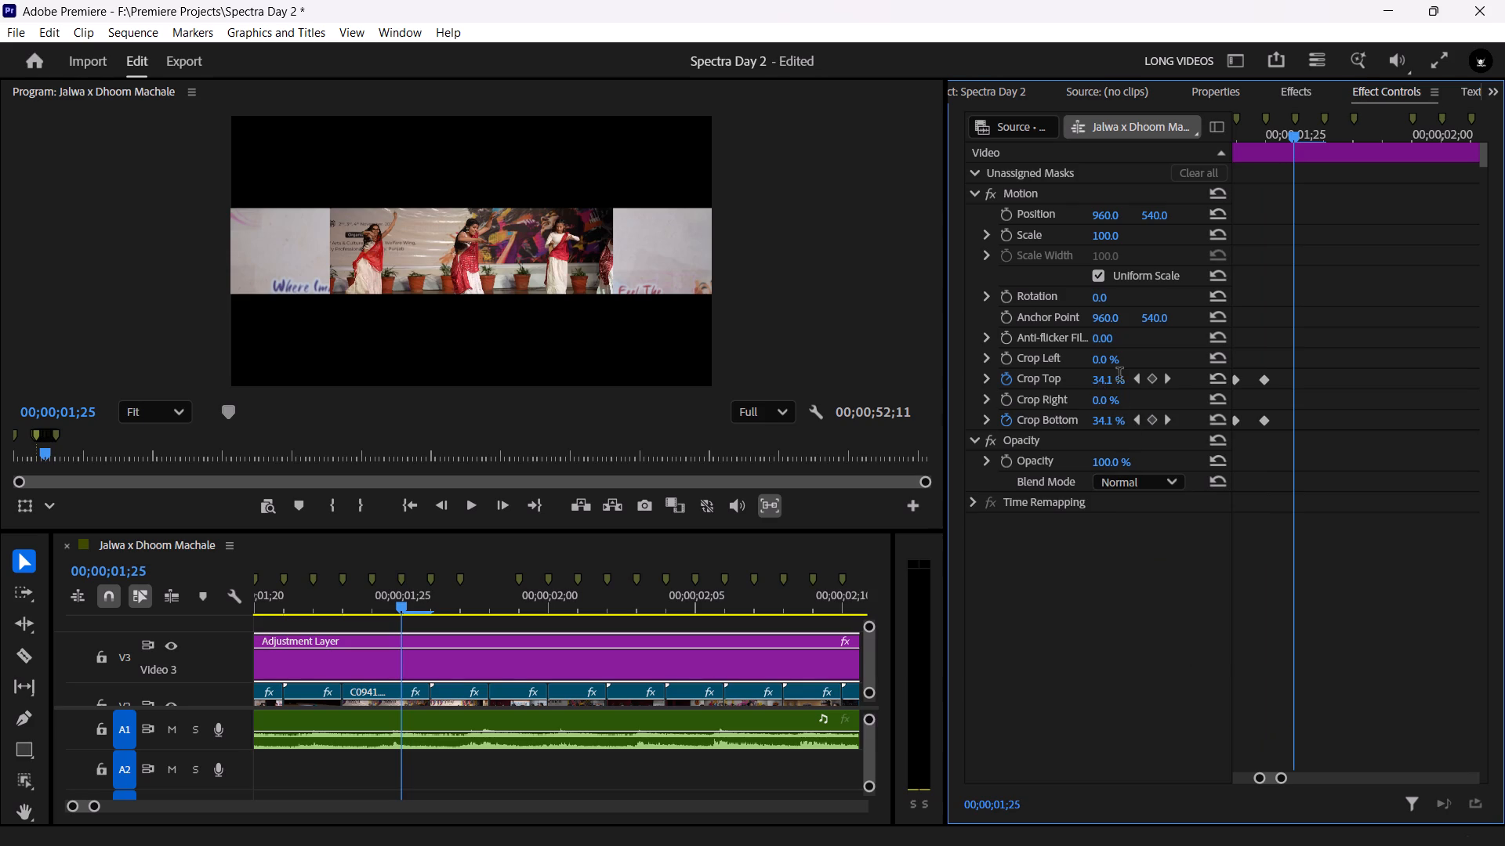
{"action": "type", "text": "33"}
{"action": "left_click", "coordinate": [1102, 421]}
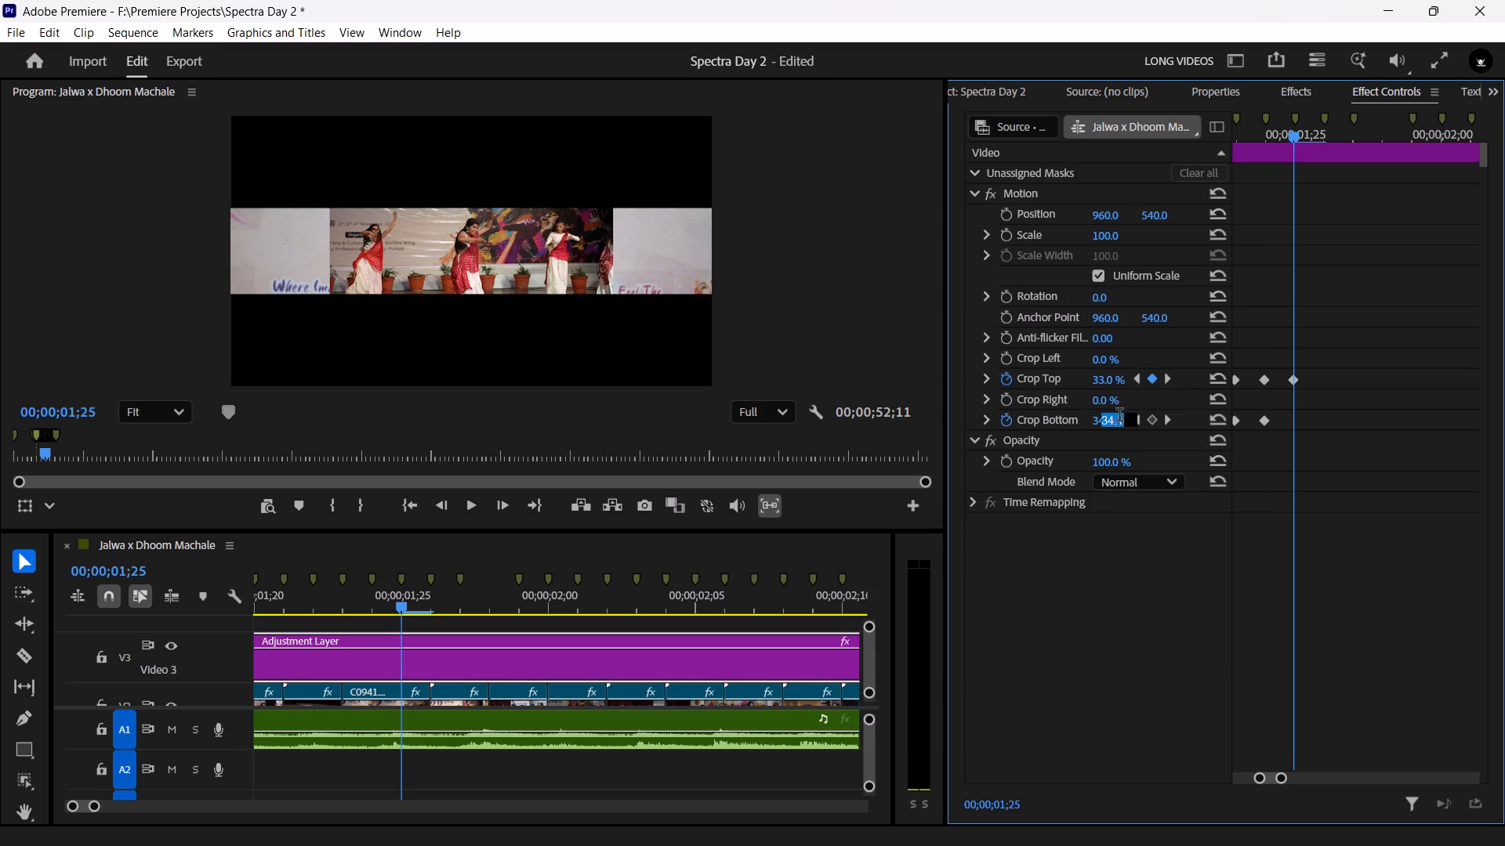
{"action": "key", "text": "3"}
{"action": "key", "text": "3"}
{"action": "left_click", "coordinate": [1324, 514]}
Add crop keyframes at 00;00;01;26 with both Crop Top and Crop Bottom at 32%.
{"action": "key", "text": "Right"}
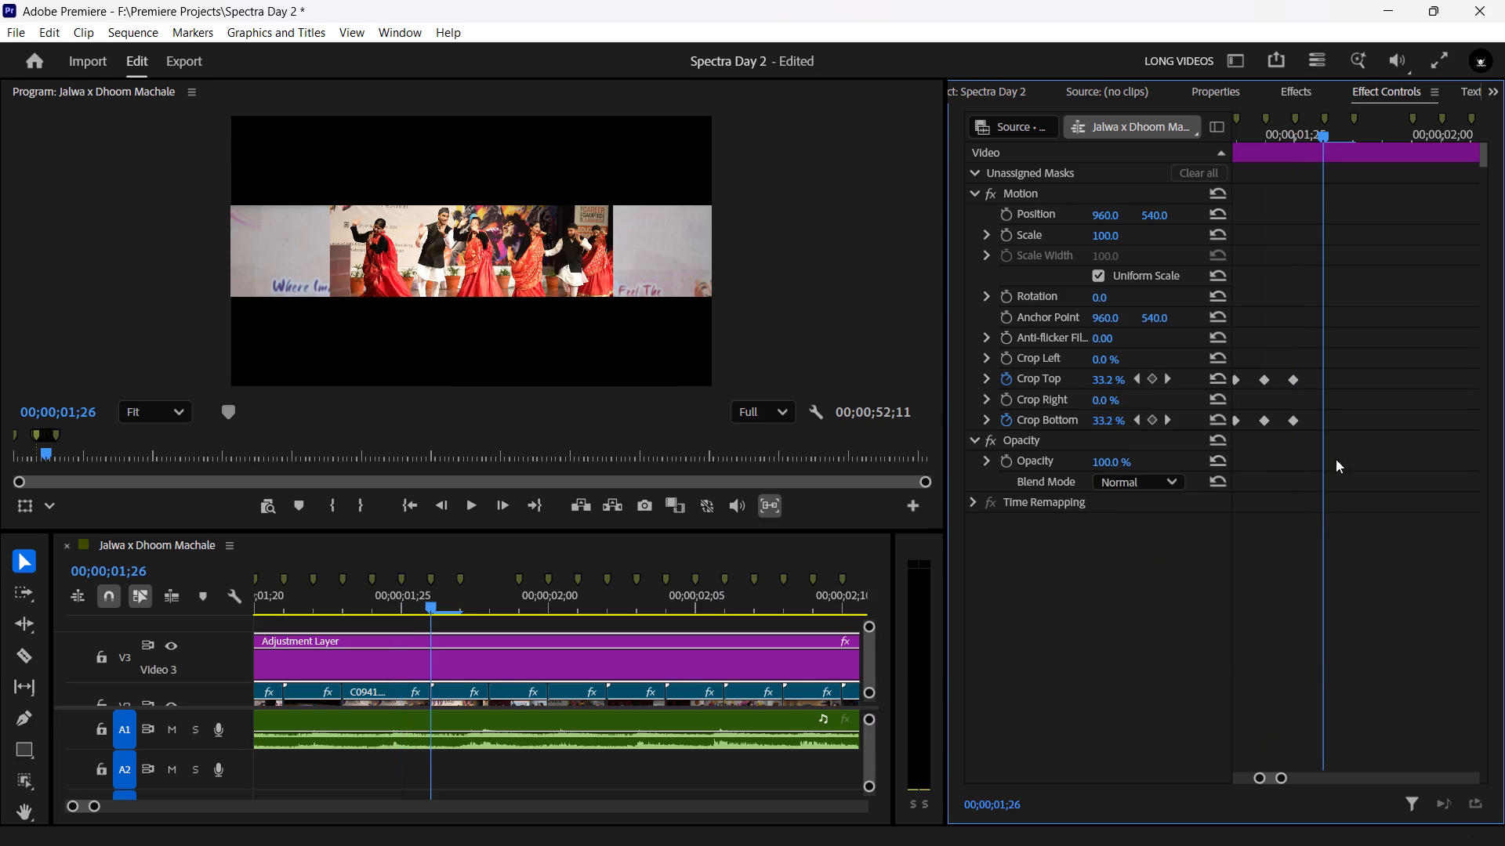
{"action": "left_click", "coordinate": [1103, 377]}
{"action": "type", "text": "32"}
{"action": "left_click", "coordinate": [1098, 422]}
{"action": "type", "text": "32"}
{"action": "left_click", "coordinate": [1325, 472]}
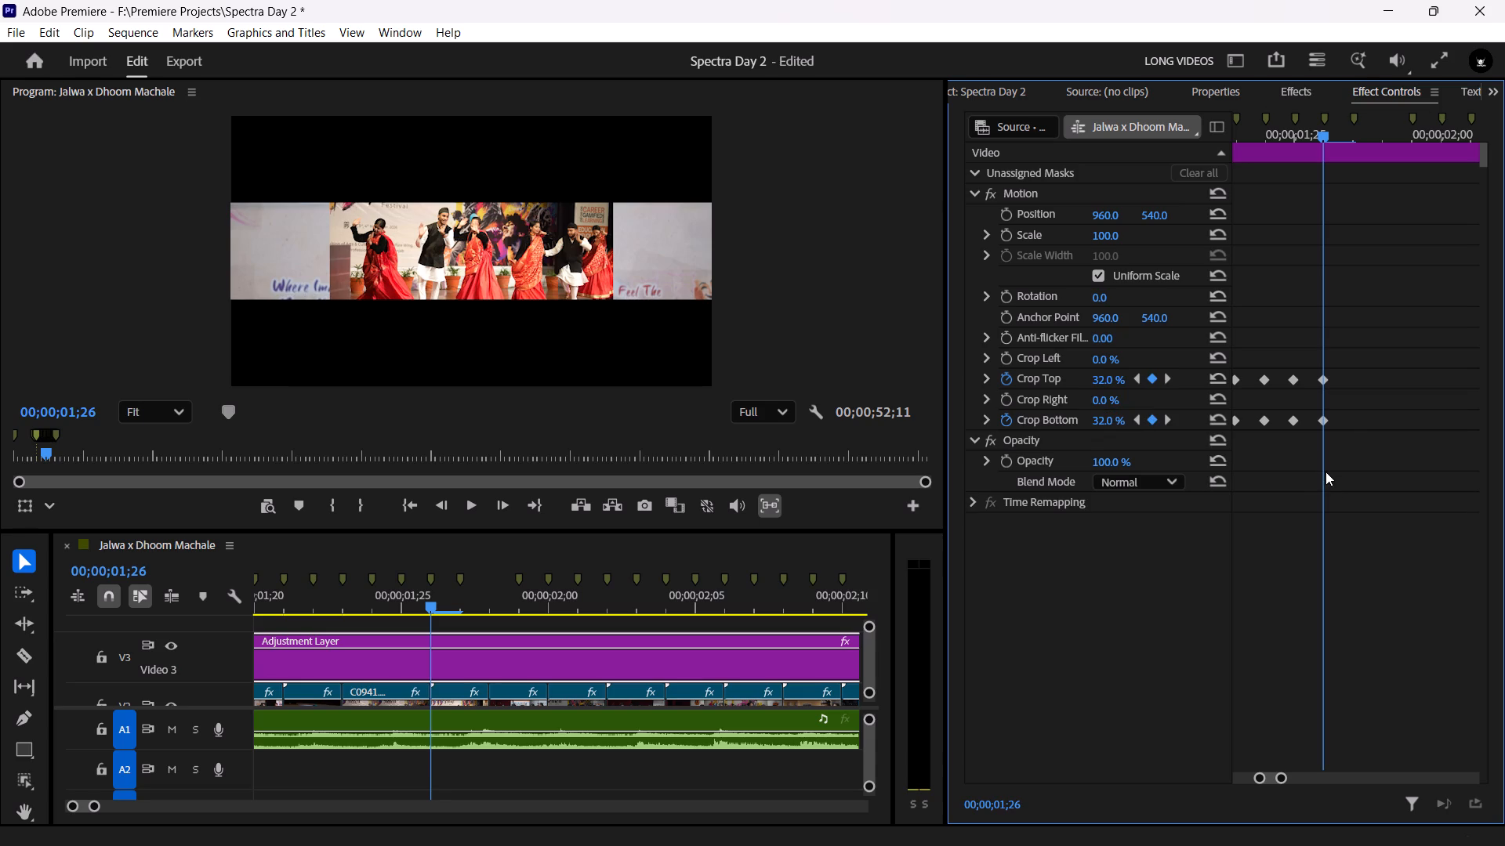
Add crop keyframes at 00;00;01;27 with both Crop Top and Crop Bottom at 31%.
{"action": "key", "text": "Right"}
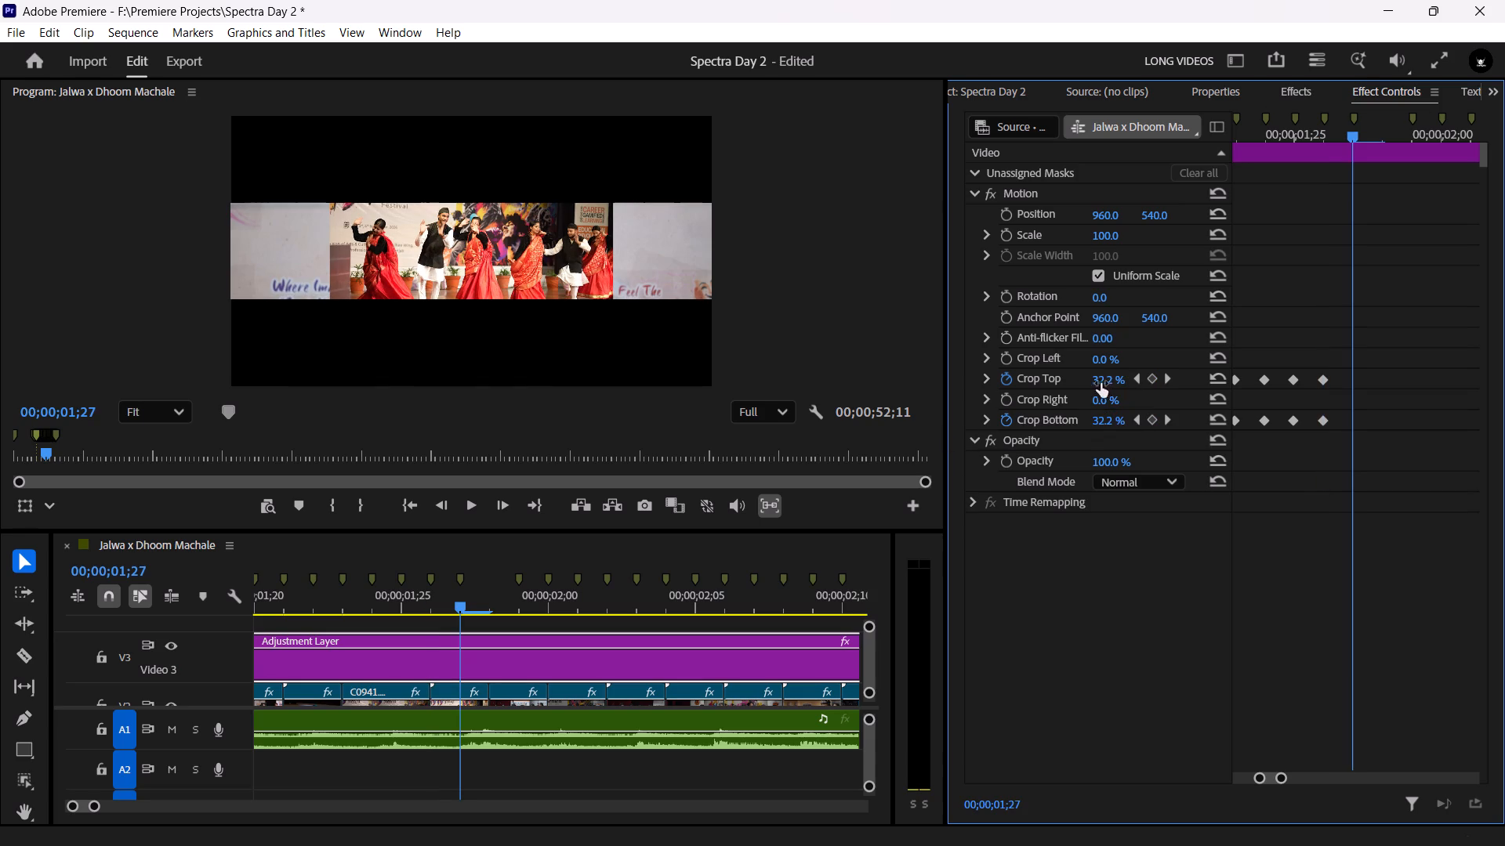
{"action": "left_click", "coordinate": [1100, 382]}
{"action": "type", "text": "31"}
{"action": "left_click", "coordinate": [1097, 422]}
{"action": "type", "text": "31"}
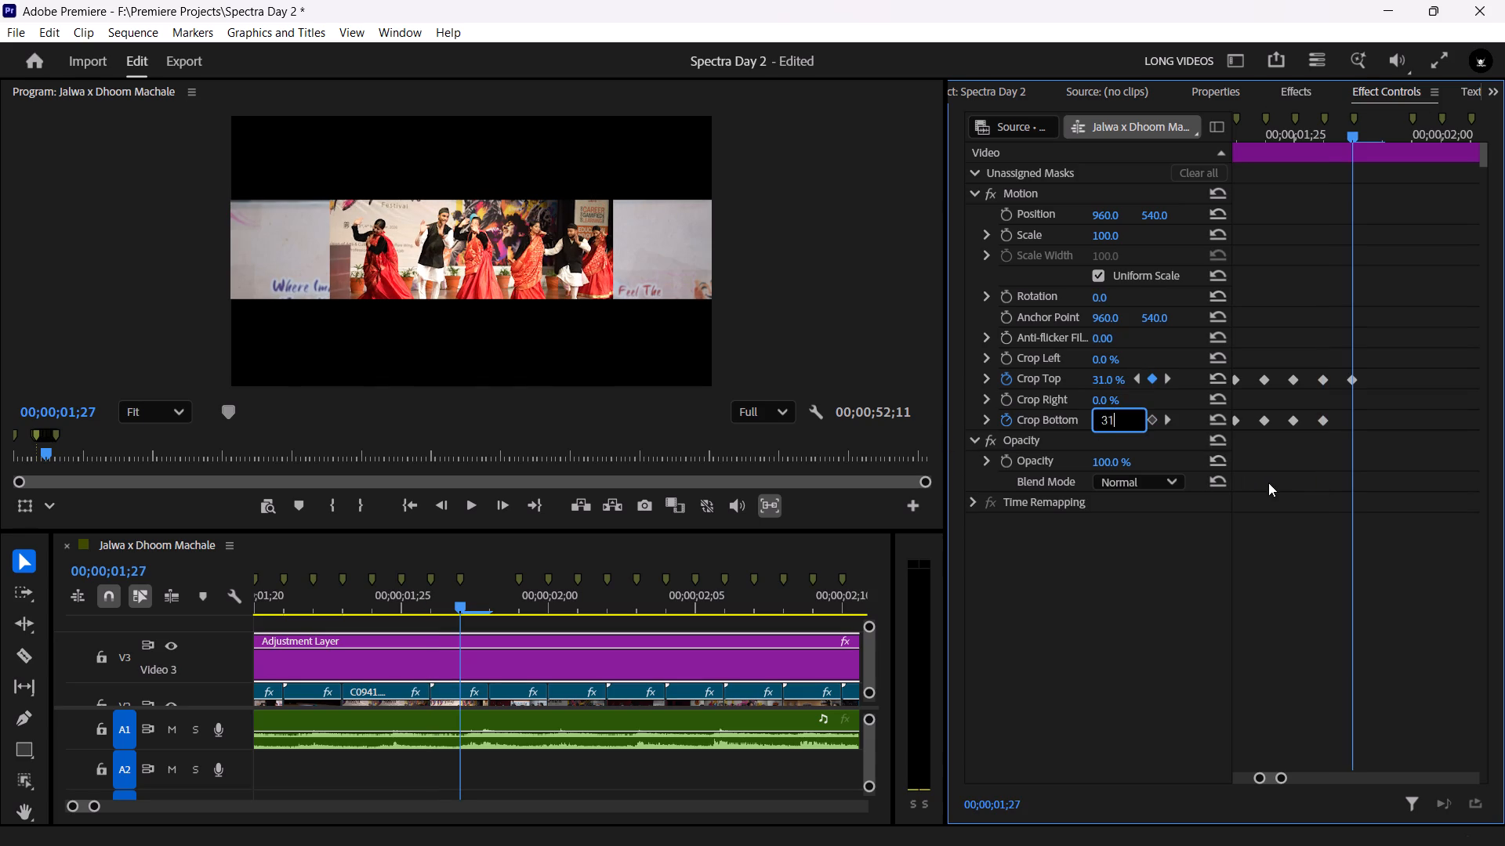
{"action": "left_click", "coordinate": [1268, 483]}
Add crop keyframes at 00;00;01;28 with both Crop Top and Crop Bottom at 30%.
{"action": "key", "text": "Right"}
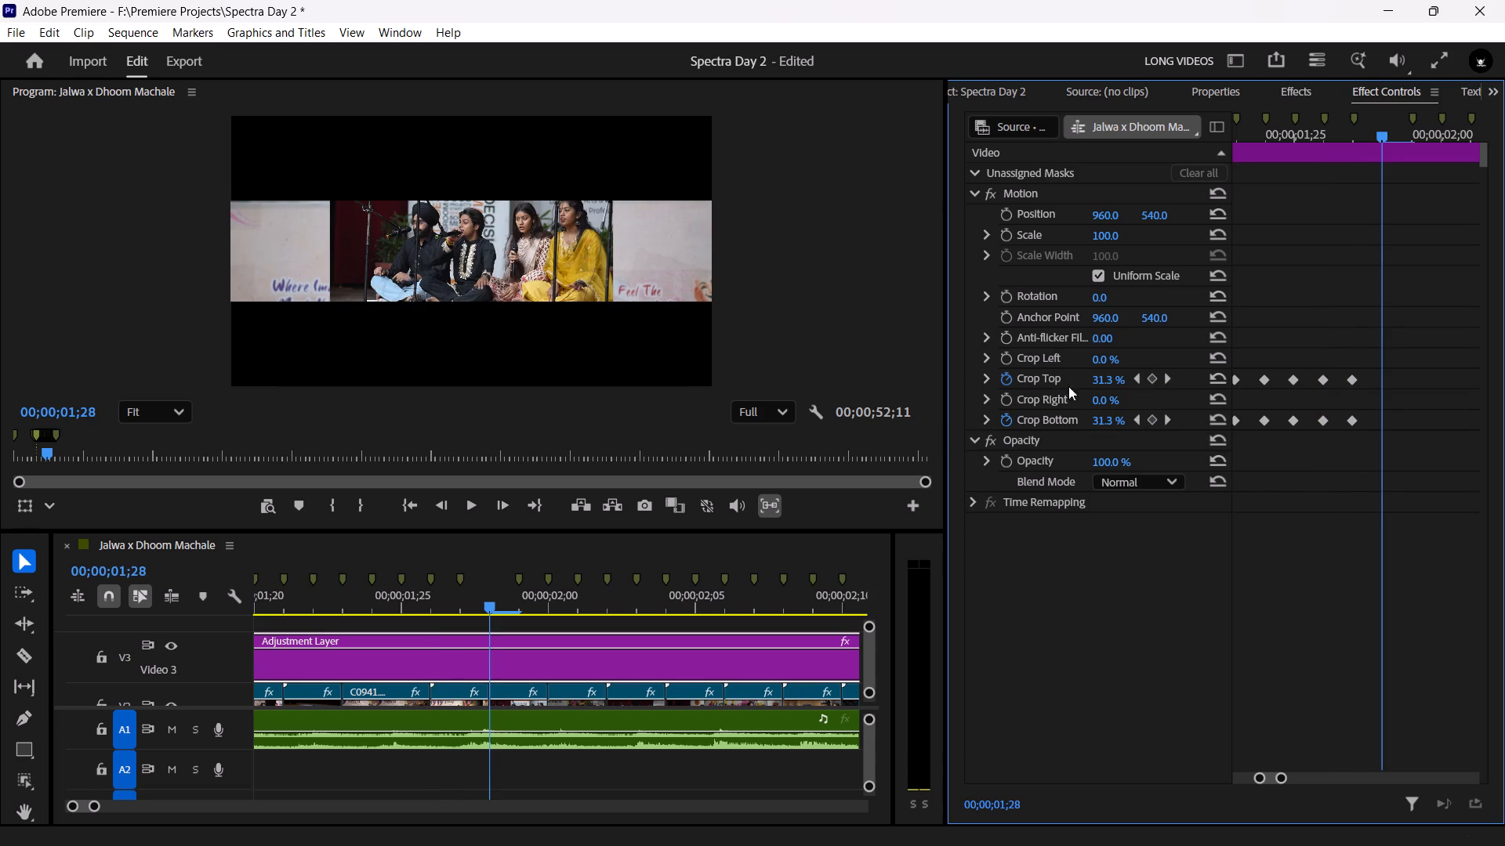
{"action": "left_click", "coordinate": [1100, 382]}
{"action": "type", "text": "30"}
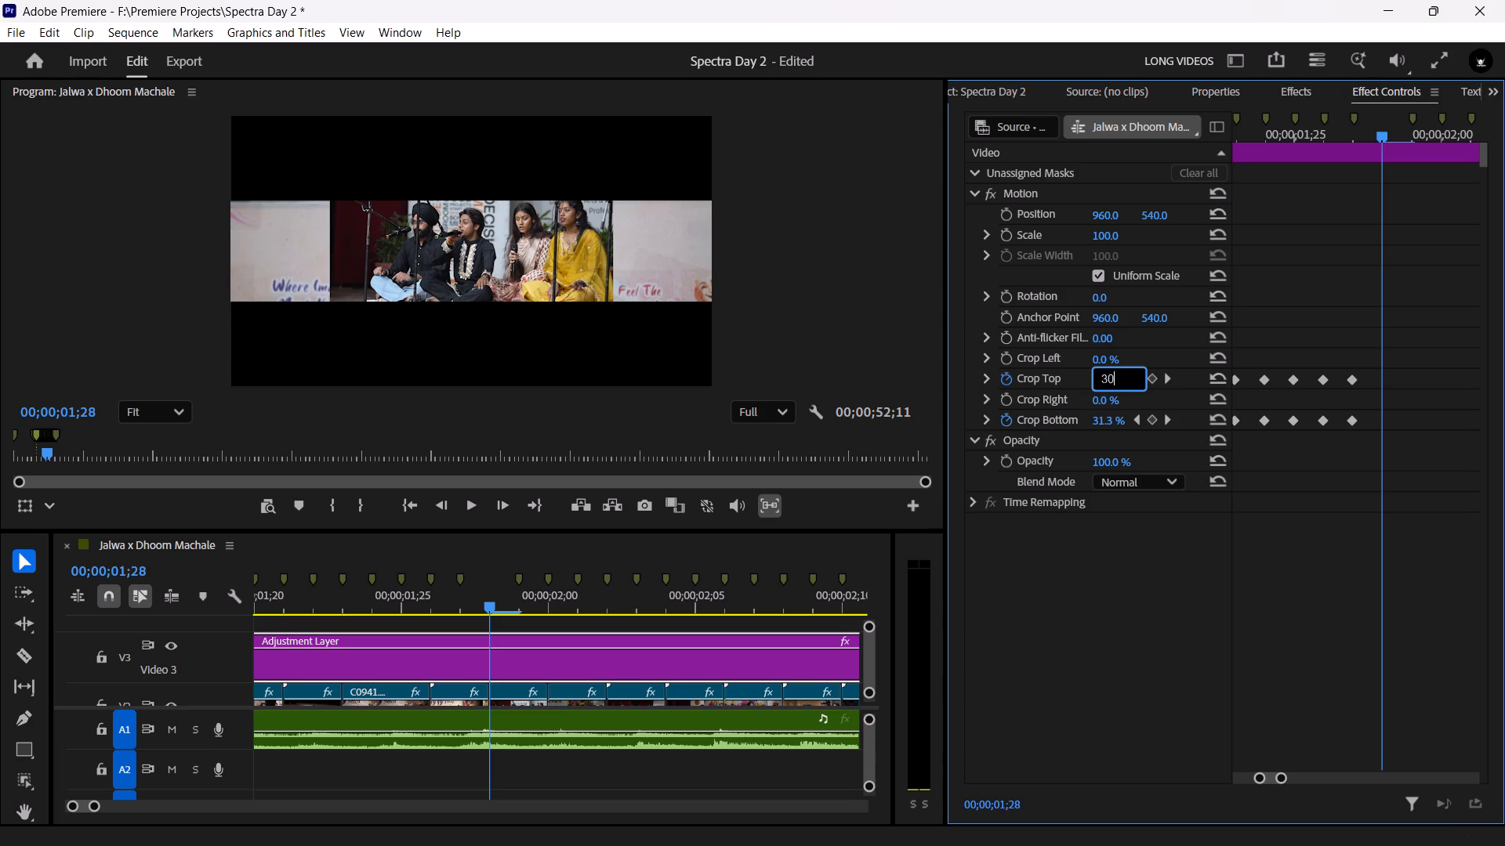
{"action": "left_click", "coordinate": [1104, 426]}
{"action": "type", "text": "30"}
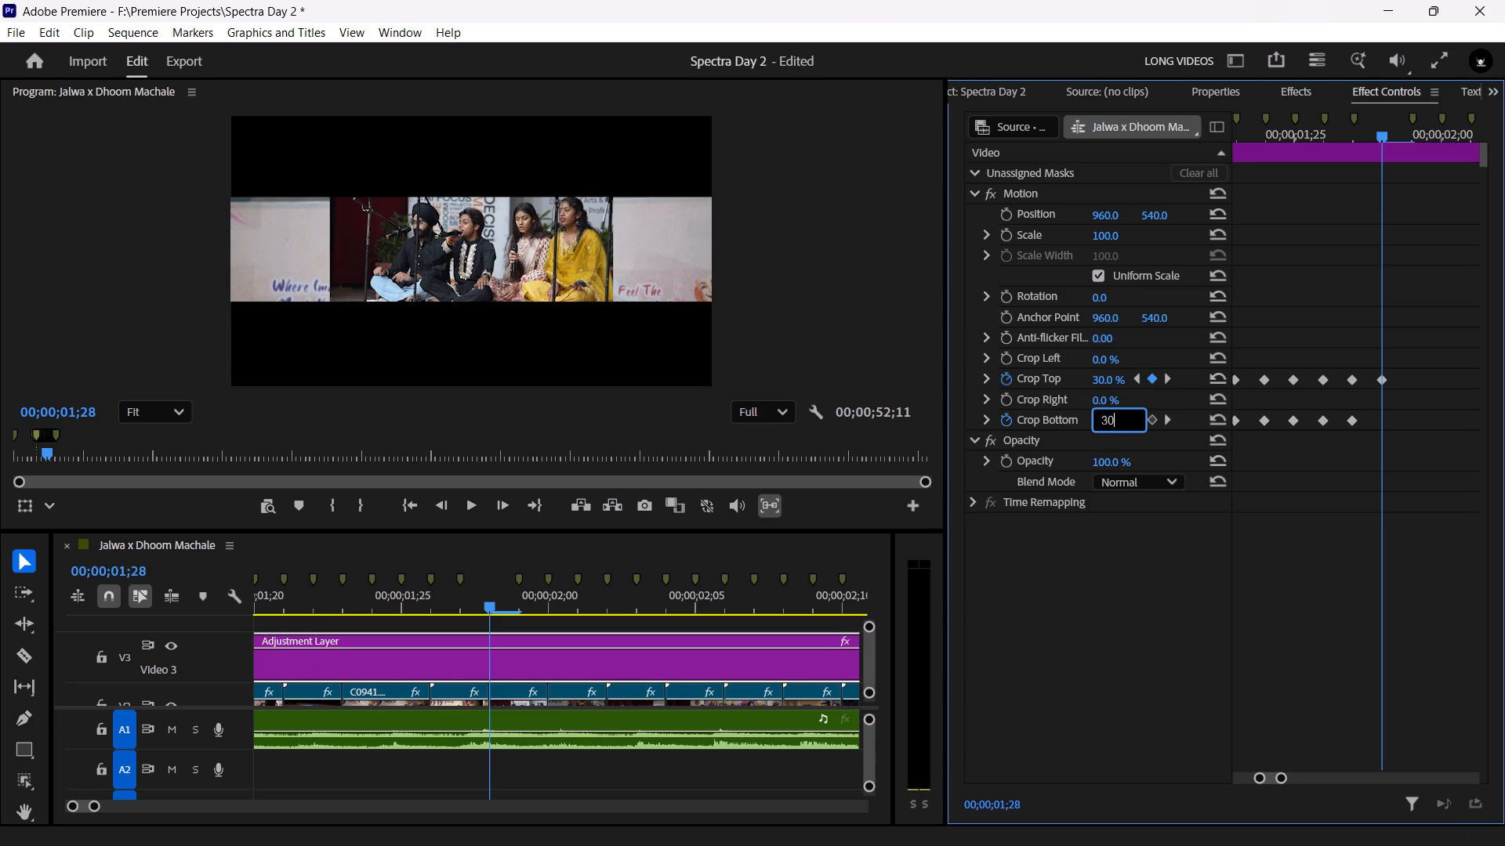
{"action": "key", "text": "Return"}
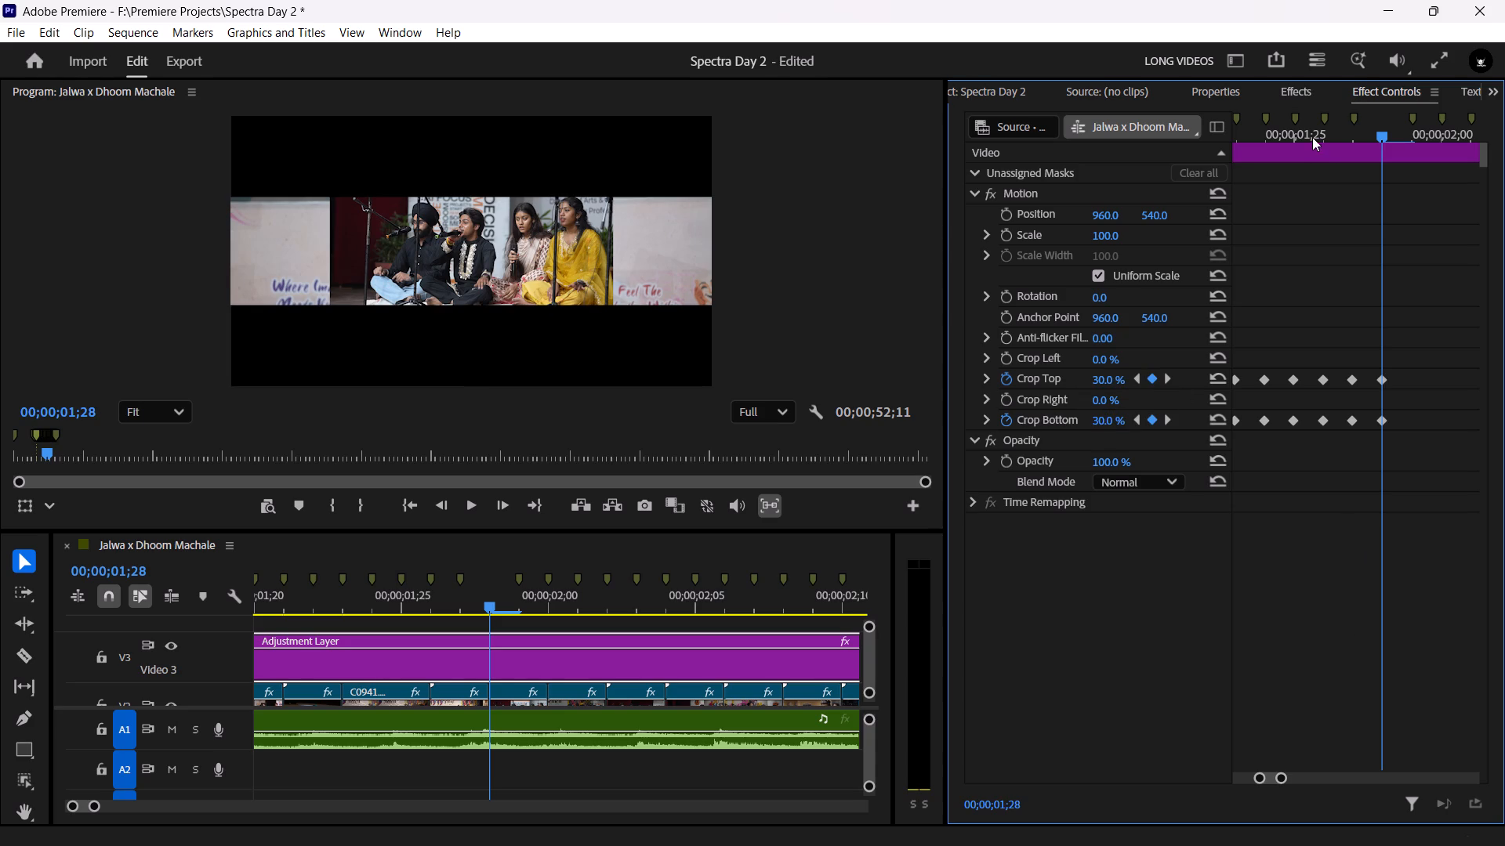
Play back the sequence from before the montage several times to review the letterbox opening.
{"action": "left_click_drag", "start_coordinate": [404, 602], "coordinate": [181, 613]}
{"action": "key", "text": "space"}
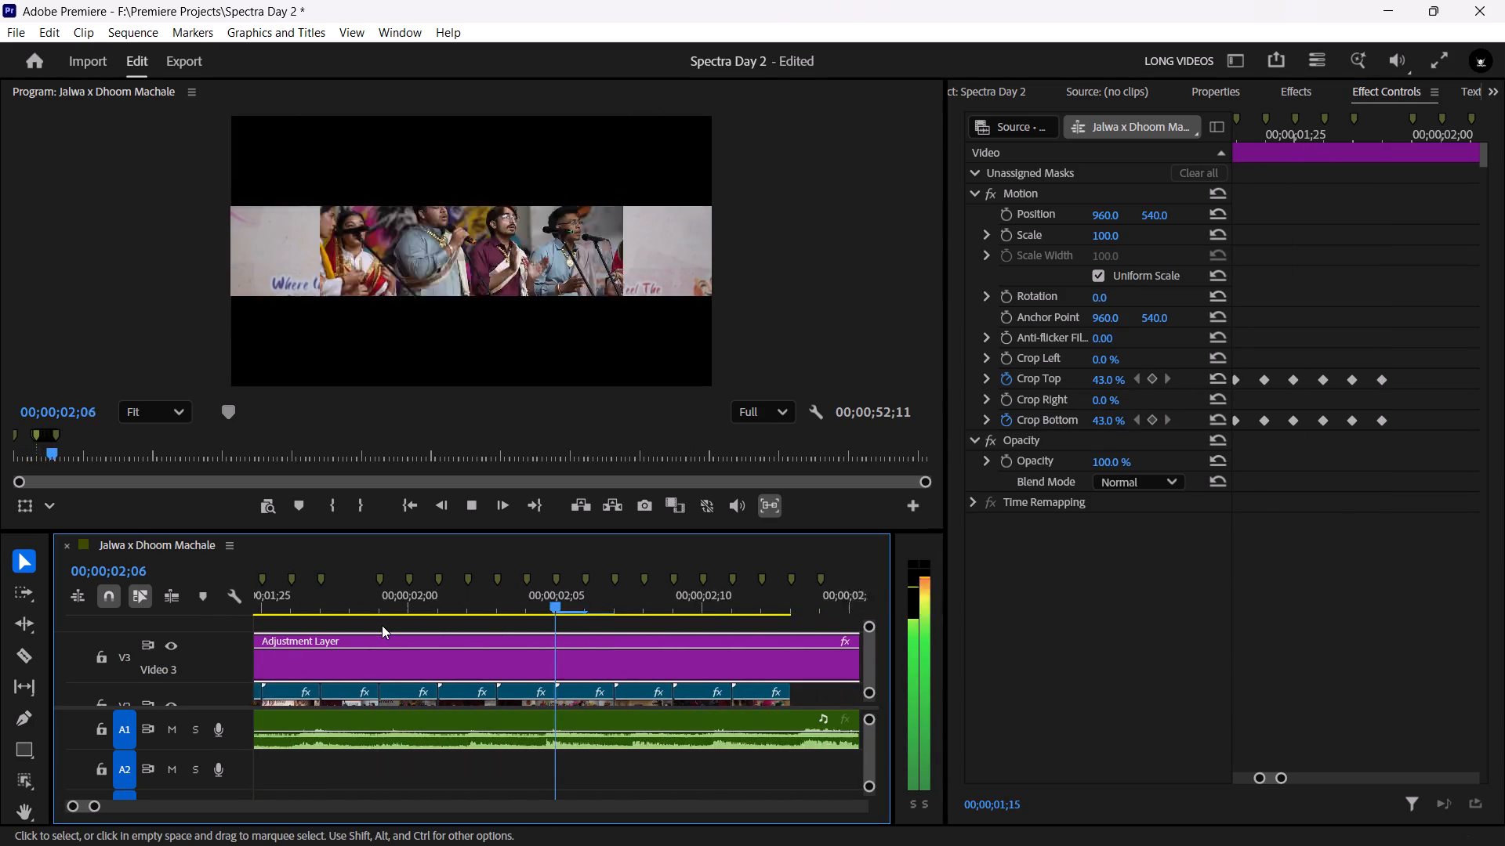
{"action": "key", "text": "space"}
{"action": "key", "text": "space"}
{"action": "key", "text": "space"}
{"action": "scroll", "coordinate": [415, 671], "scroll_direction": "up", "scroll_amount": 9}
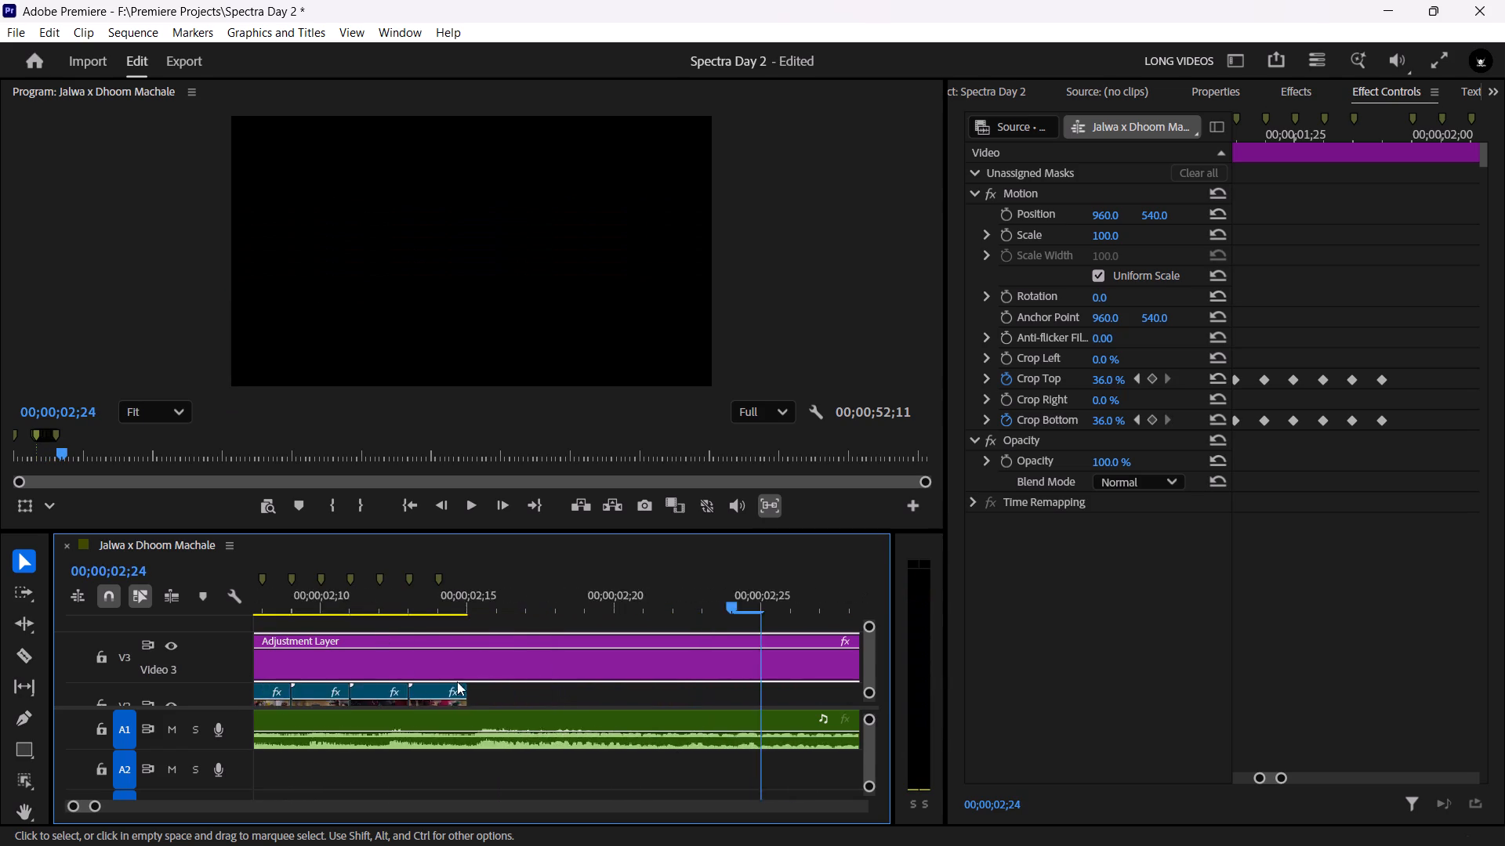
{"action": "scroll", "coordinate": [457, 681], "scroll_direction": "up", "scroll_amount": 11}
{"action": "scroll", "coordinate": [379, 658], "scroll_direction": "up", "scroll_amount": 19}
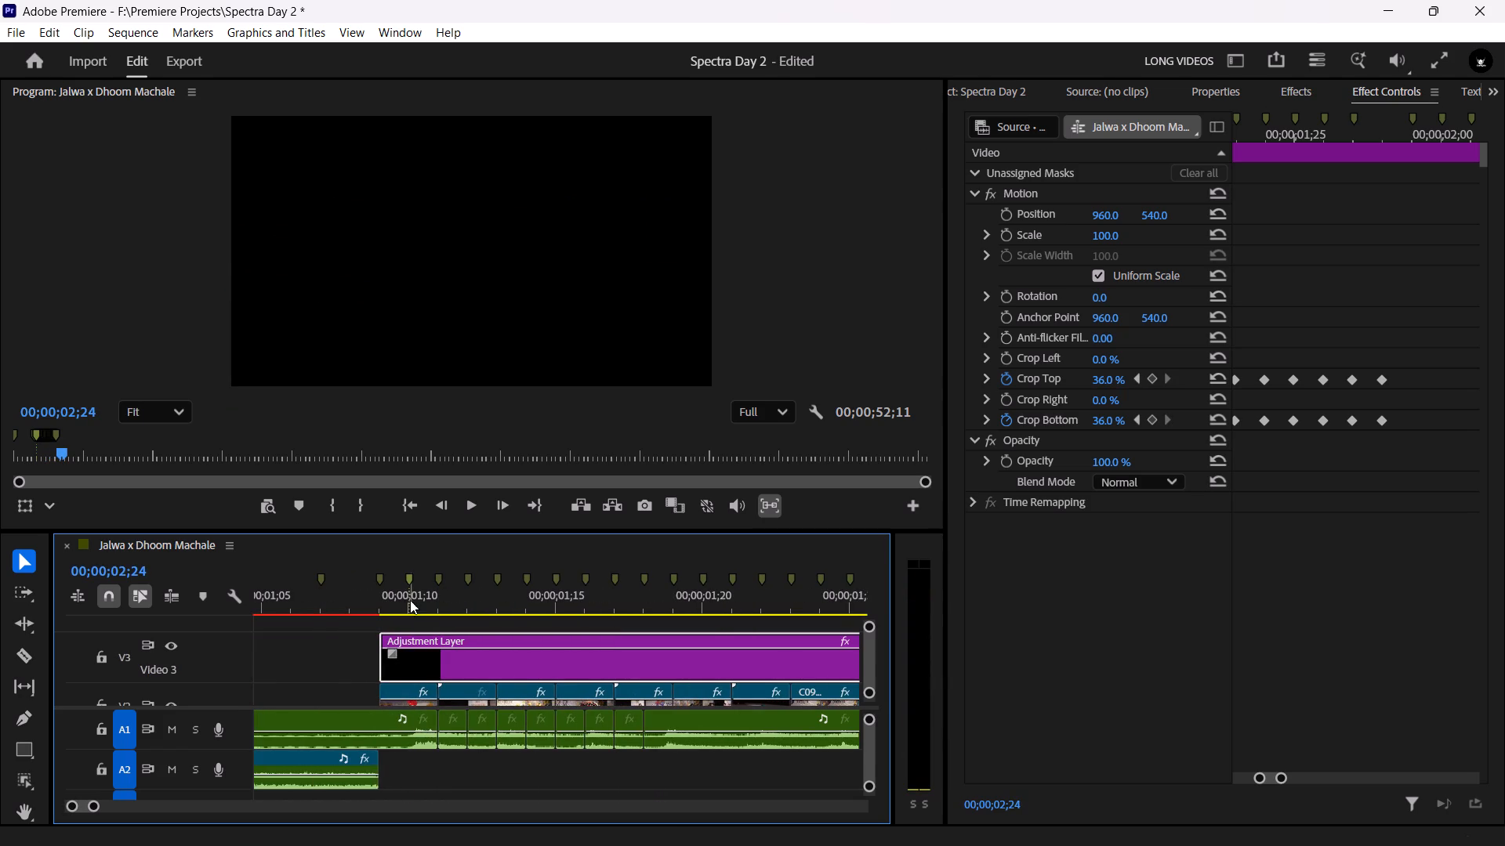
{"action": "left_click_drag", "start_coordinate": [410, 600], "coordinate": [374, 606]}
{"action": "key", "text": "space"}
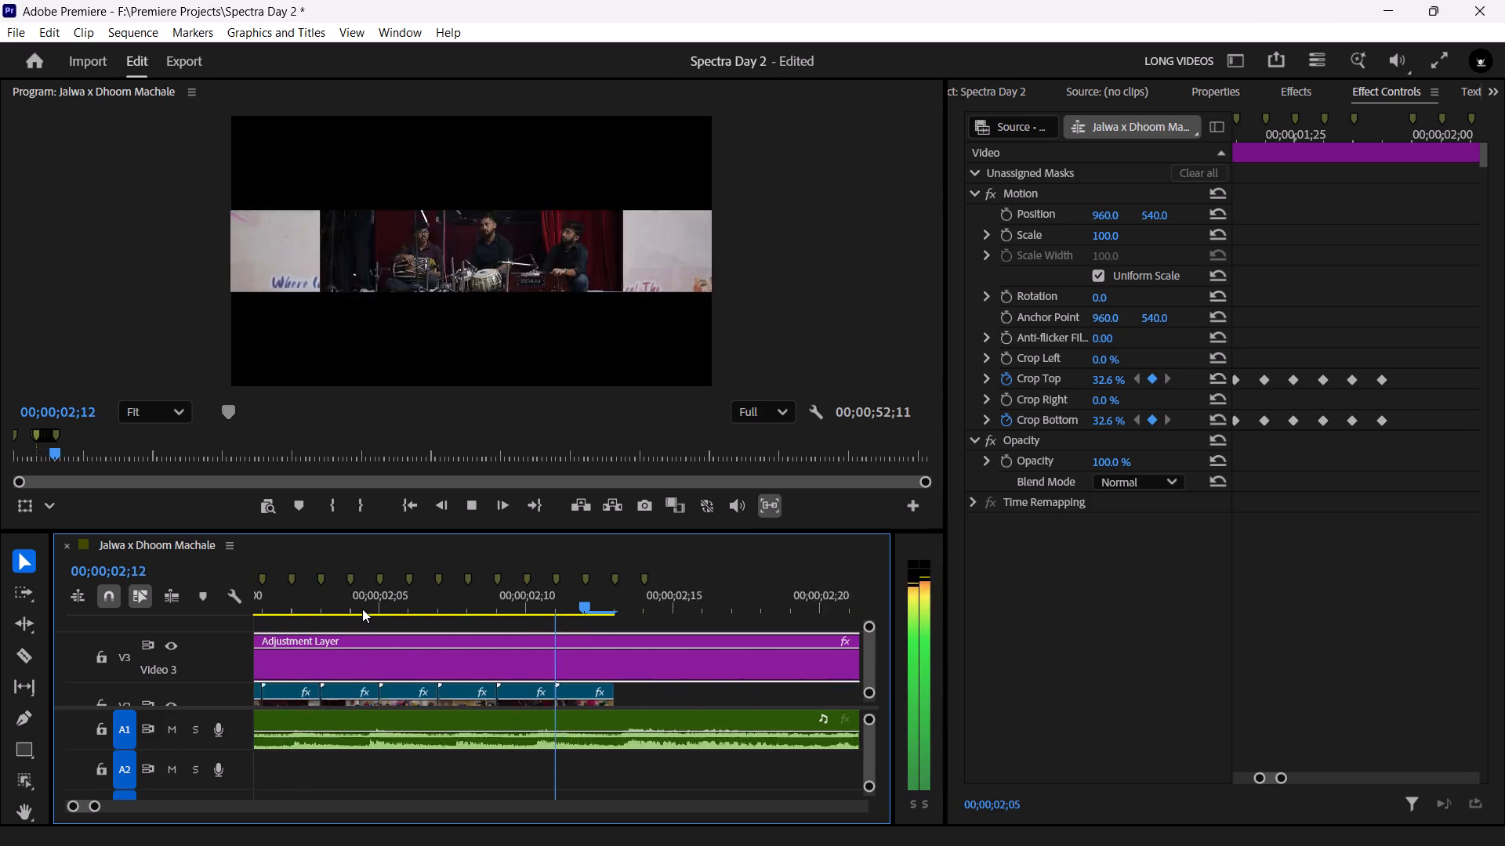
{"action": "key", "text": "space"}
{"action": "scroll", "coordinate": [471, 679], "scroll_direction": "up", "scroll_amount": 18}
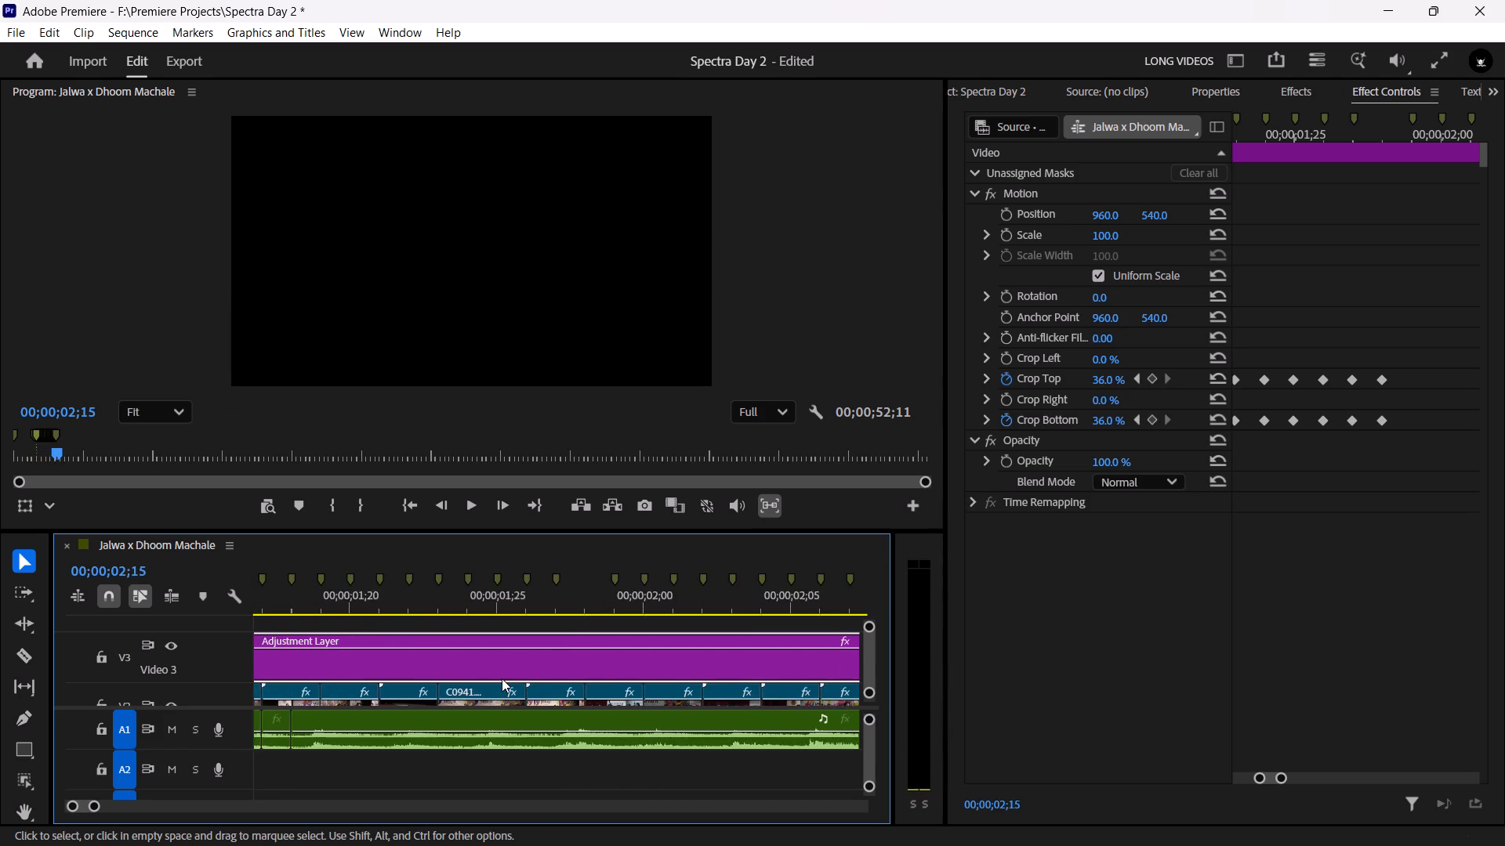
{"action": "scroll", "coordinate": [502, 678], "scroll_direction": "down", "scroll_amount": 6}
{"action": "scroll", "coordinate": [502, 679], "scroll_direction": "up", "scroll_amount": 11}
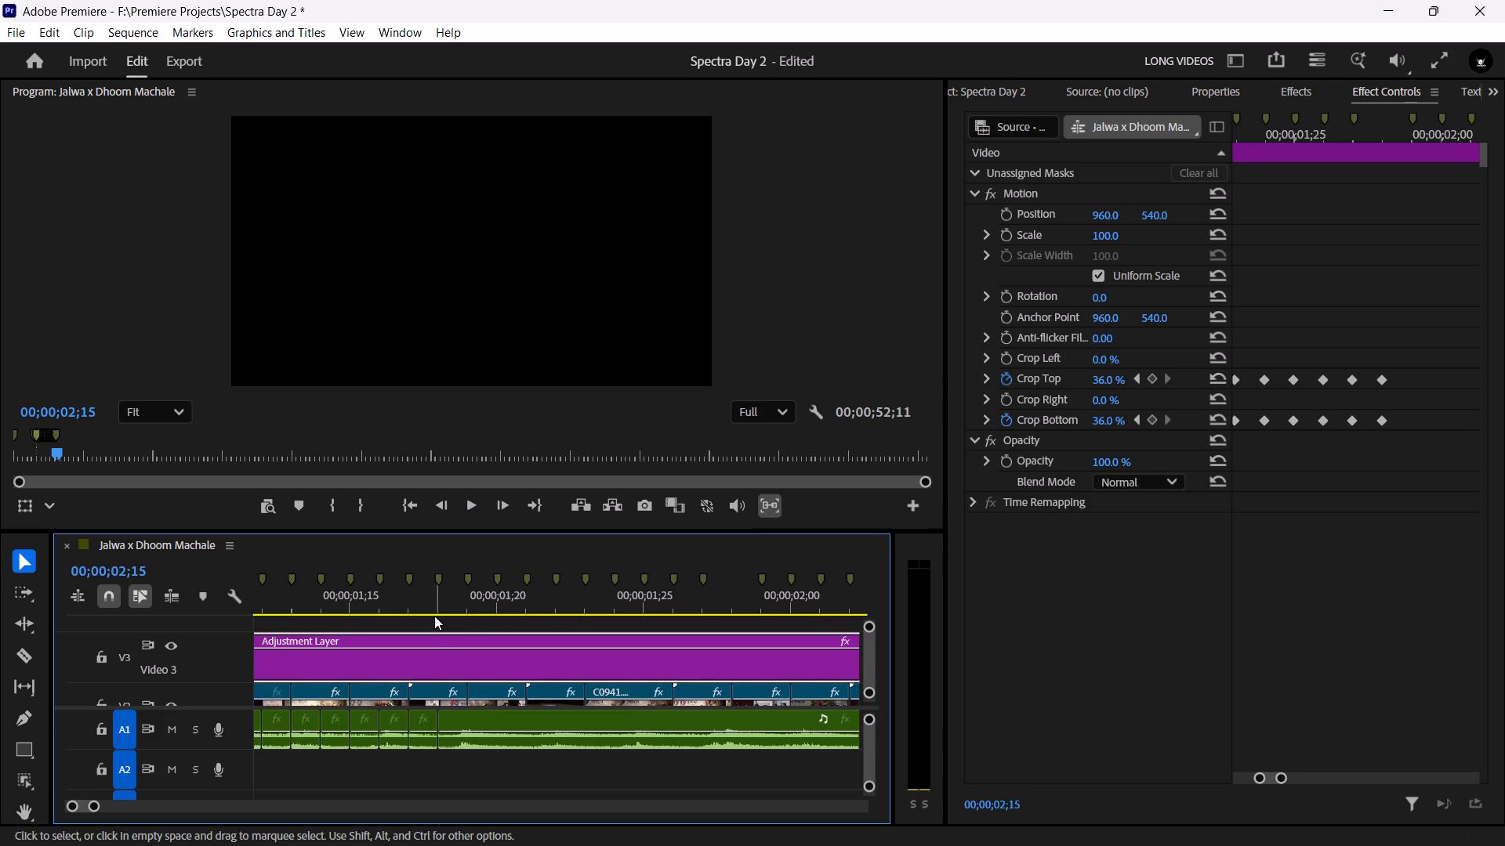
{"action": "left_click_drag", "start_coordinate": [435, 604], "coordinate": [318, 613]}
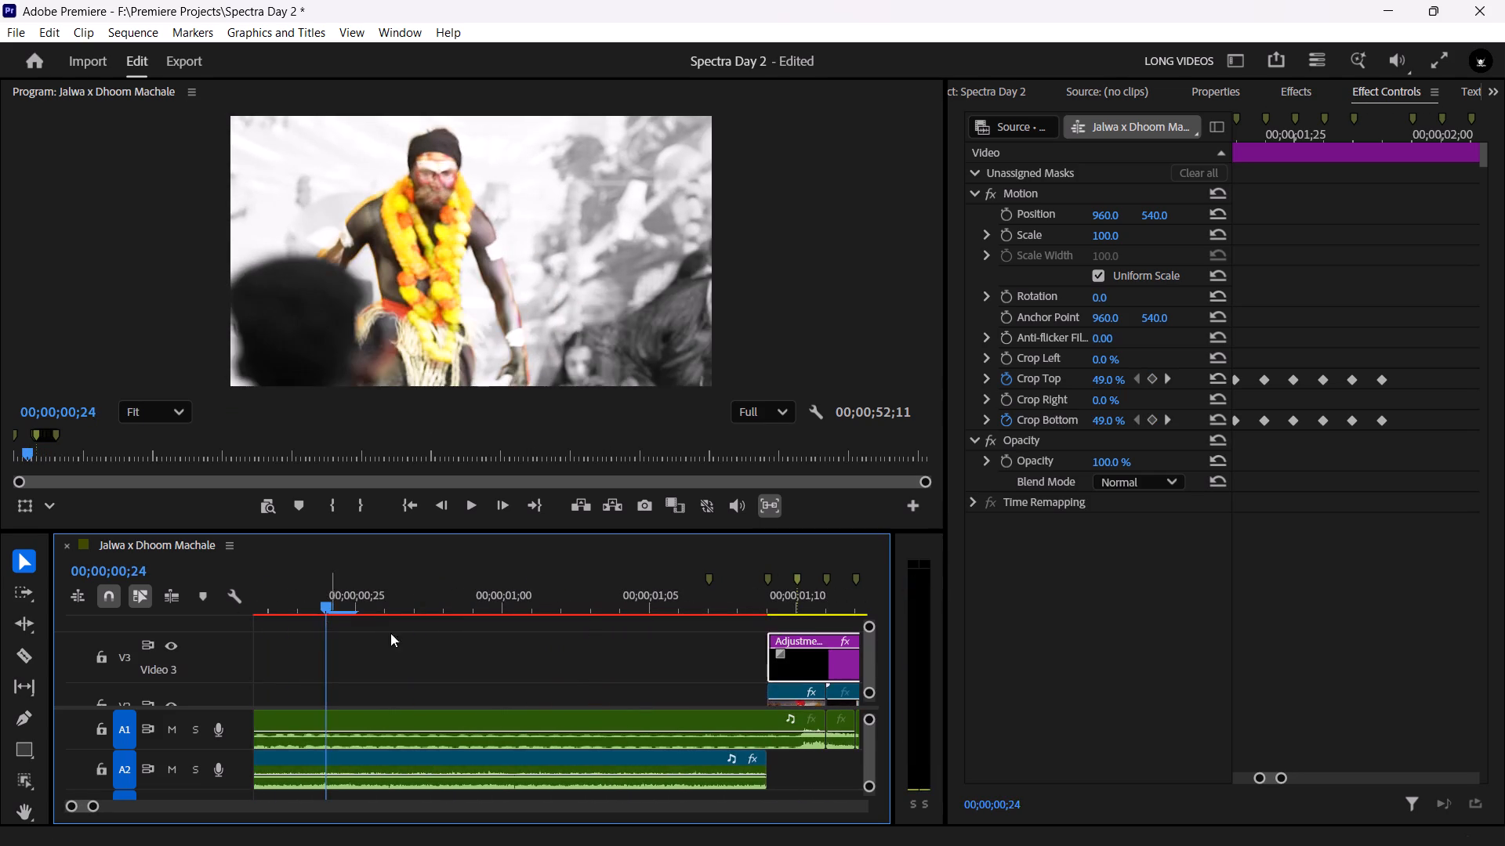
{"action": "key", "text": "space"}
{"action": "key", "text": "space"}
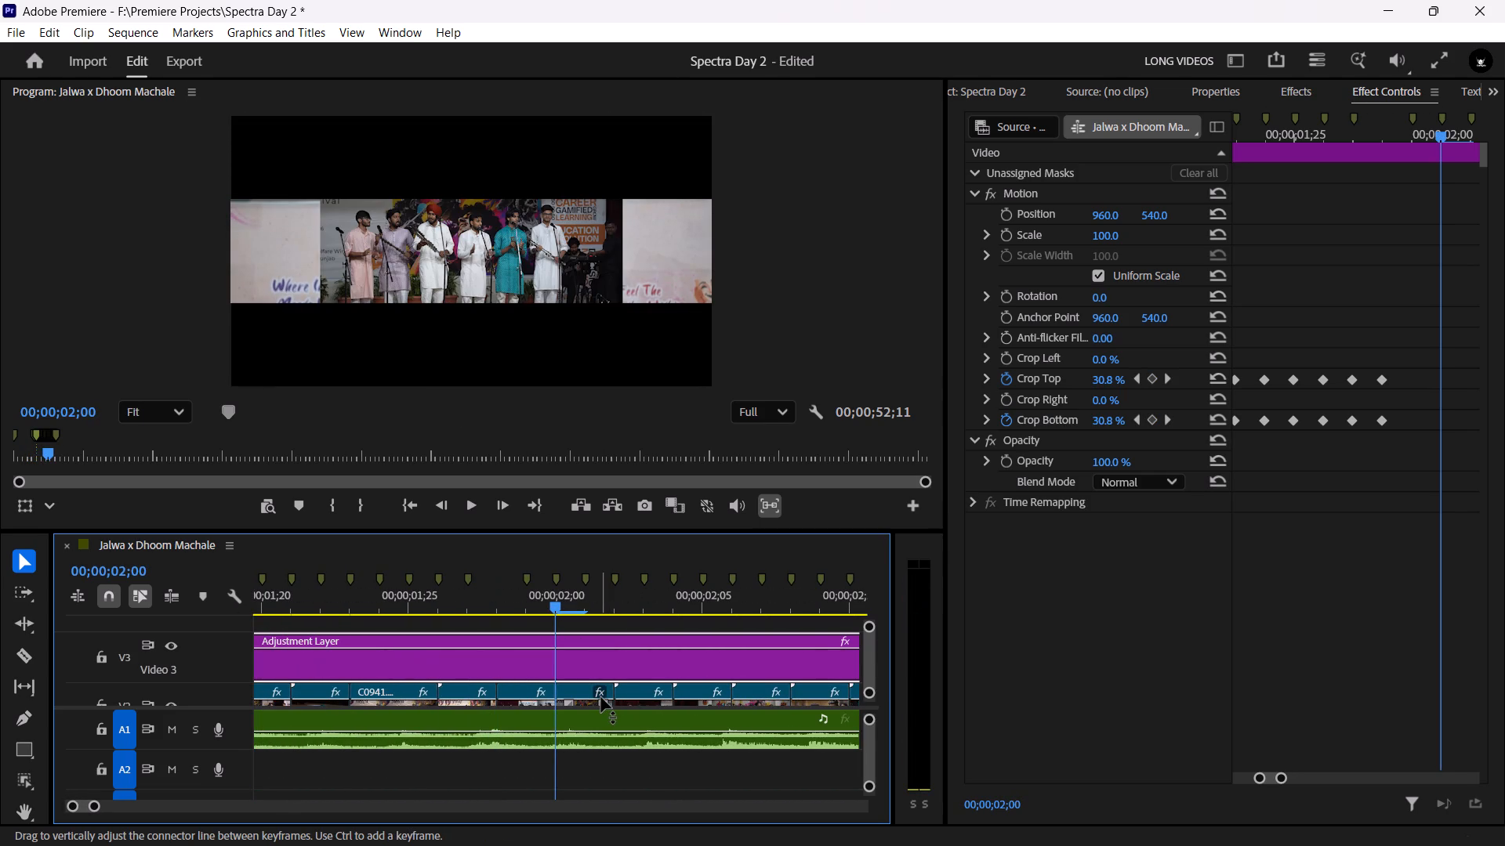
Toggle the V1 track output off and on at 00;00;02;00 to check how clip C0919.MP4 shows behind the montage.
{"action": "scroll", "coordinate": [481, 681], "scroll_direction": "down", "scroll_amount": 8, "text": "ctrl"}
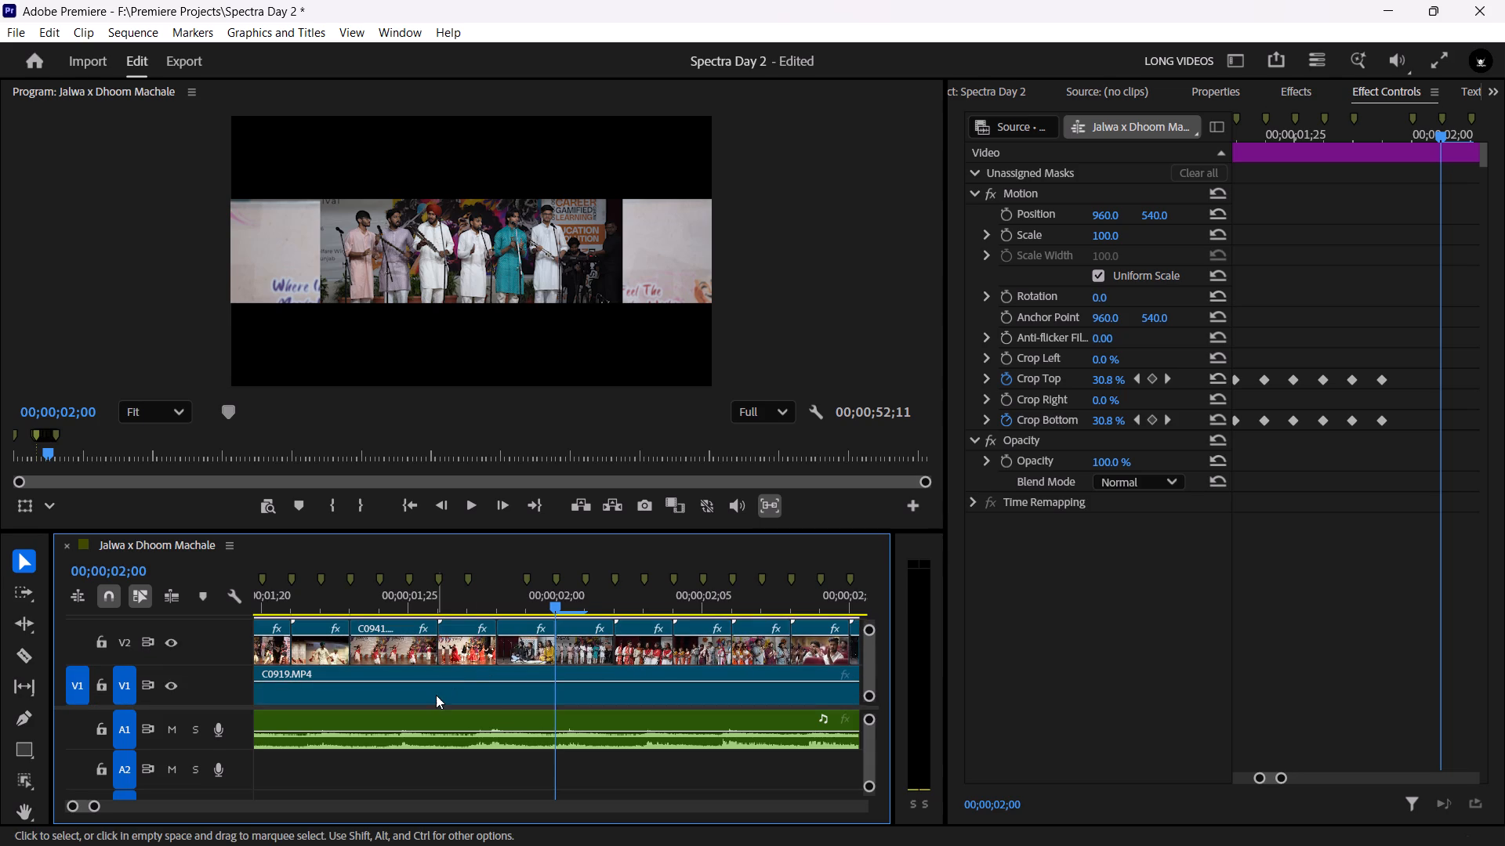
{"action": "left_click", "coordinate": [436, 695]}
{"action": "key", "text": "grave"}
{"action": "scroll", "coordinate": [628, 631], "scroll_direction": "up", "scroll_amount": 20}
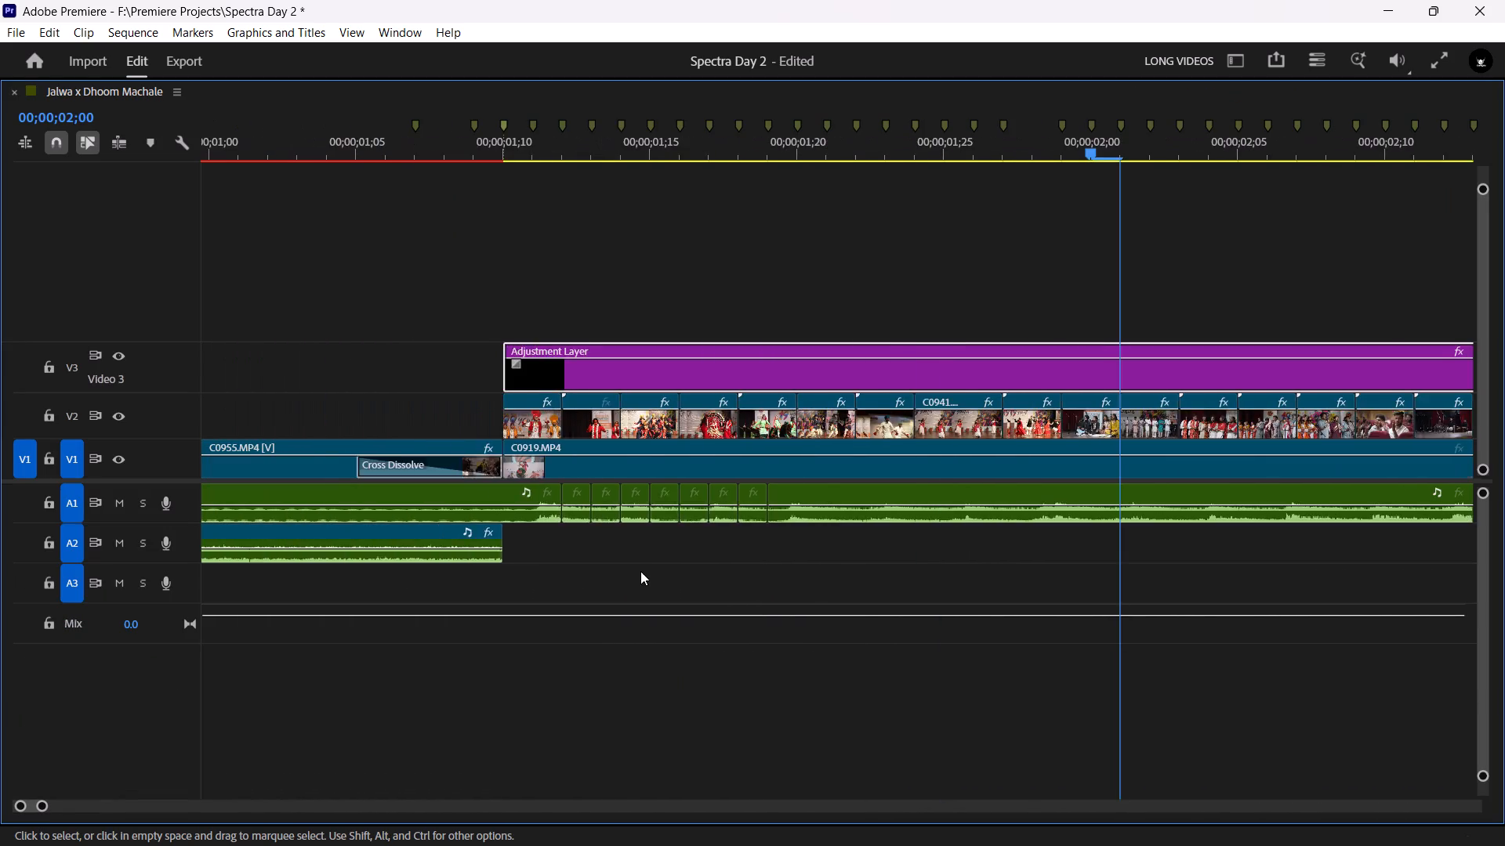
{"action": "scroll", "coordinate": [640, 571], "scroll_direction": "up", "scroll_amount": 7}
{"action": "left_click", "coordinate": [747, 469]}
{"action": "scroll", "coordinate": [778, 535], "scroll_direction": "down", "scroll_amount": 2}
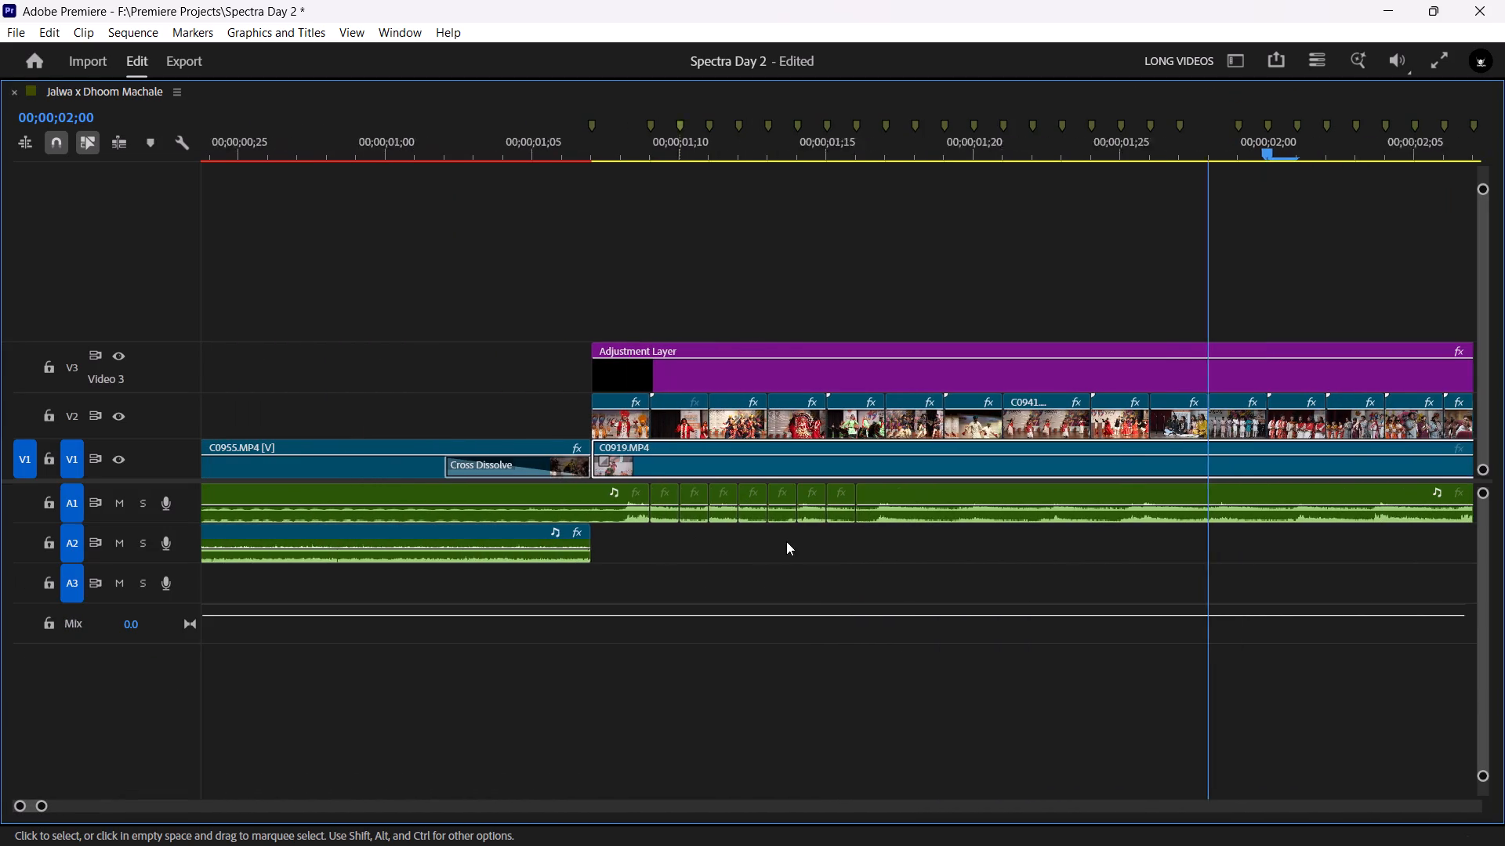
{"action": "scroll", "coordinate": [786, 541], "scroll_direction": "down", "scroll_amount": 15}
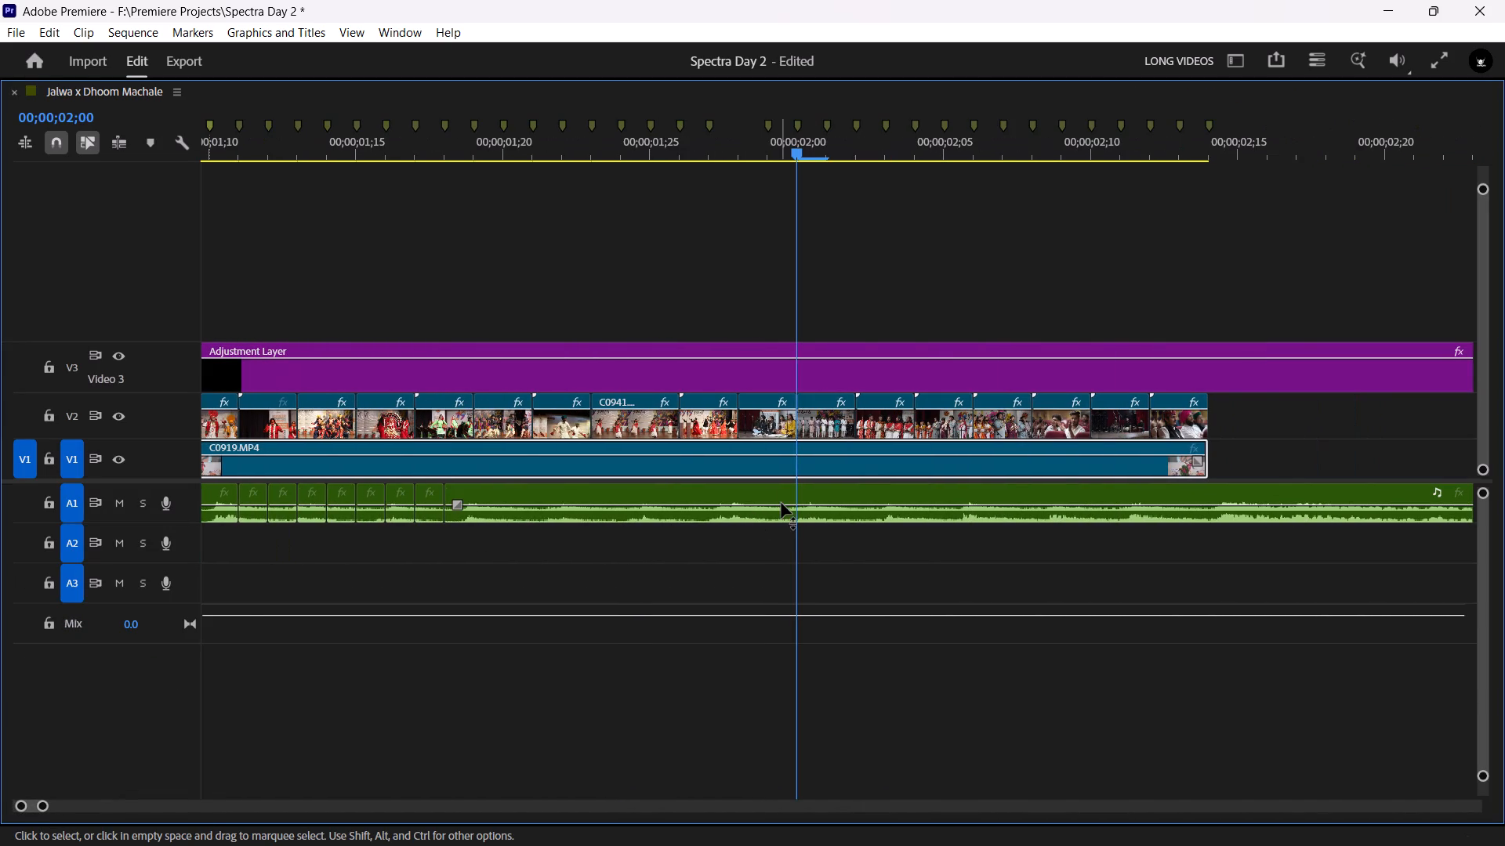
{"action": "key", "text": "grave"}
{"action": "left_click", "coordinate": [169, 686]}
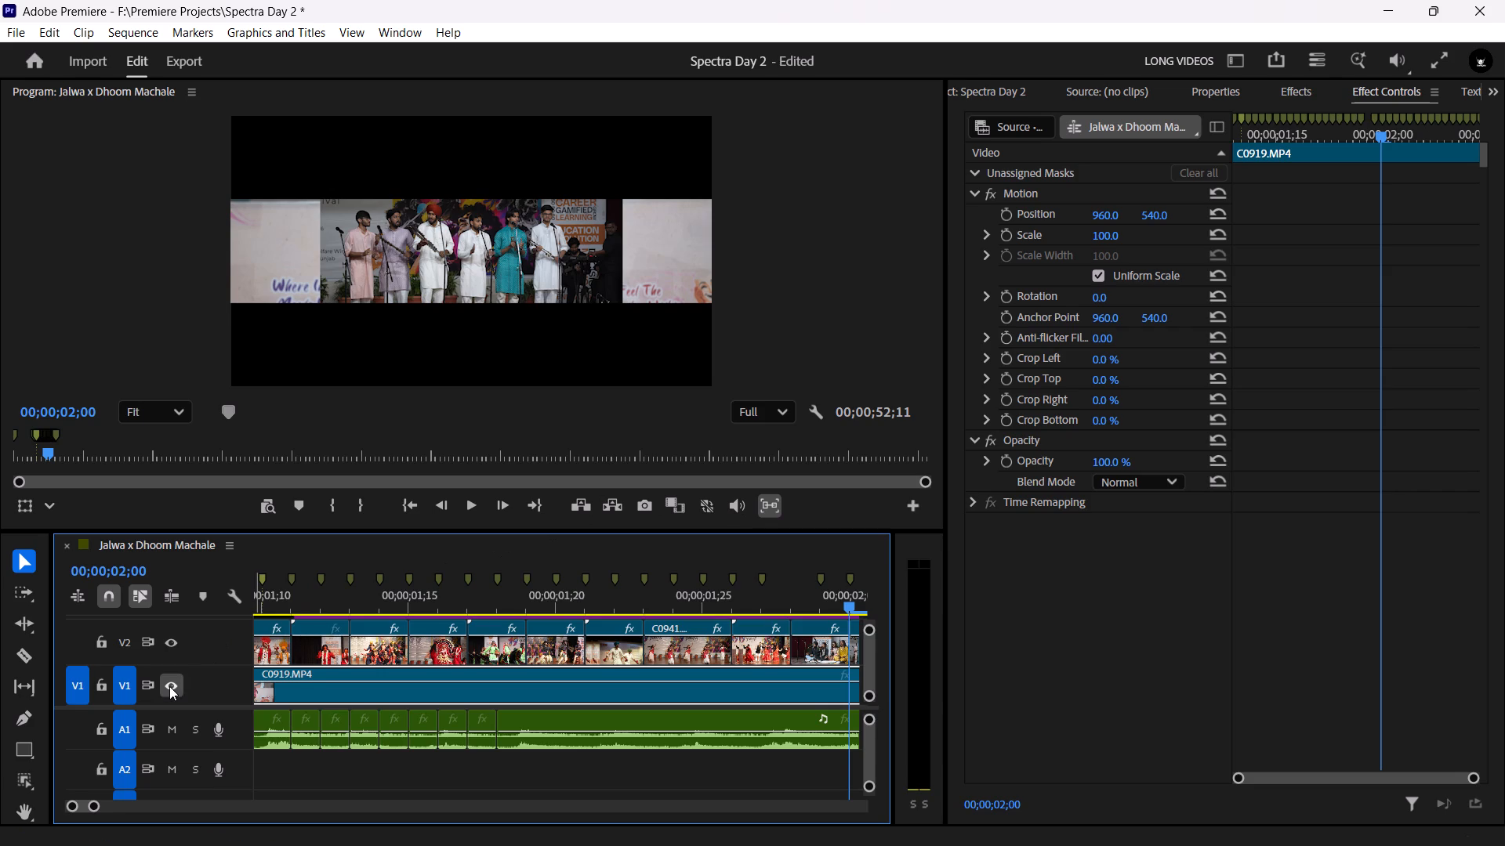
{"action": "left_click", "coordinate": [169, 686]}
{"action": "left_click", "coordinate": [171, 685]}
{"action": "left_click", "coordinate": [171, 685]}
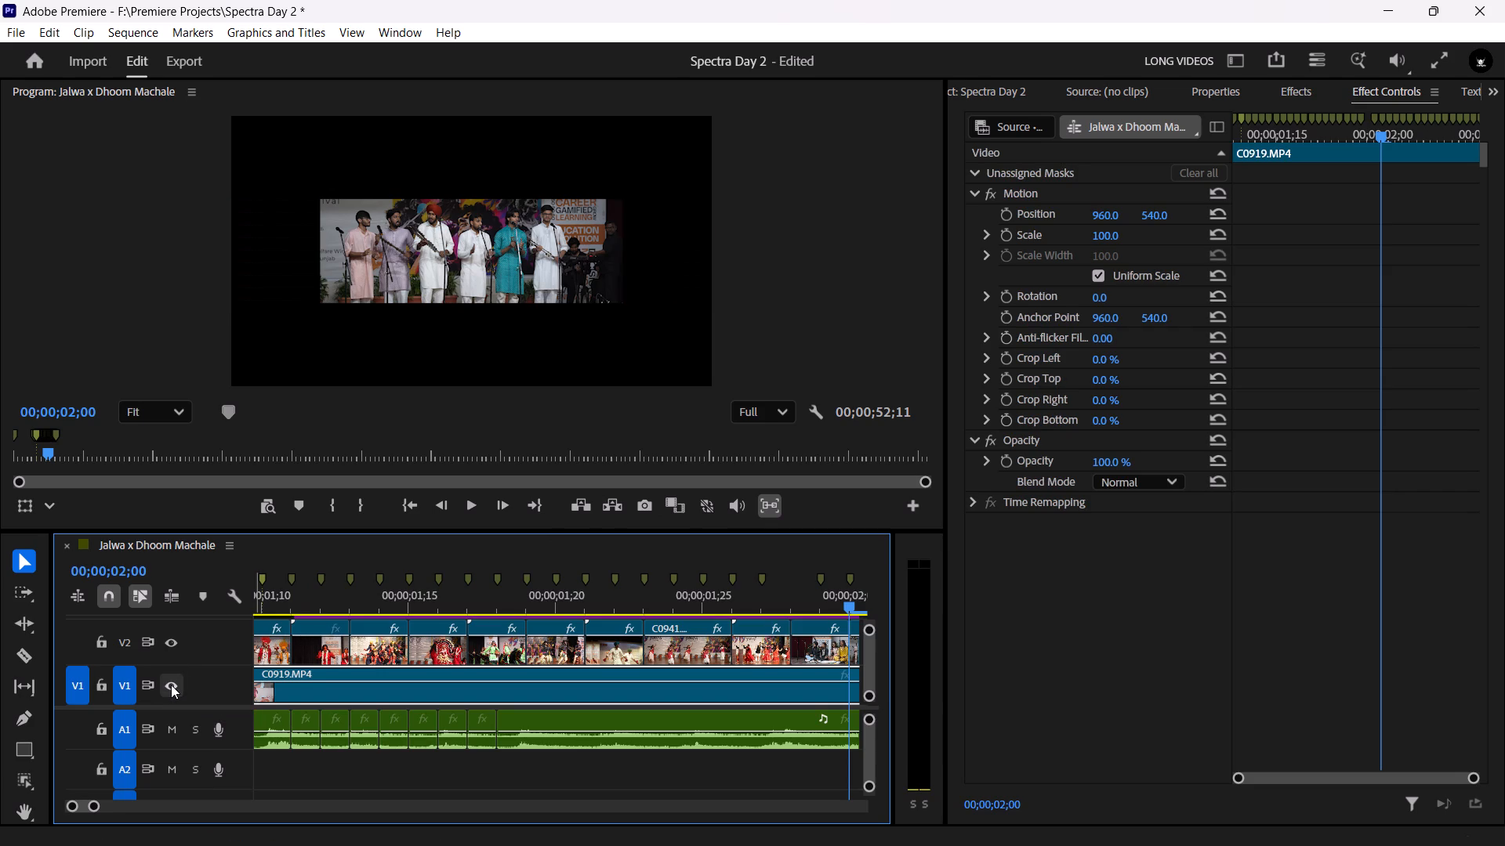
{"action": "left_click", "coordinate": [172, 686]}
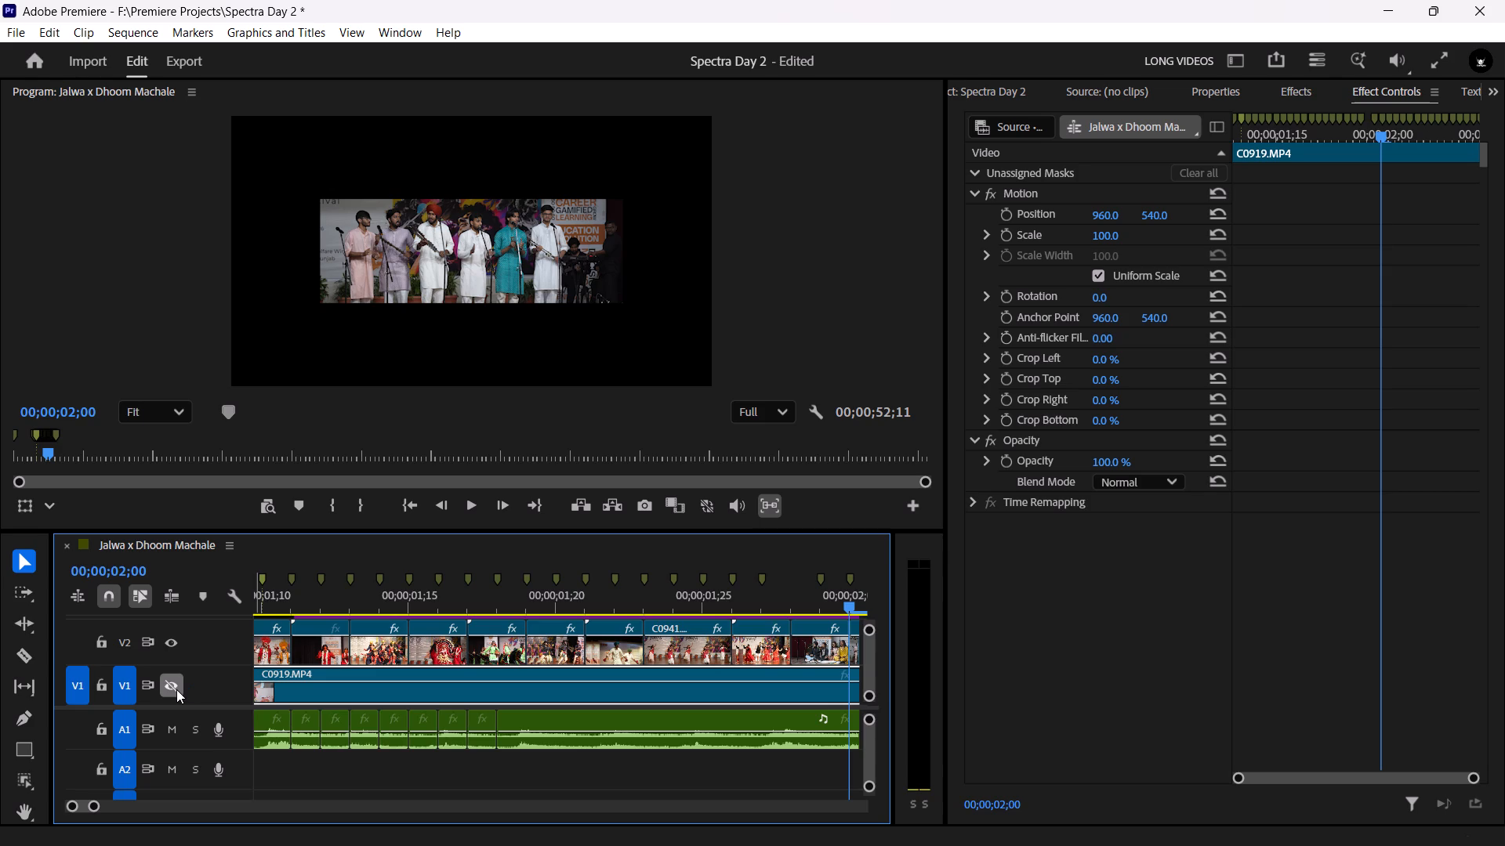
{"action": "left_click", "coordinate": [178, 689]}
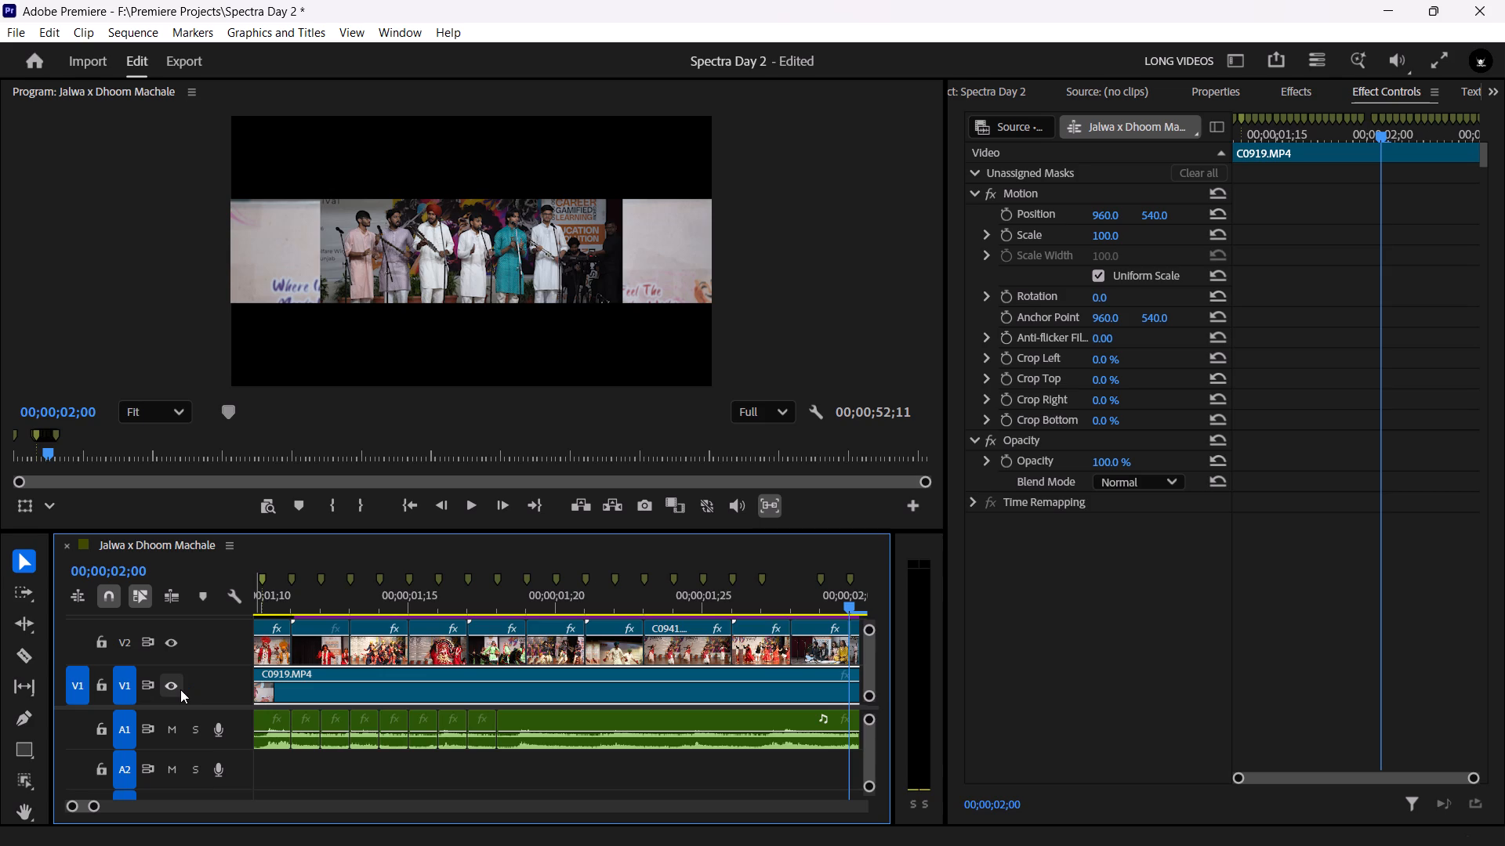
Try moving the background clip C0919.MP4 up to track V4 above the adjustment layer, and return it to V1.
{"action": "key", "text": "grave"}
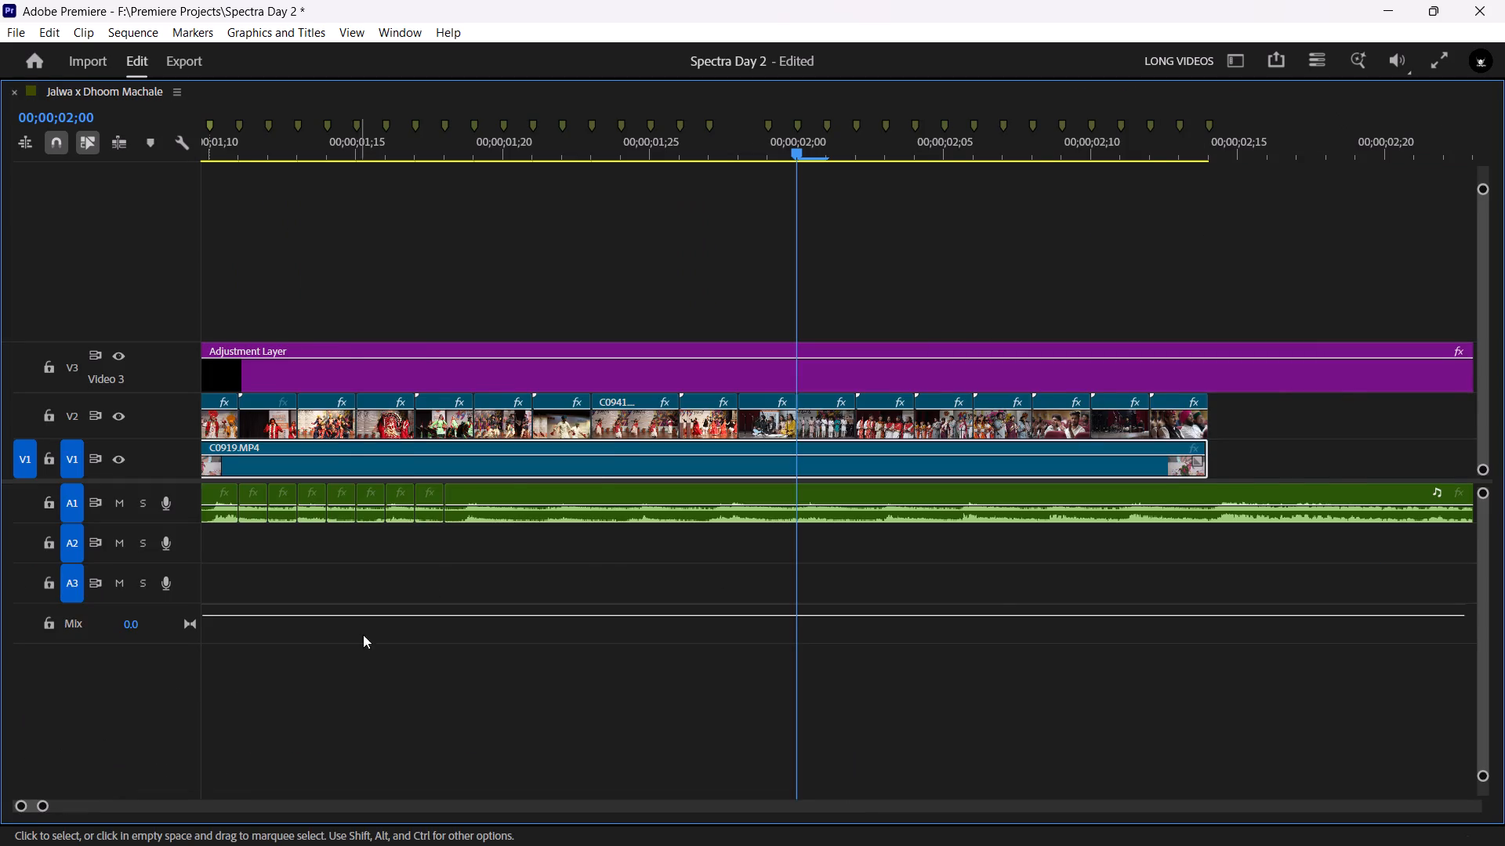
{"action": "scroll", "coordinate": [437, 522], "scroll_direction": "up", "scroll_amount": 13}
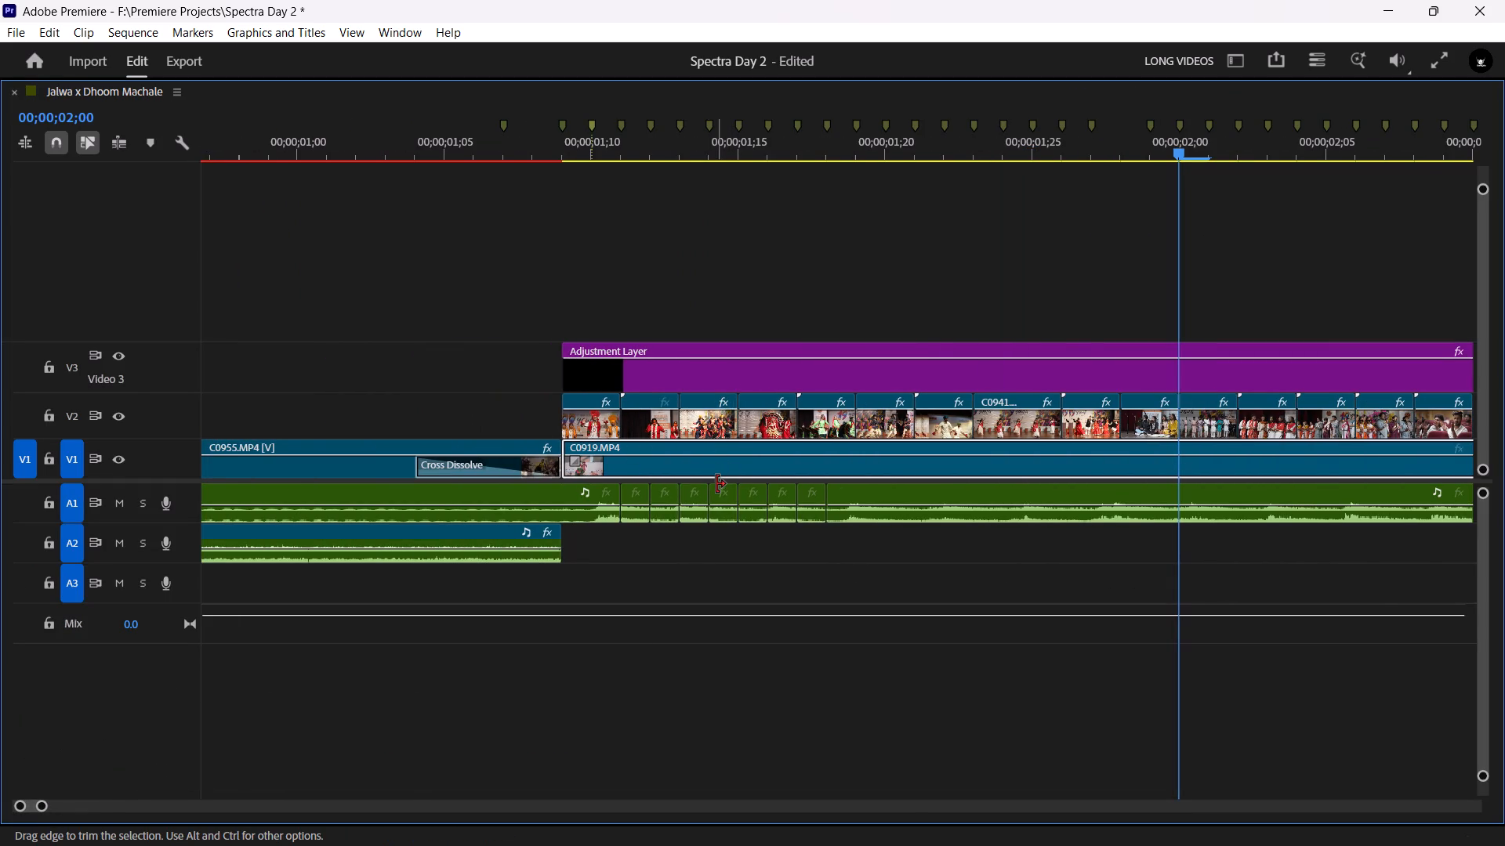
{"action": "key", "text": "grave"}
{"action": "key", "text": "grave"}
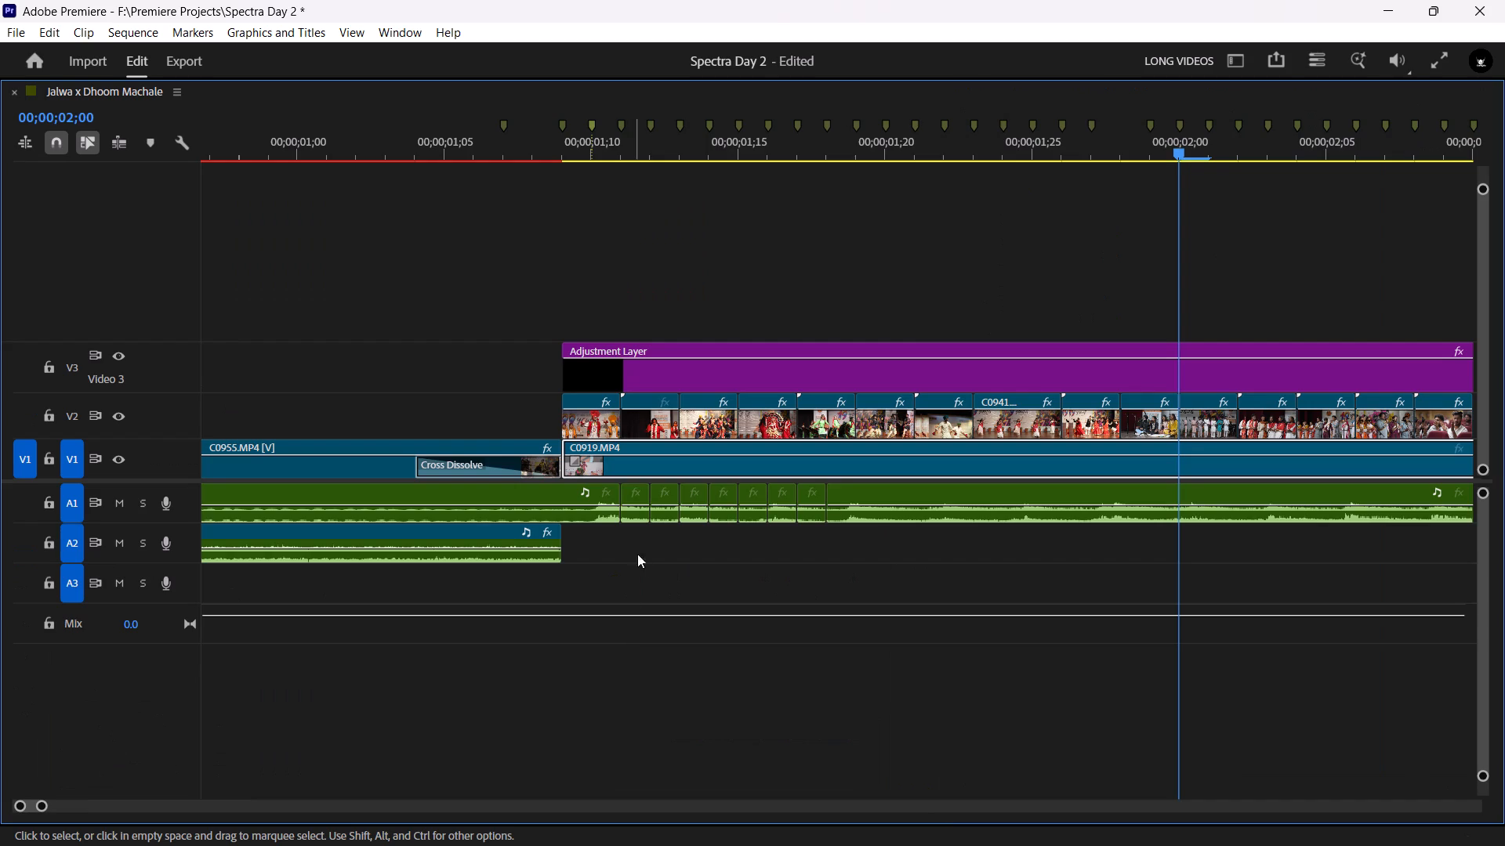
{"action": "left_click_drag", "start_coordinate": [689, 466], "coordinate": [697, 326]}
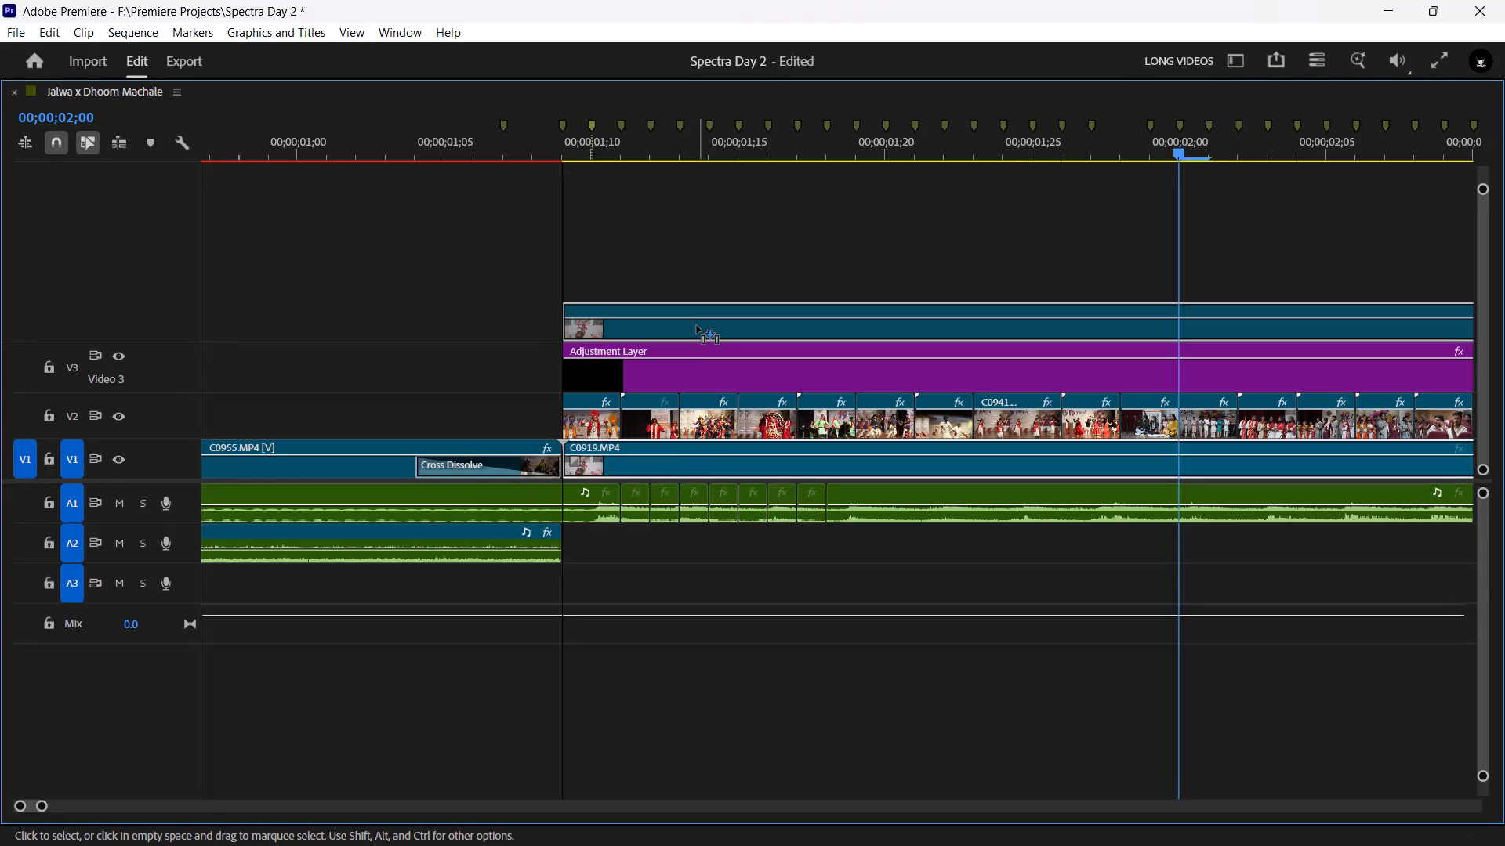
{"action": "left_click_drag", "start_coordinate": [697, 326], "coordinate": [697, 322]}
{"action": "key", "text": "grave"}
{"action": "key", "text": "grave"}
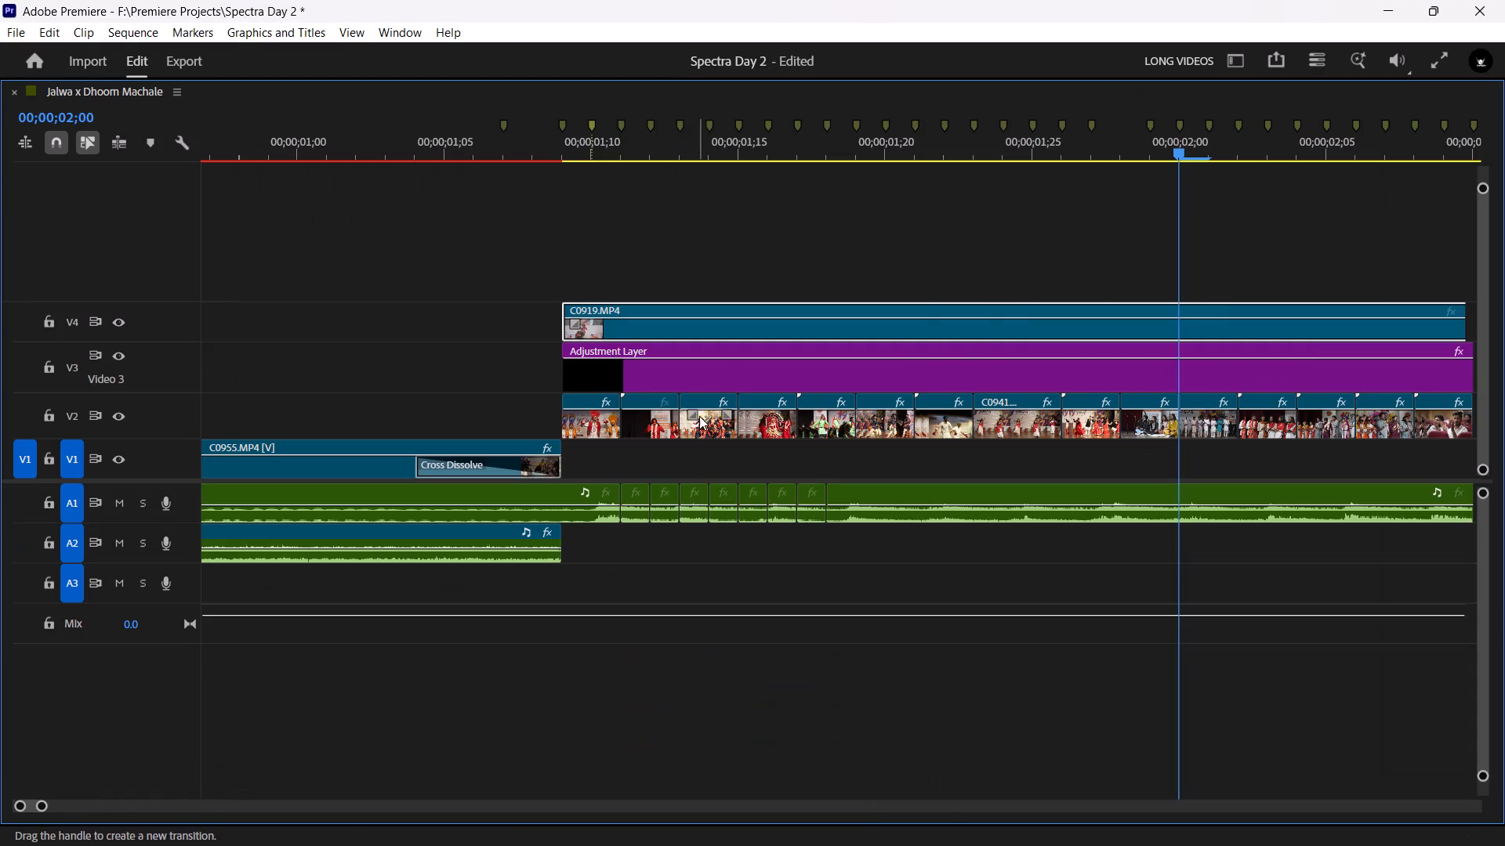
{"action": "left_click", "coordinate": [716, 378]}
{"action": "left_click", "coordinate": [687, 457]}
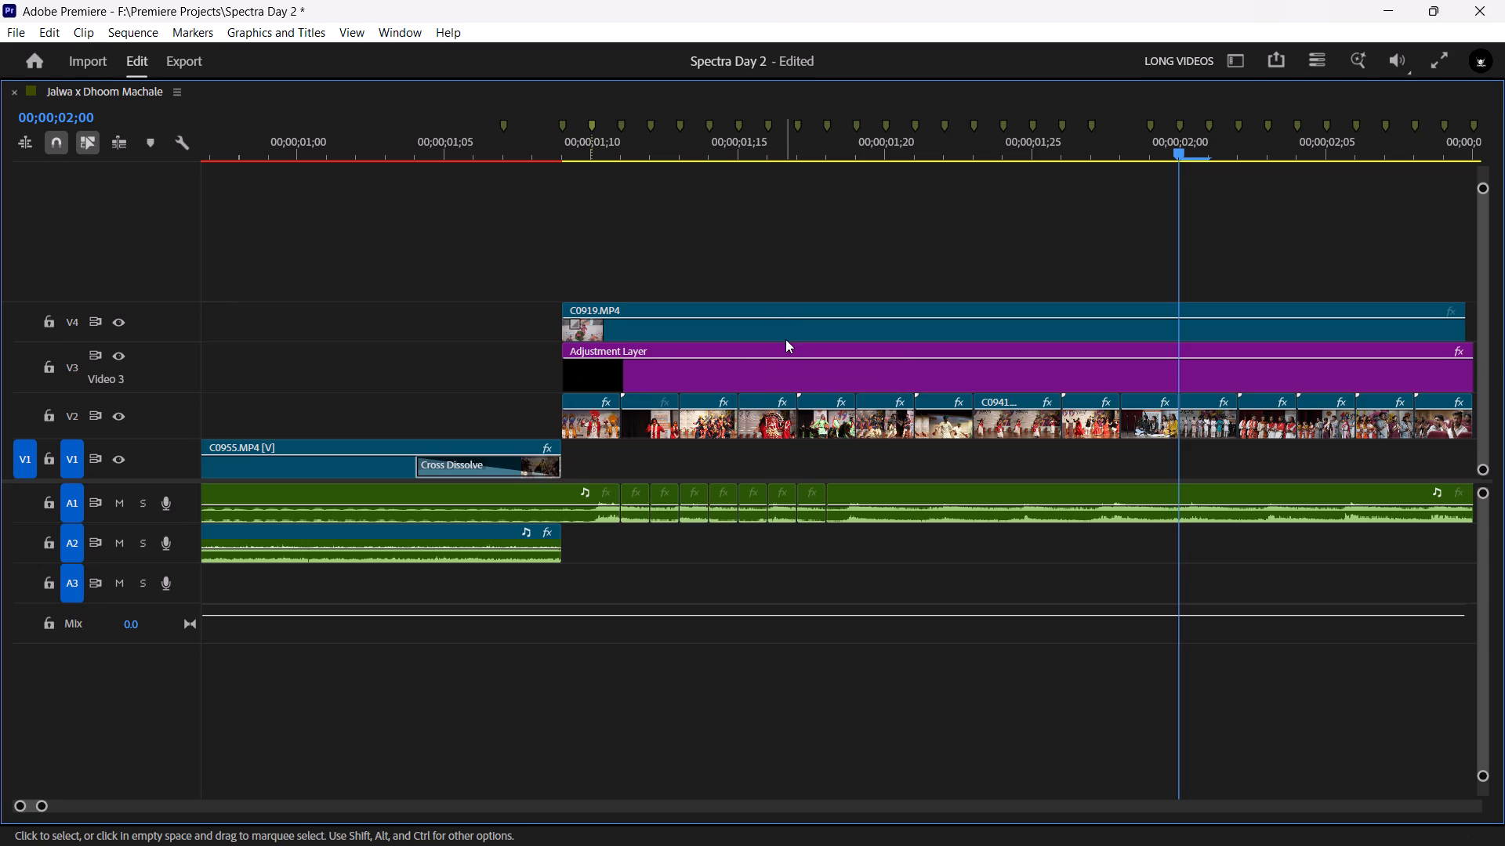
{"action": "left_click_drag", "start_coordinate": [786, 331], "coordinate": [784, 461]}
Play back the montage from 00;00;01;14 with the background clip on V1.
{"action": "left_click", "coordinate": [702, 146]}
{"action": "key", "text": "grave"}
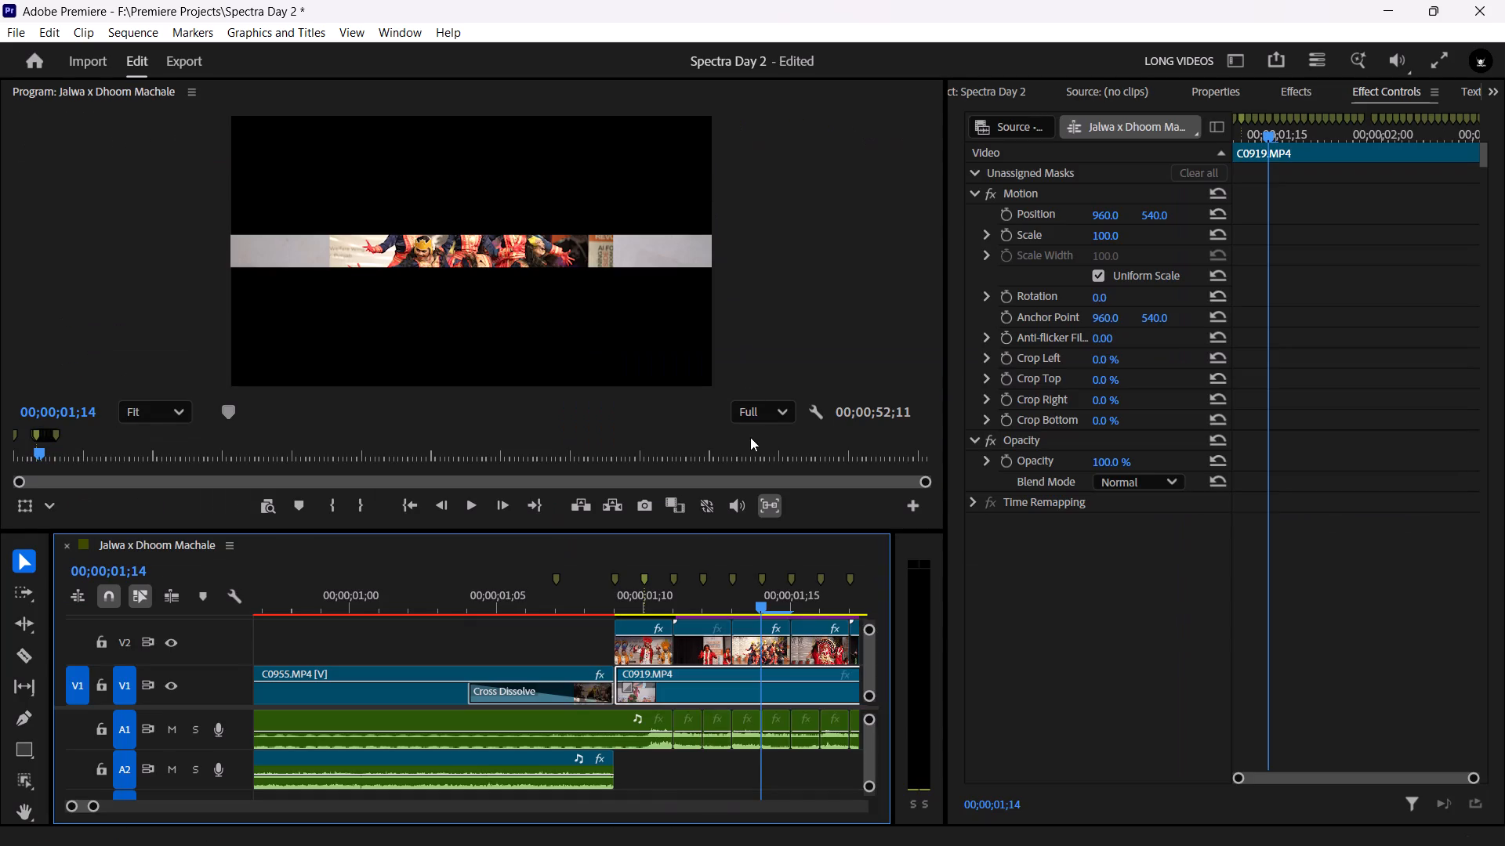
{"action": "key", "text": "space"}
{"action": "key", "text": "space"}
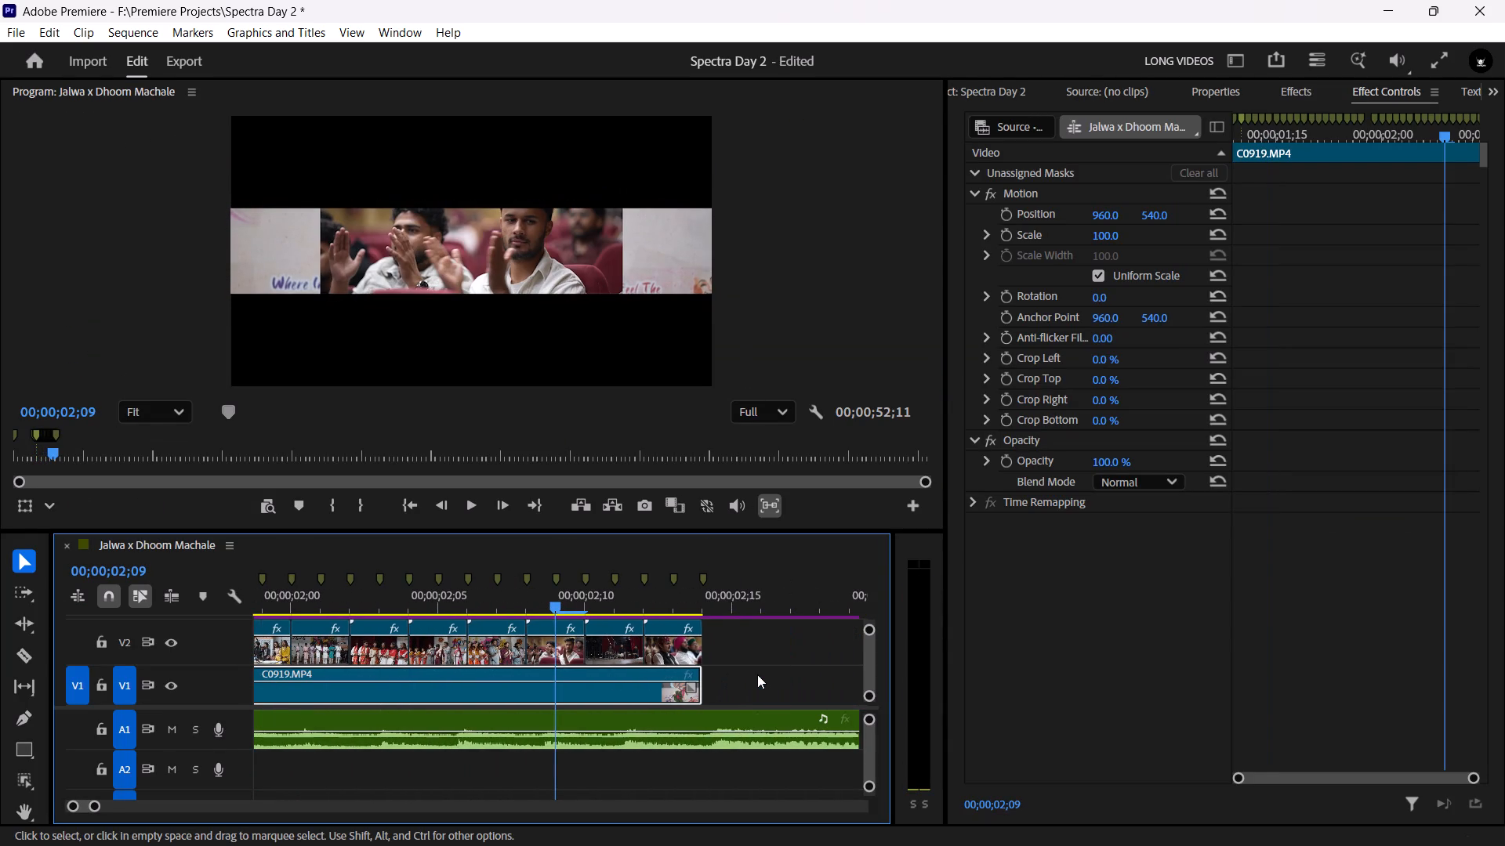
Hide track V2, play back the letterboxed background clip from the montage's start, and show V2 again.
{"action": "left_click", "coordinate": [169, 638]}
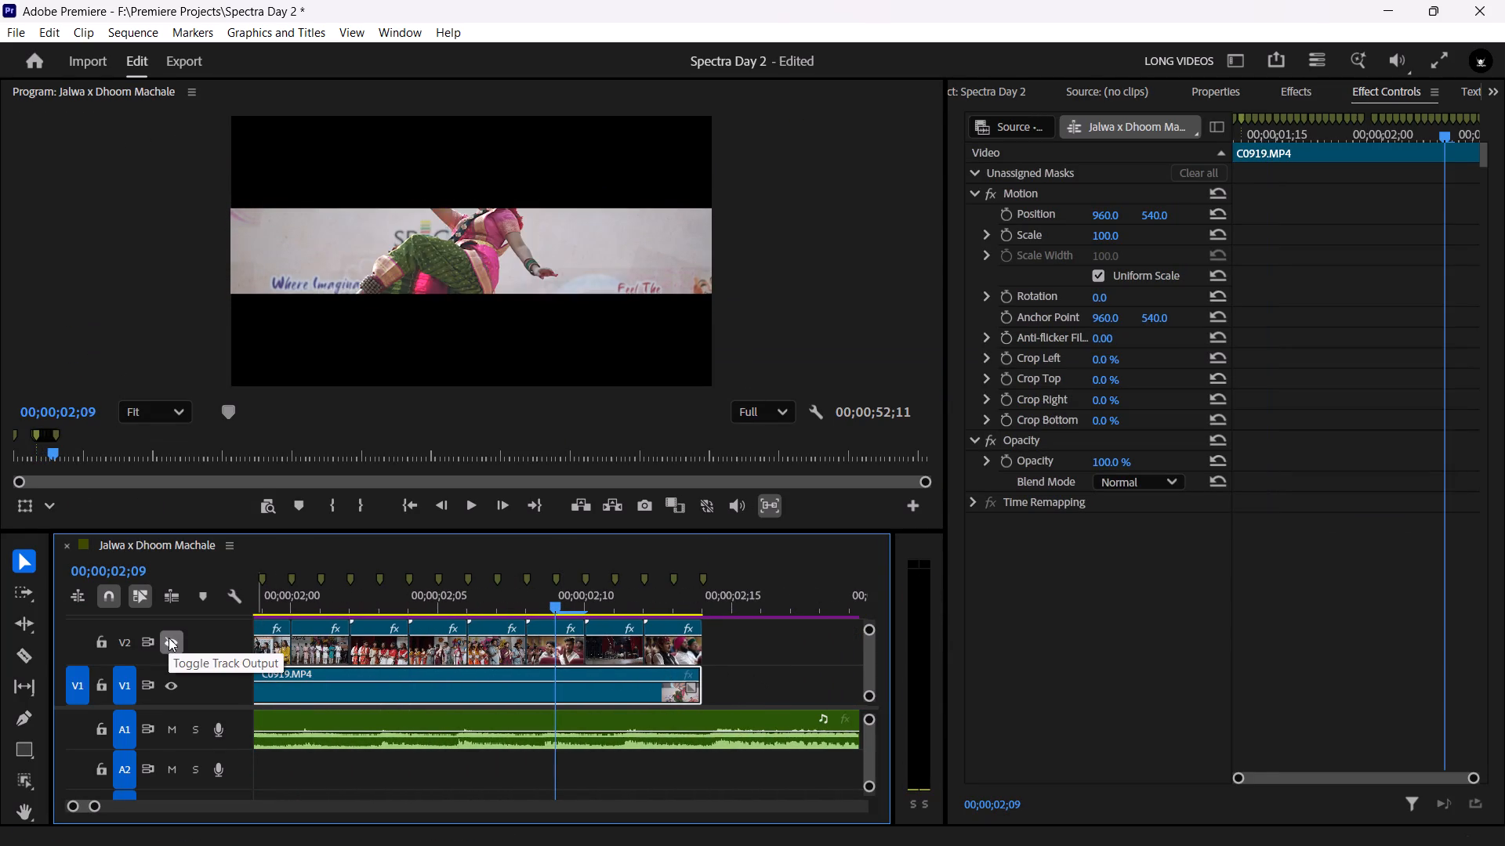
{"action": "key", "text": "space"}
{"action": "key", "text": "space"}
{"action": "scroll", "coordinate": [405, 685], "scroll_direction": "up", "scroll_amount": 20}
{"action": "scroll", "coordinate": [405, 685], "scroll_direction": "up", "scroll_amount": 8}
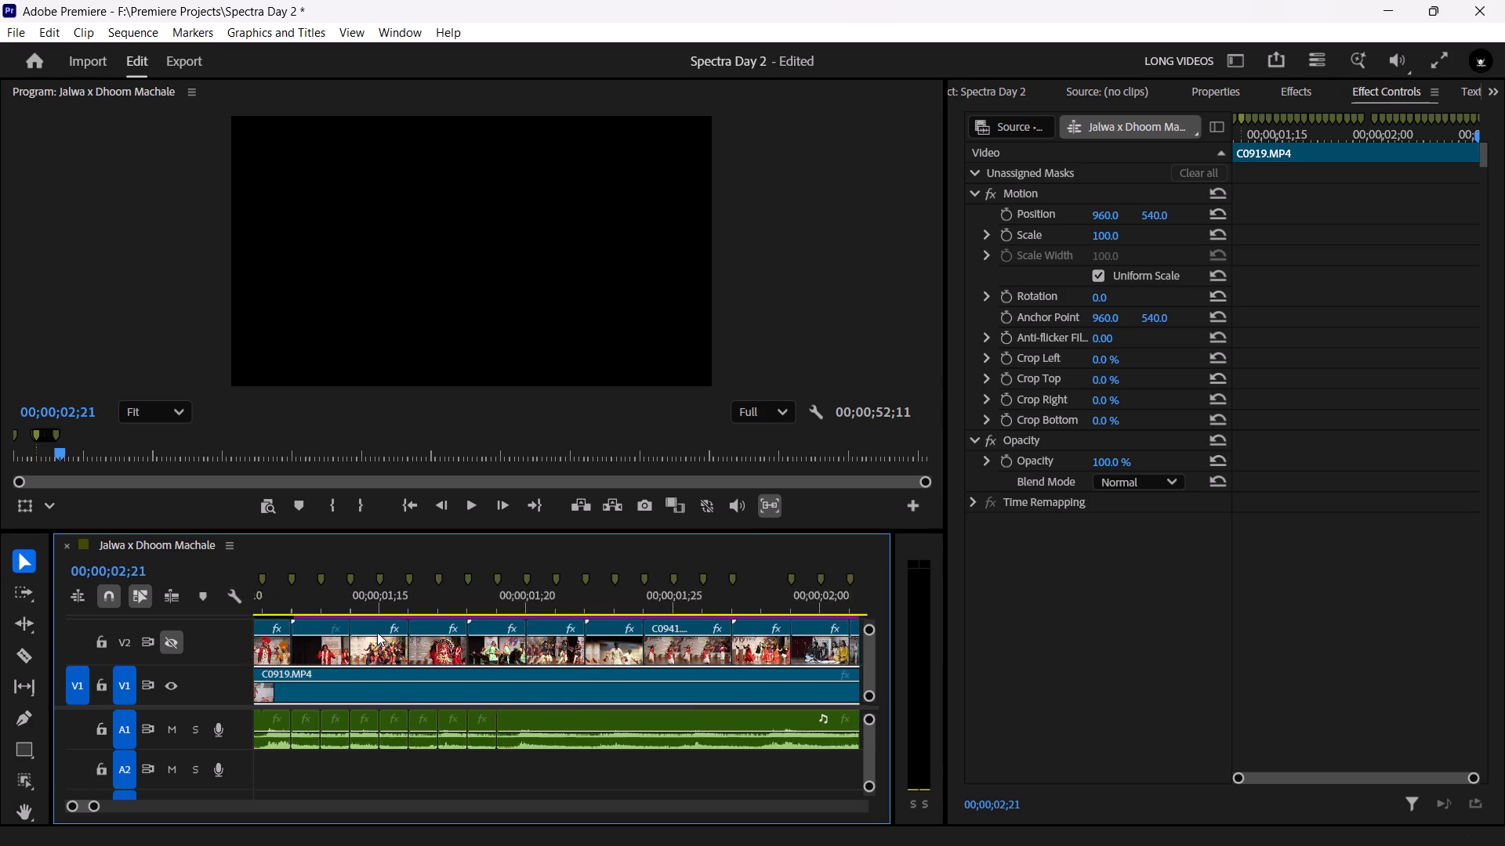
{"action": "scroll", "coordinate": [377, 632], "scroll_direction": "up", "scroll_amount": 9}
{"action": "left_click_drag", "start_coordinate": [423, 603], "coordinate": [416, 603]}
{"action": "key", "text": "space"}
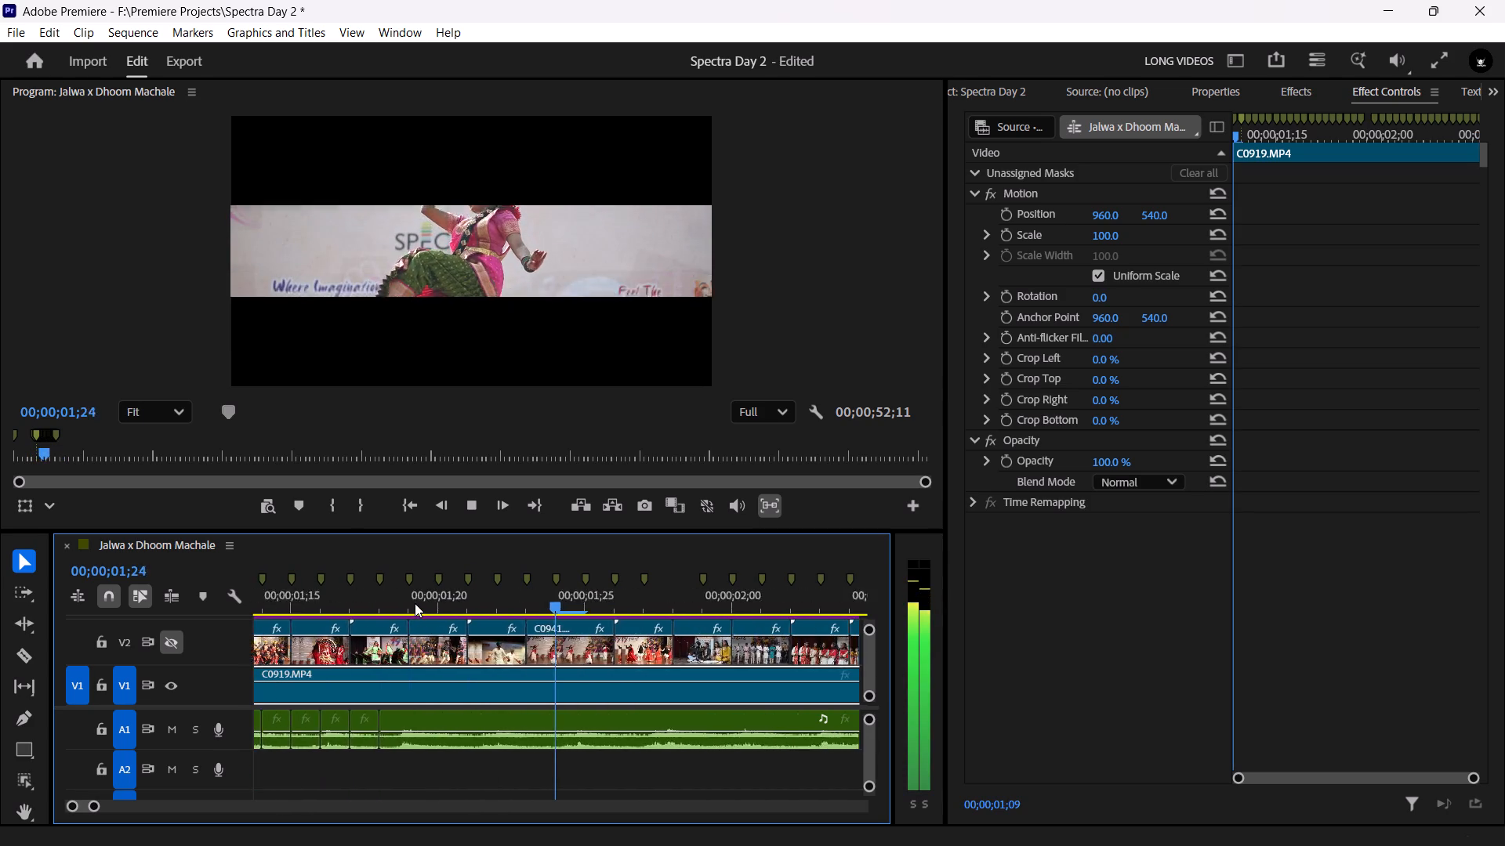
{"action": "key", "text": "space"}
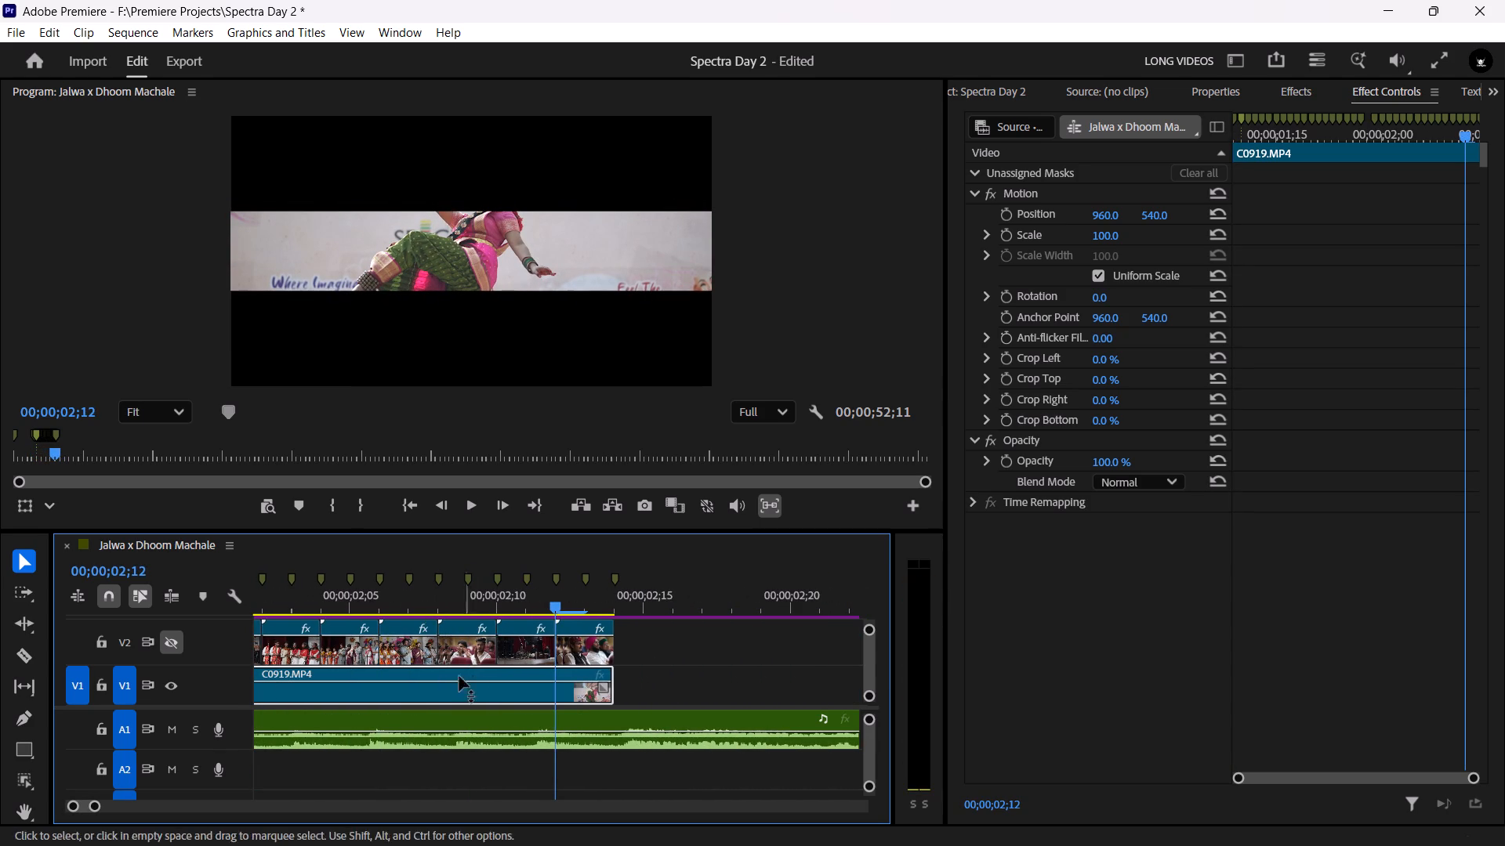
{"action": "scroll", "coordinate": [401, 692], "scroll_direction": "up", "scroll_amount": 5}
{"action": "left_click", "coordinate": [181, 646]}
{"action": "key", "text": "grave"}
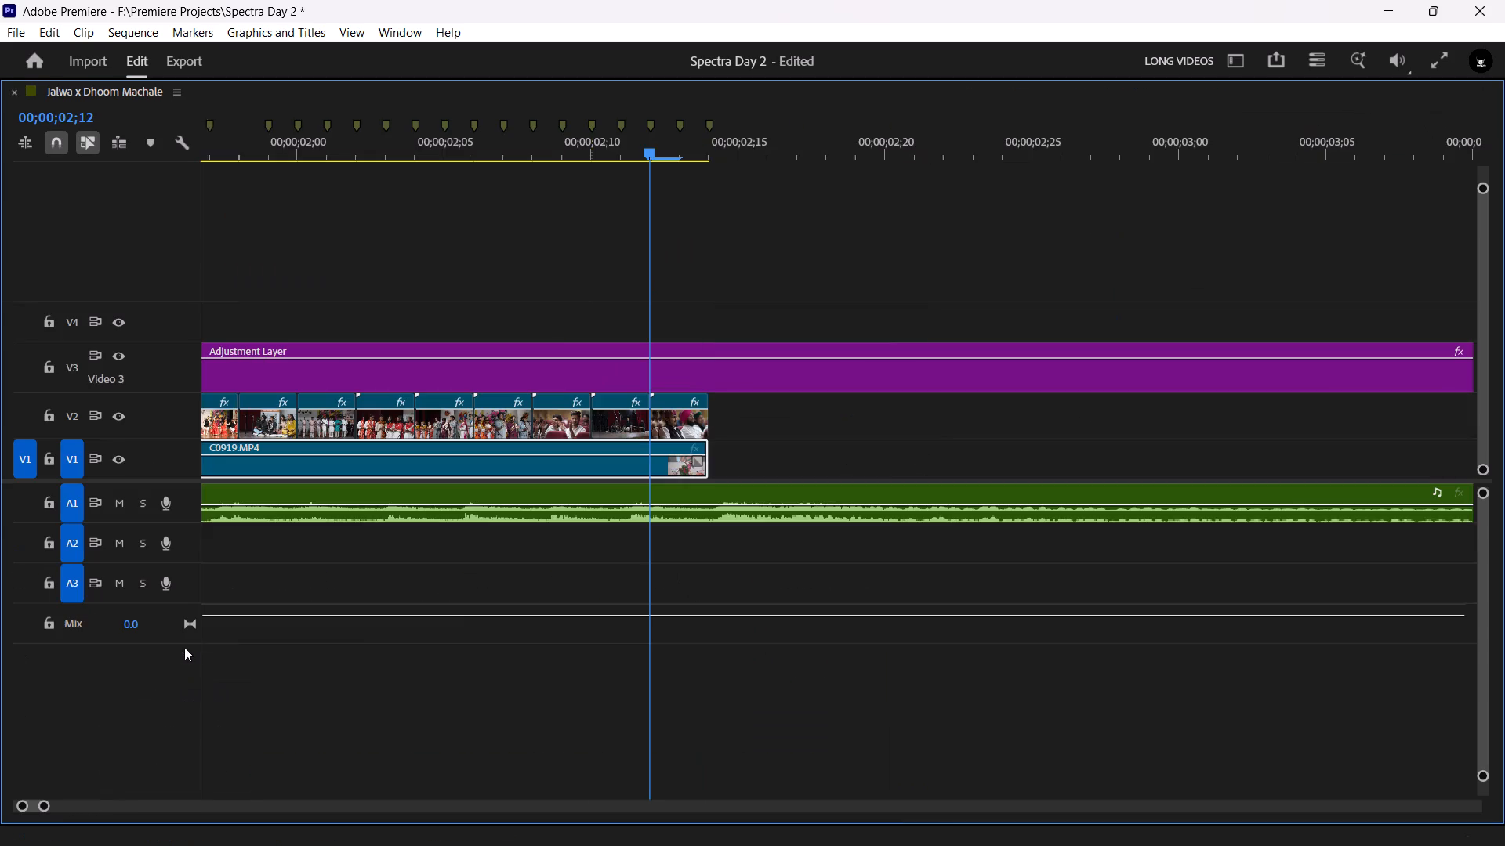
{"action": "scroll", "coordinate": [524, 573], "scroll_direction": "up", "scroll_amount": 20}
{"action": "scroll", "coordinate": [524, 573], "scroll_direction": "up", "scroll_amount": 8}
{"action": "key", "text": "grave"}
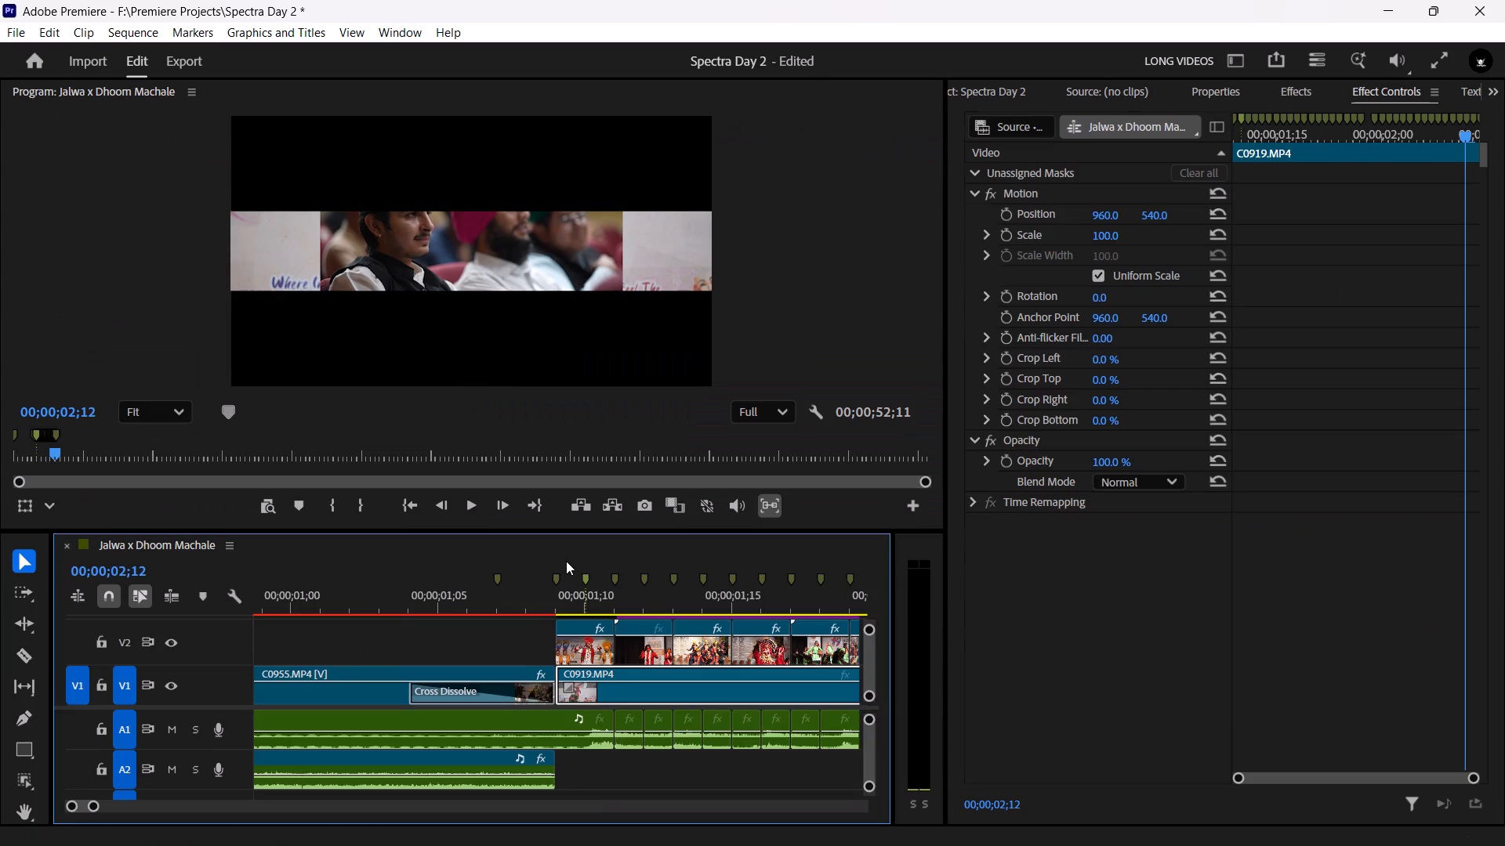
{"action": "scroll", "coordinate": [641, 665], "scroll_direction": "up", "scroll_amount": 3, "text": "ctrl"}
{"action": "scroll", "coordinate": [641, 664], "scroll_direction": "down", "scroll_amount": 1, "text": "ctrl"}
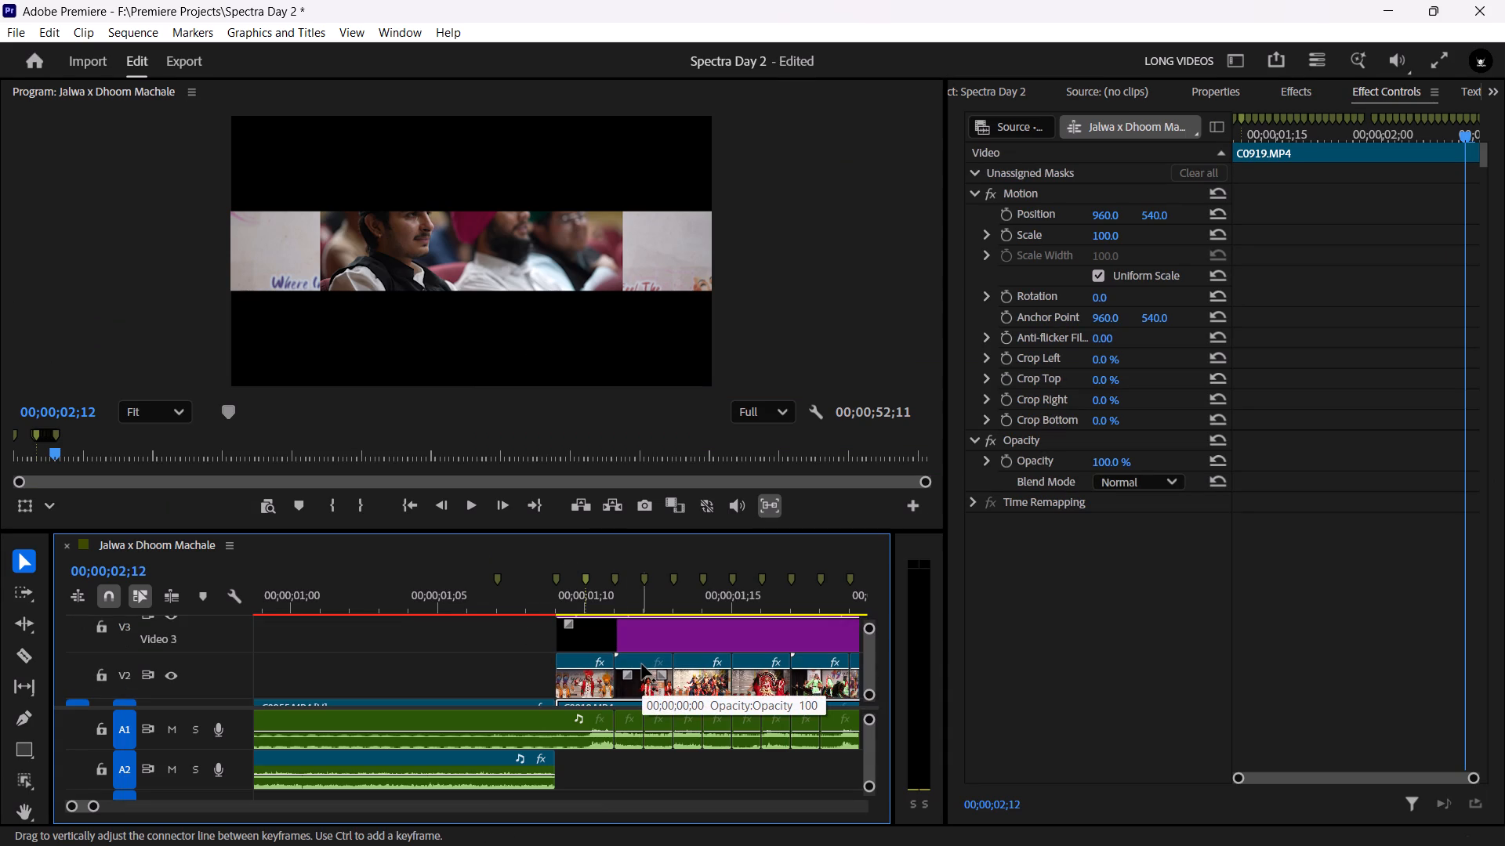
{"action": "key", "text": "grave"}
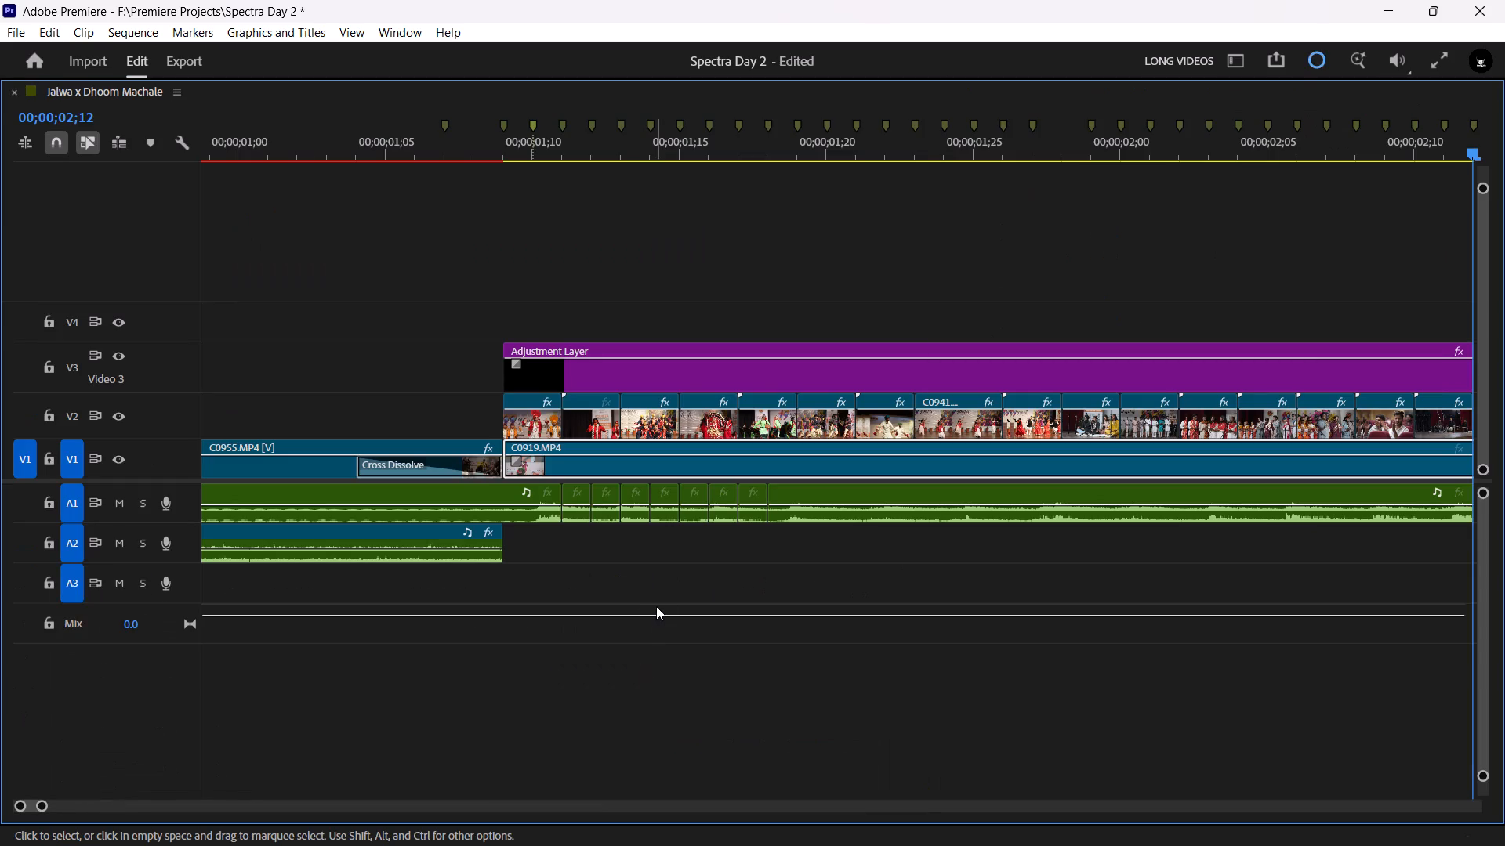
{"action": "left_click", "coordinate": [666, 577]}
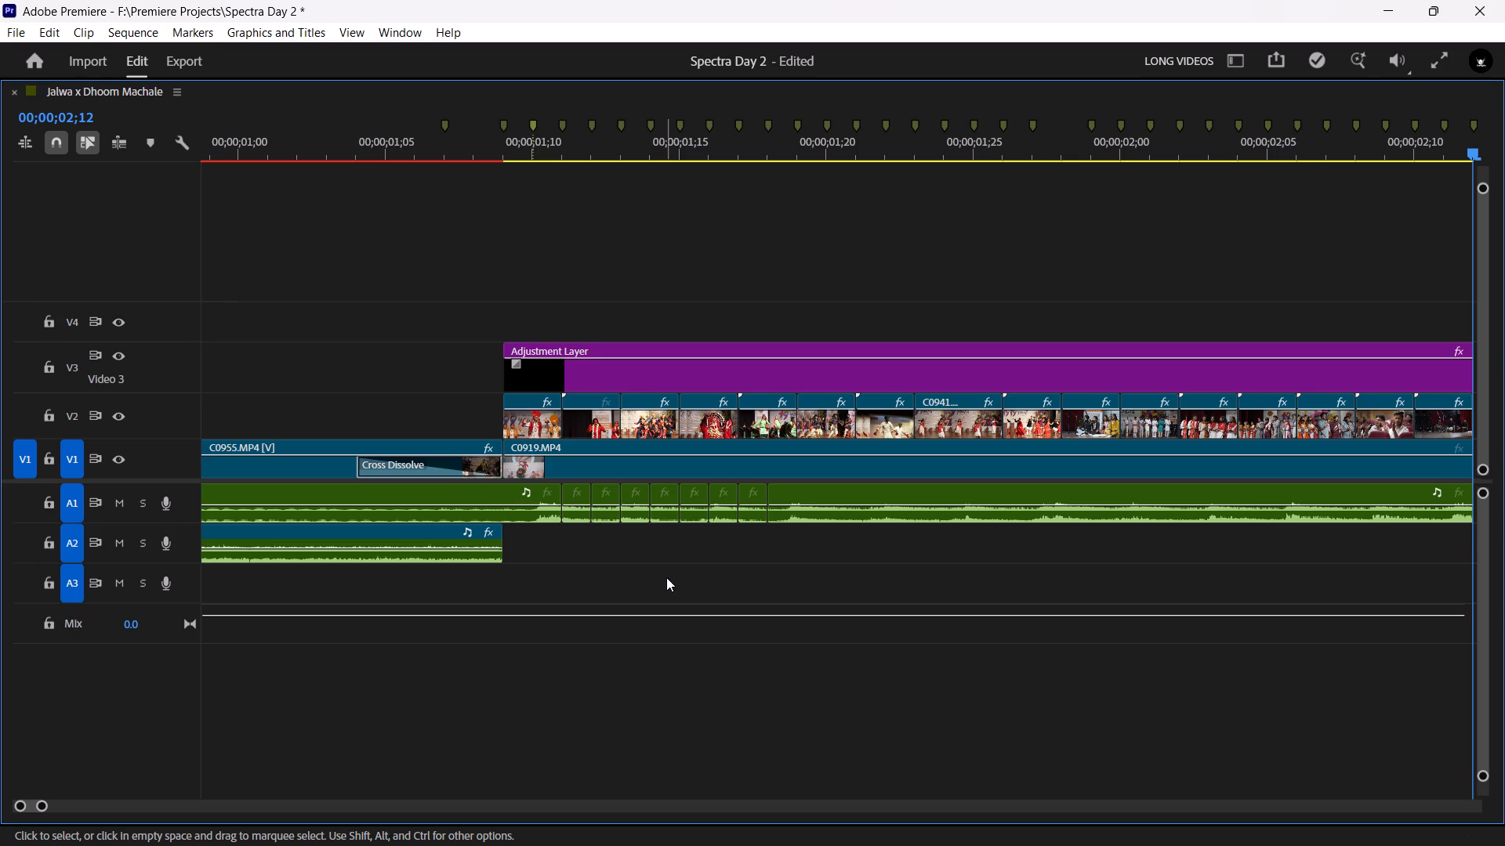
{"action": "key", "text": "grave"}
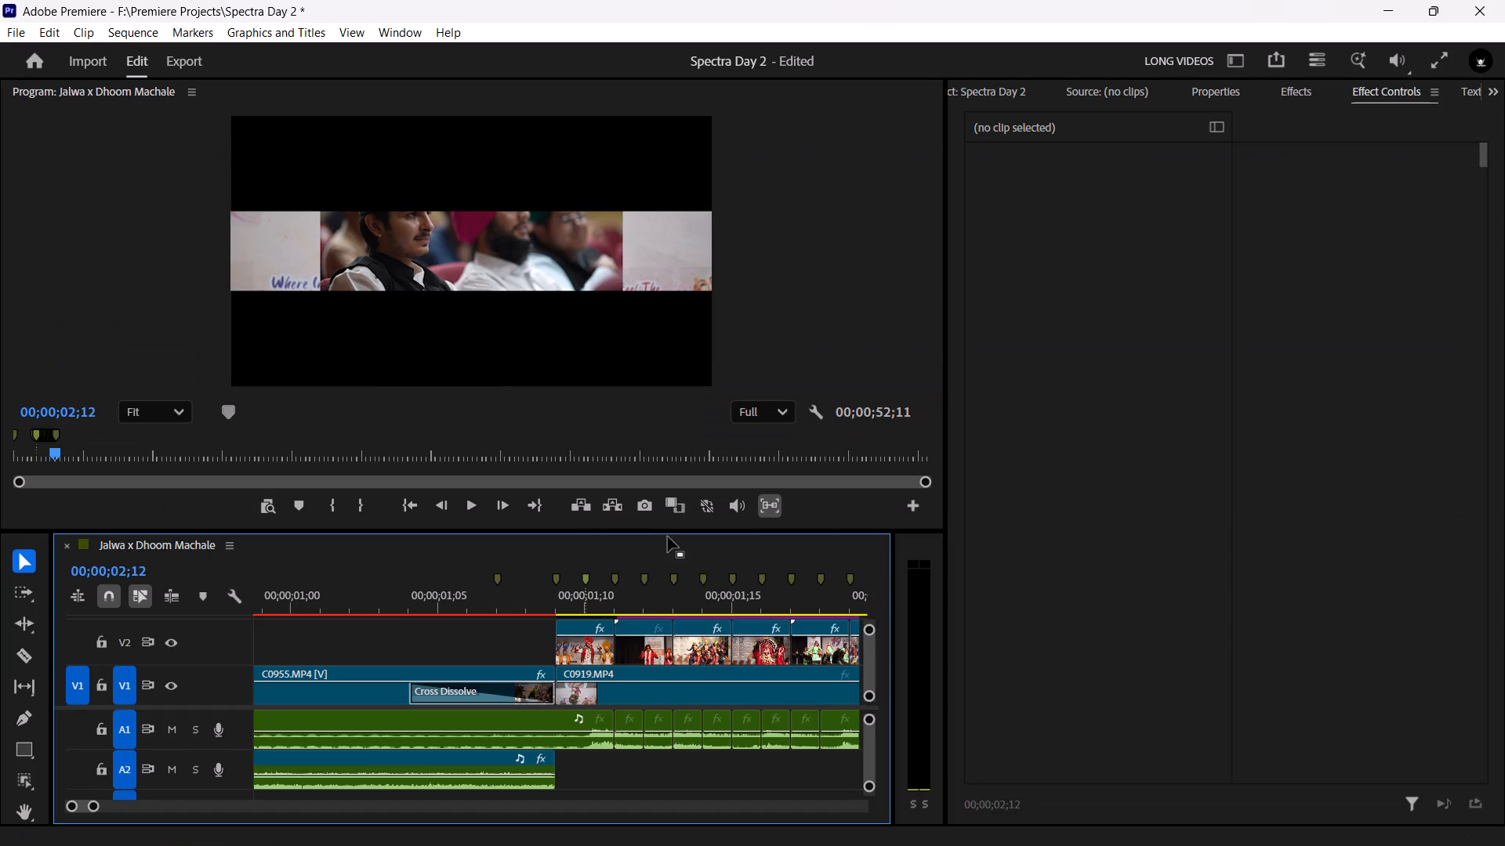
Create a new sequence named Khul gya with the Social Media Portrait 9x16 30 fps preset.
{"action": "left_click", "coordinate": [1500, 85]}
{"action": "left_click", "coordinate": [1444, 111]}
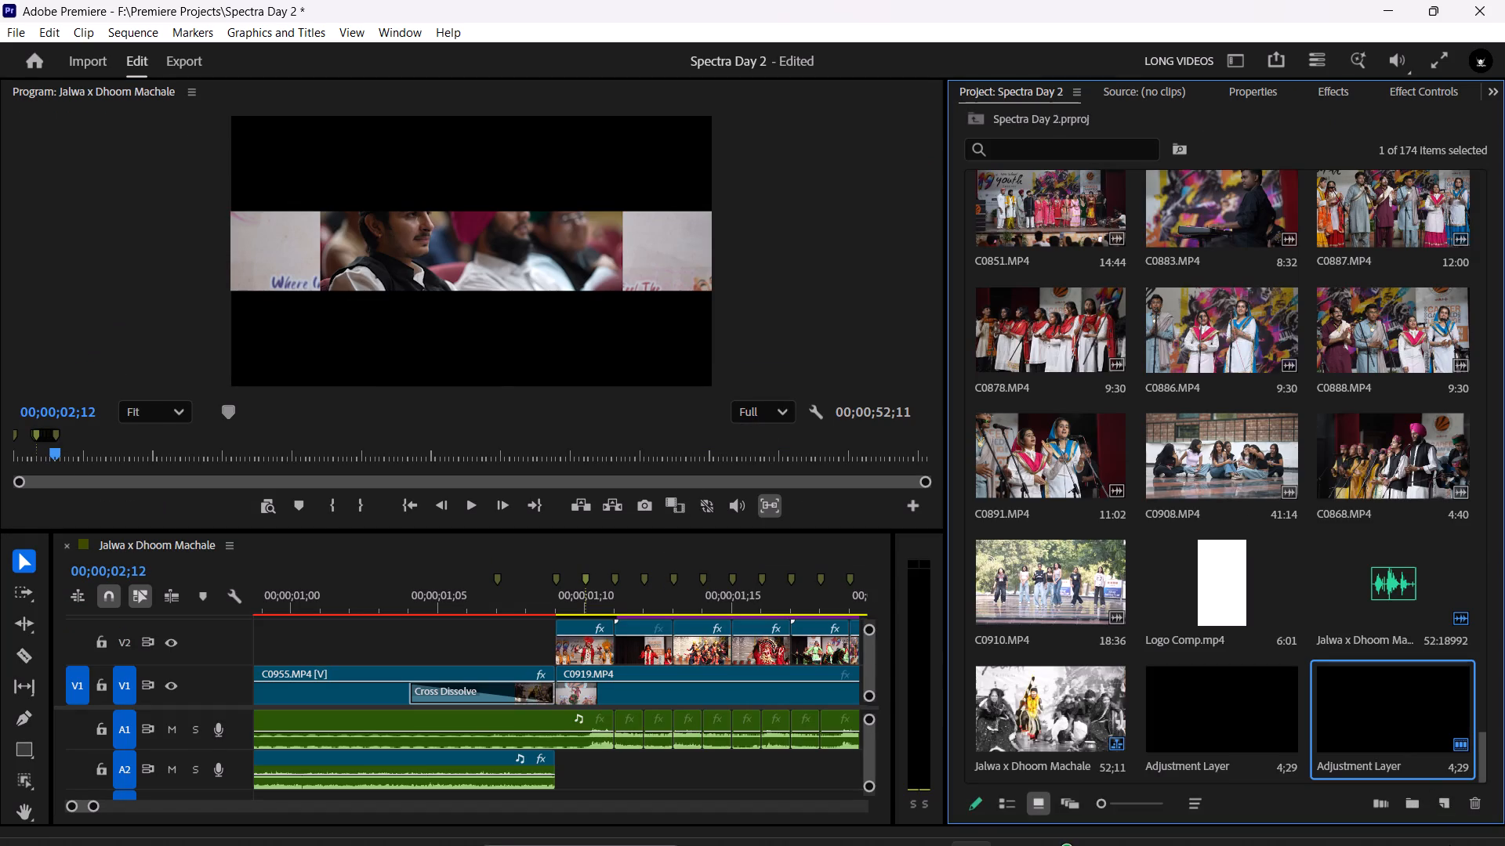
{"action": "left_click", "coordinate": [1444, 794]}
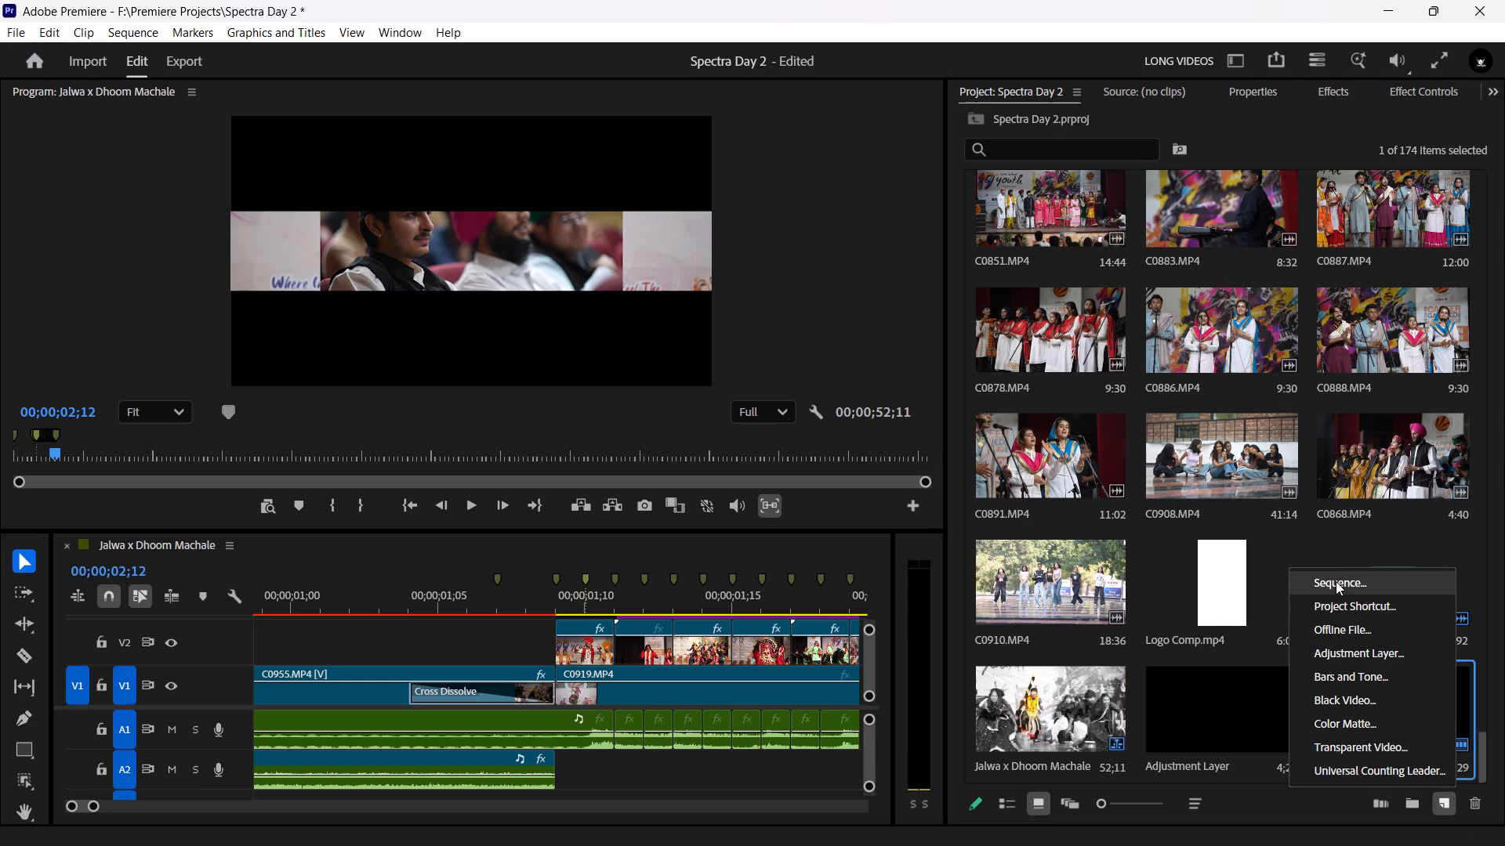
{"action": "left_click", "coordinate": [1336, 581]}
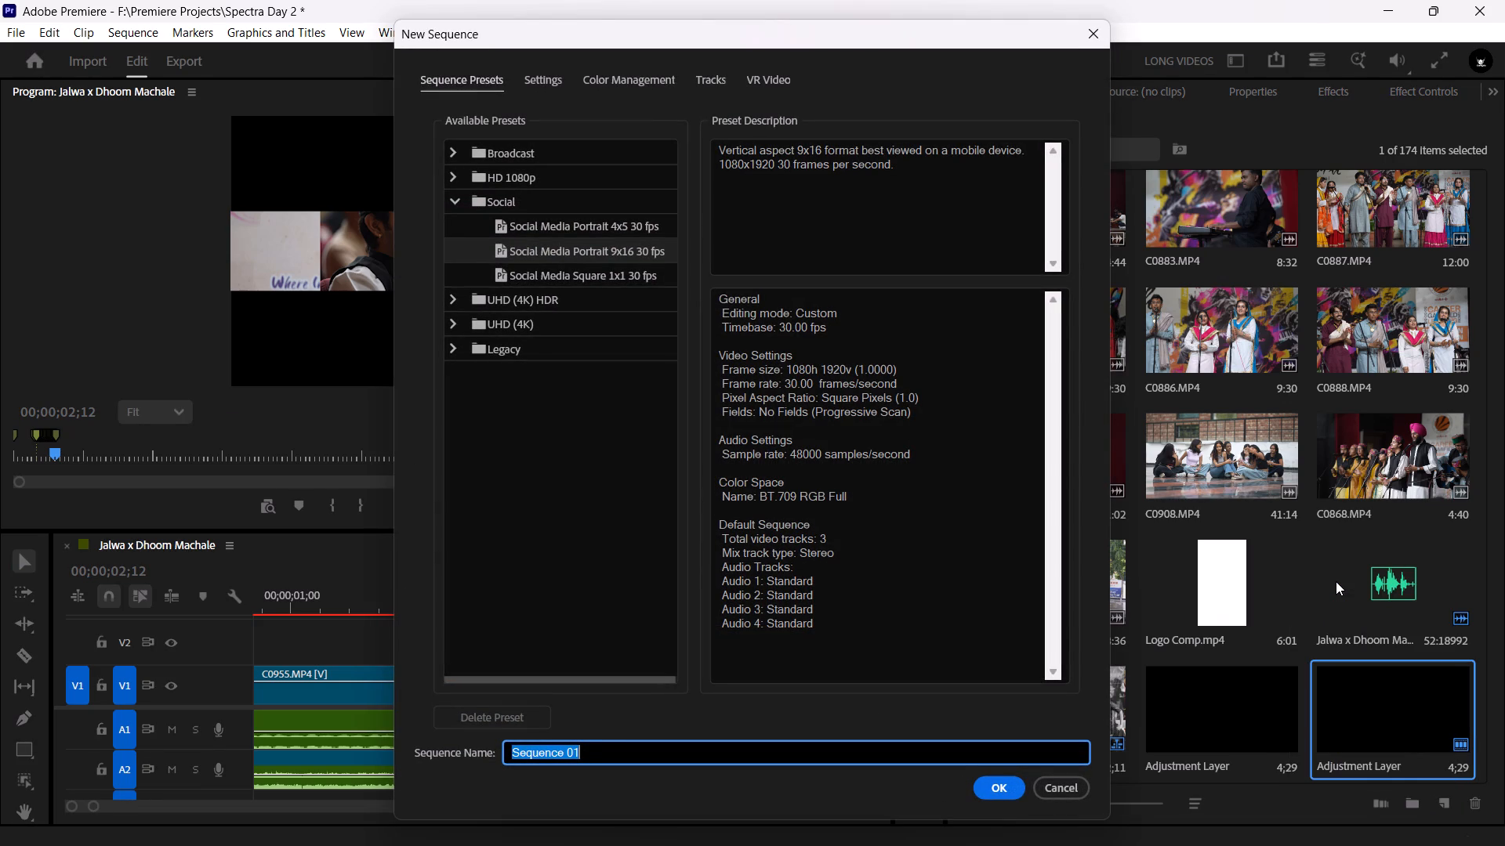
{"action": "type", "text": "Khul gya"}
{"action": "key", "text": "Return"}
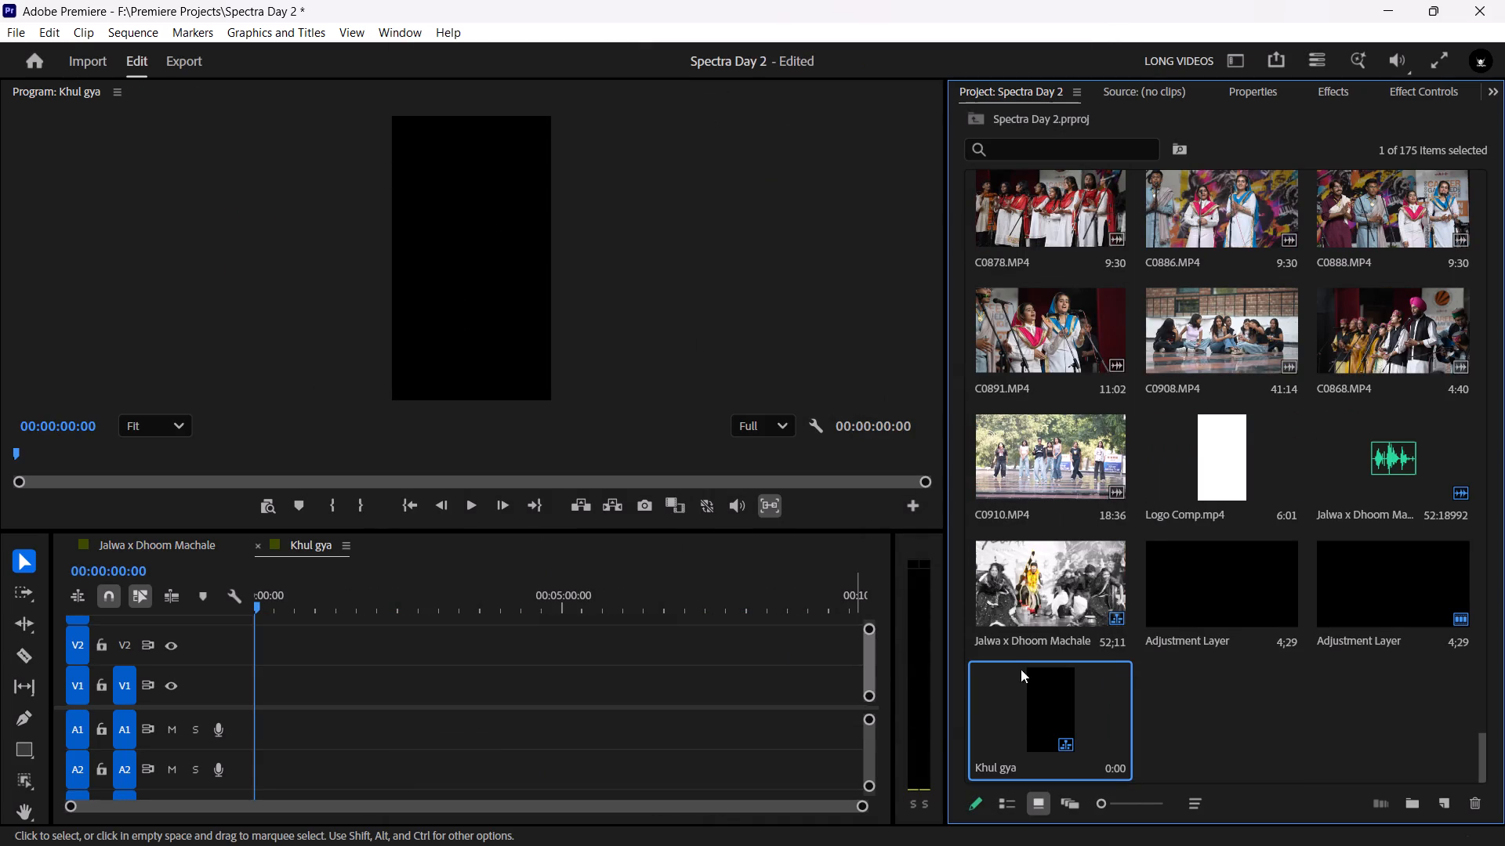
In the Jalwa x Dhoom Machale sequence, split the adjustment layer at the montage's end, 00;00;02;14, and delete the part after it.
{"action": "left_click", "coordinate": [174, 550]}
{"action": "key", "text": "grave"}
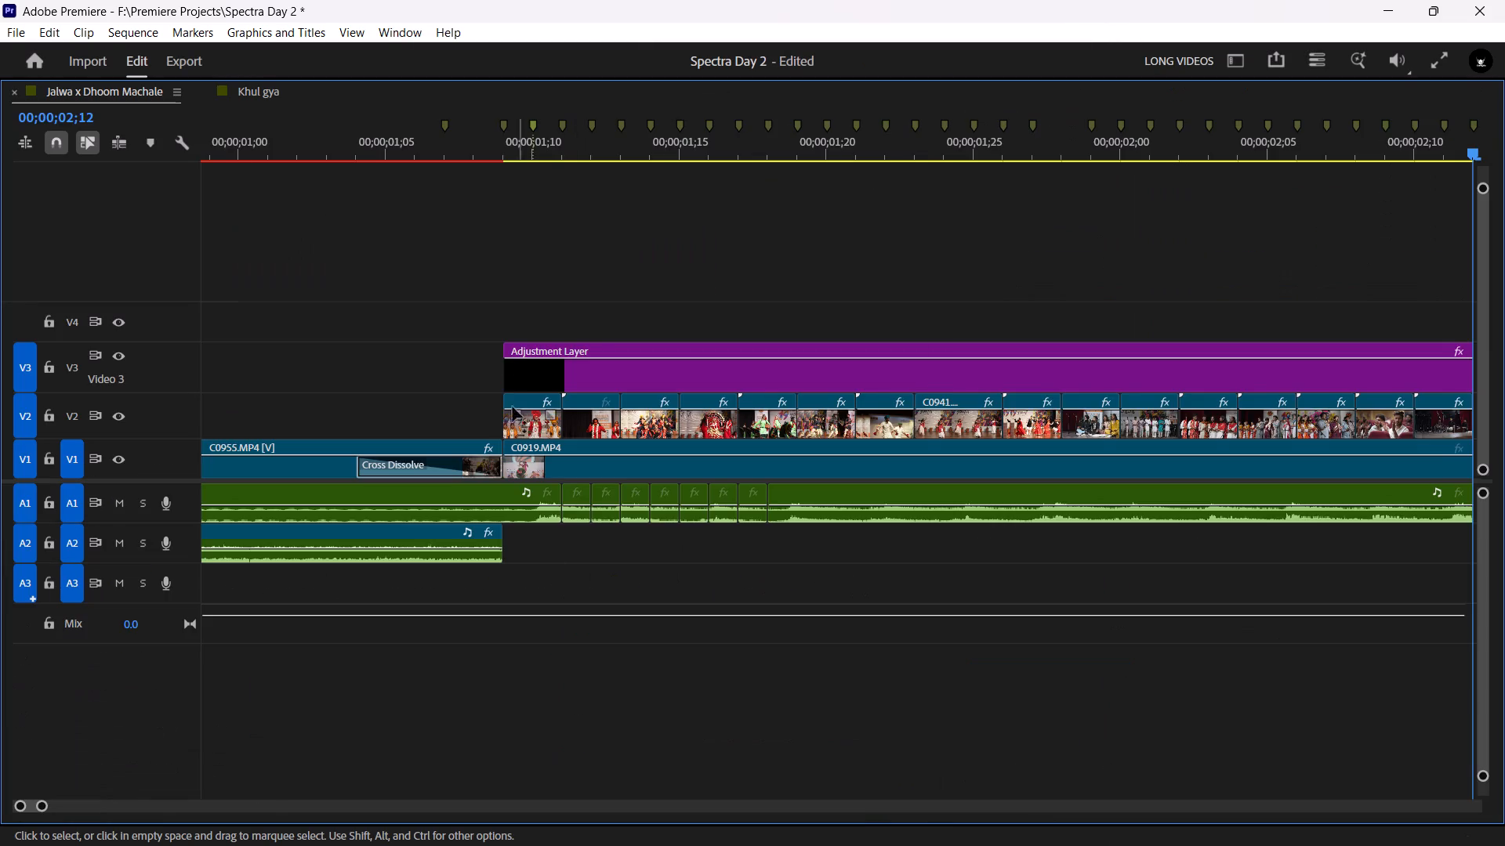
{"action": "scroll", "coordinate": [505, 395], "scroll_direction": "down", "scroll_amount": 14, "text": "alt"}
{"action": "scroll", "coordinate": [390, 424], "scroll_direction": "up", "scroll_amount": 6, "text": "alt"}
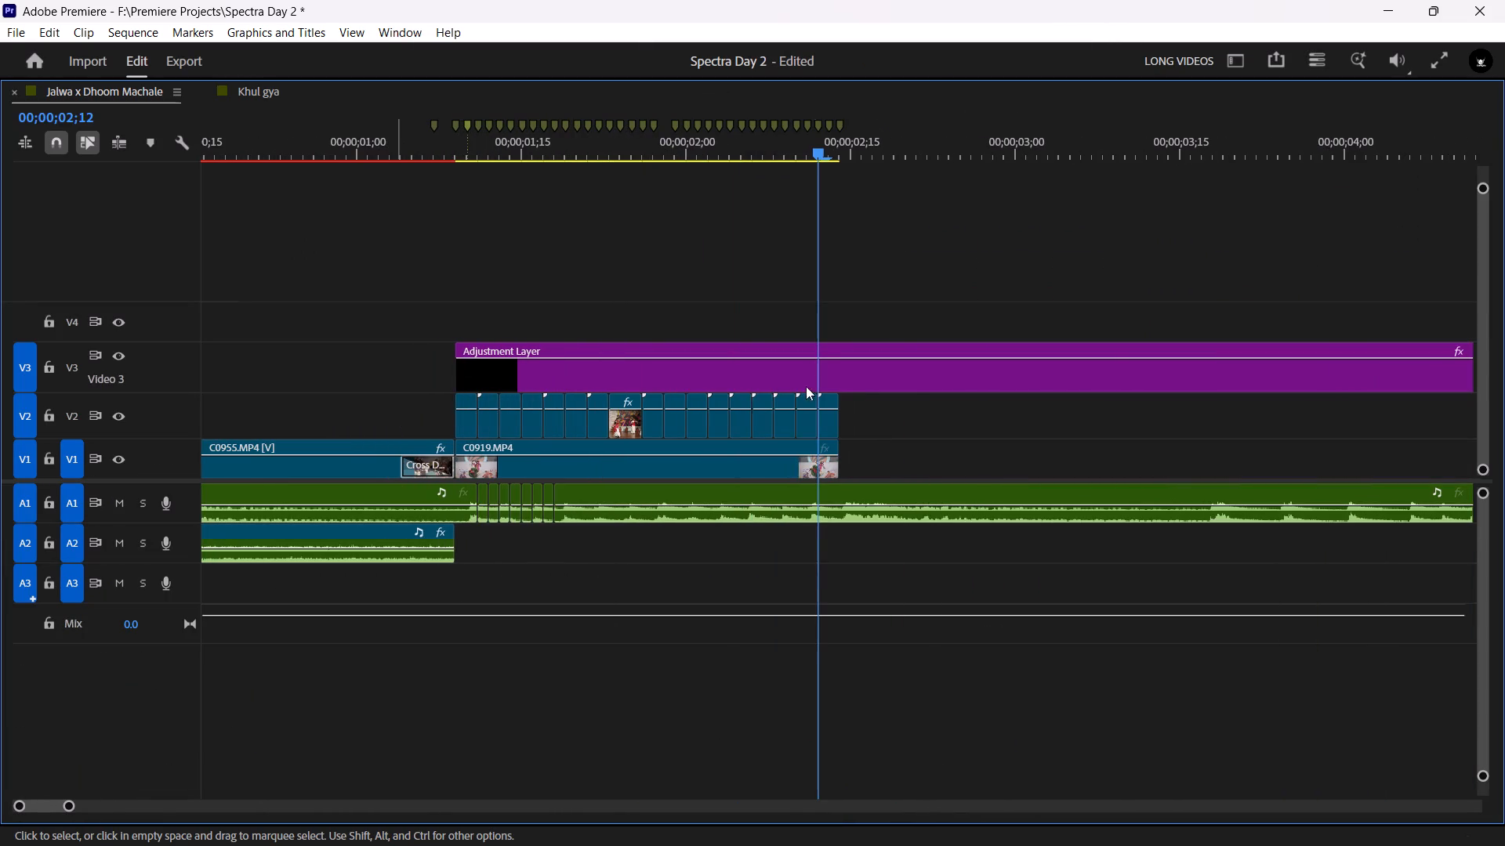
{"action": "left_click_drag", "start_coordinate": [821, 226], "coordinate": [844, 230]}
{"action": "left_click", "coordinate": [883, 385]}
{"action": "key", "text": "c"}
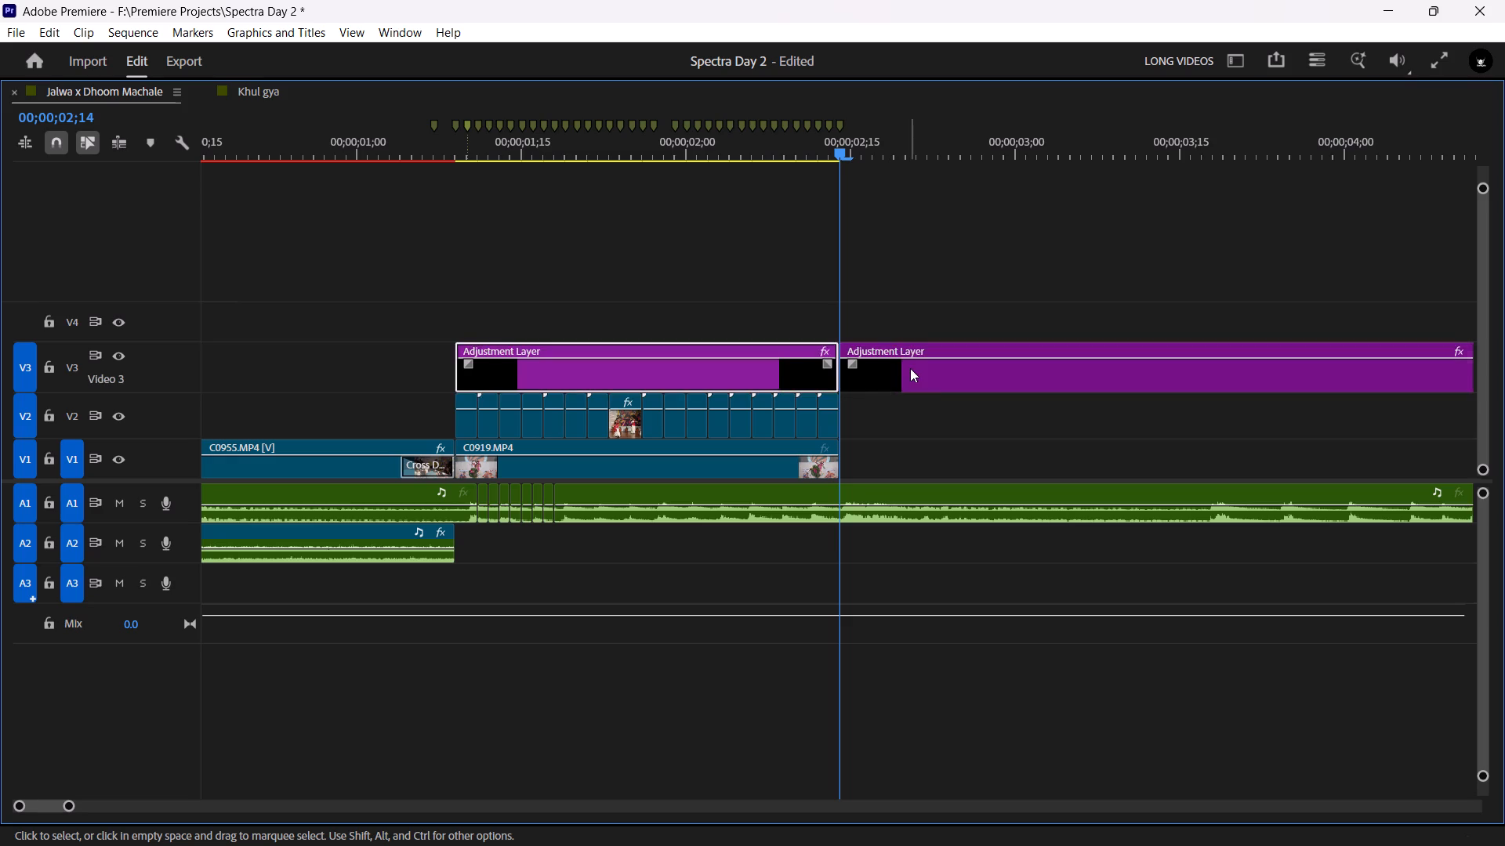
{"action": "left_click", "coordinate": [910, 368]}
{"action": "key", "text": "Delete"}
Copy the adjustment layer and all the montage clips on V2 and paste them into the Khul gya sequence.
{"action": "left_click", "coordinate": [707, 379]}
{"action": "left_click_drag", "start_coordinate": [430, 306], "coordinate": [847, 418]}
{"action": "key", "text": "ctrl+c"}
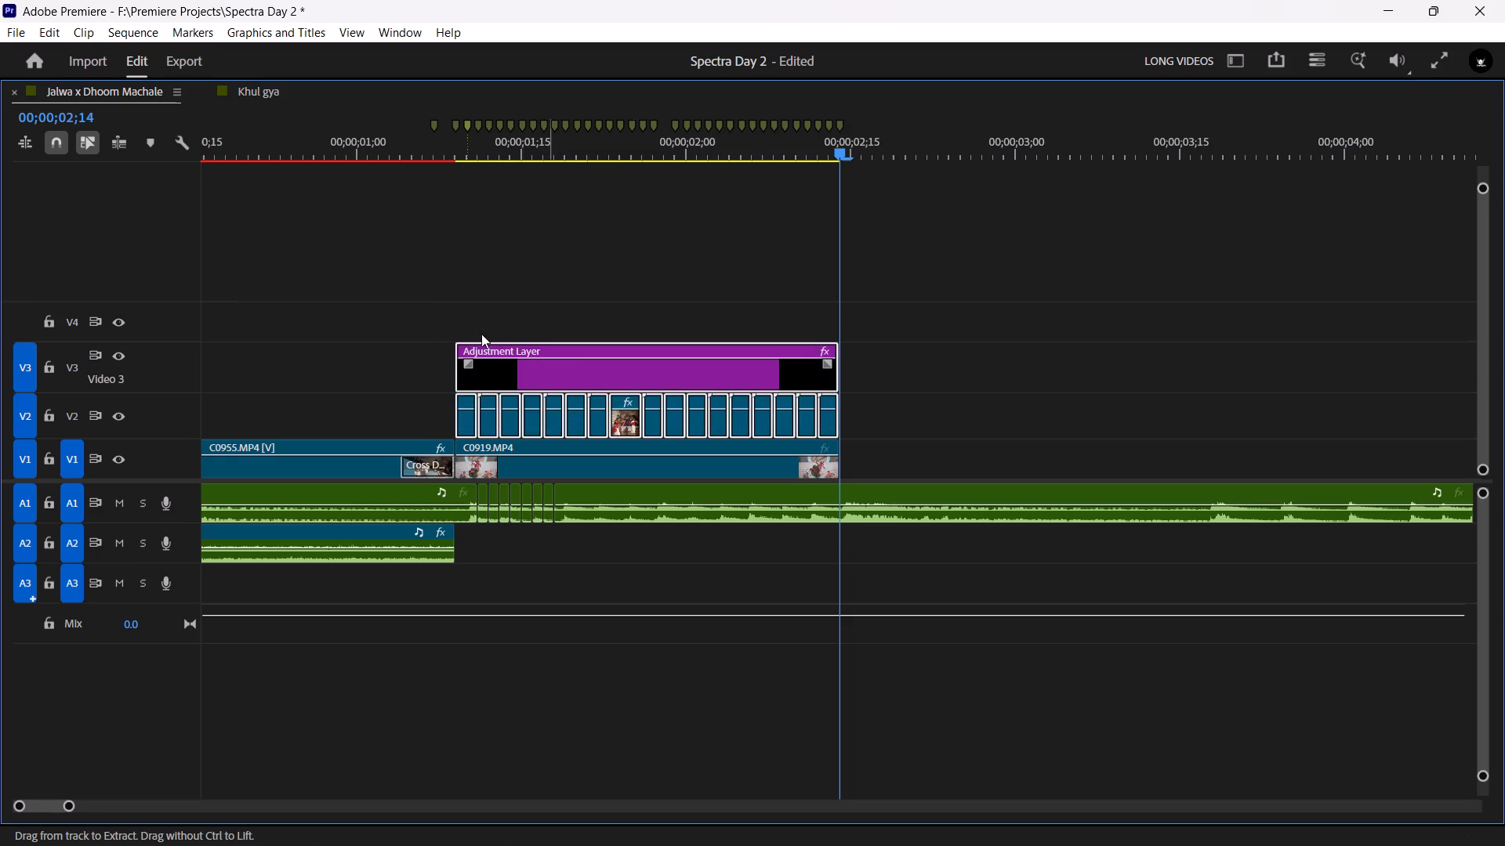
{"action": "left_click", "coordinate": [243, 94]}
{"action": "key", "text": "ctrl+v"}
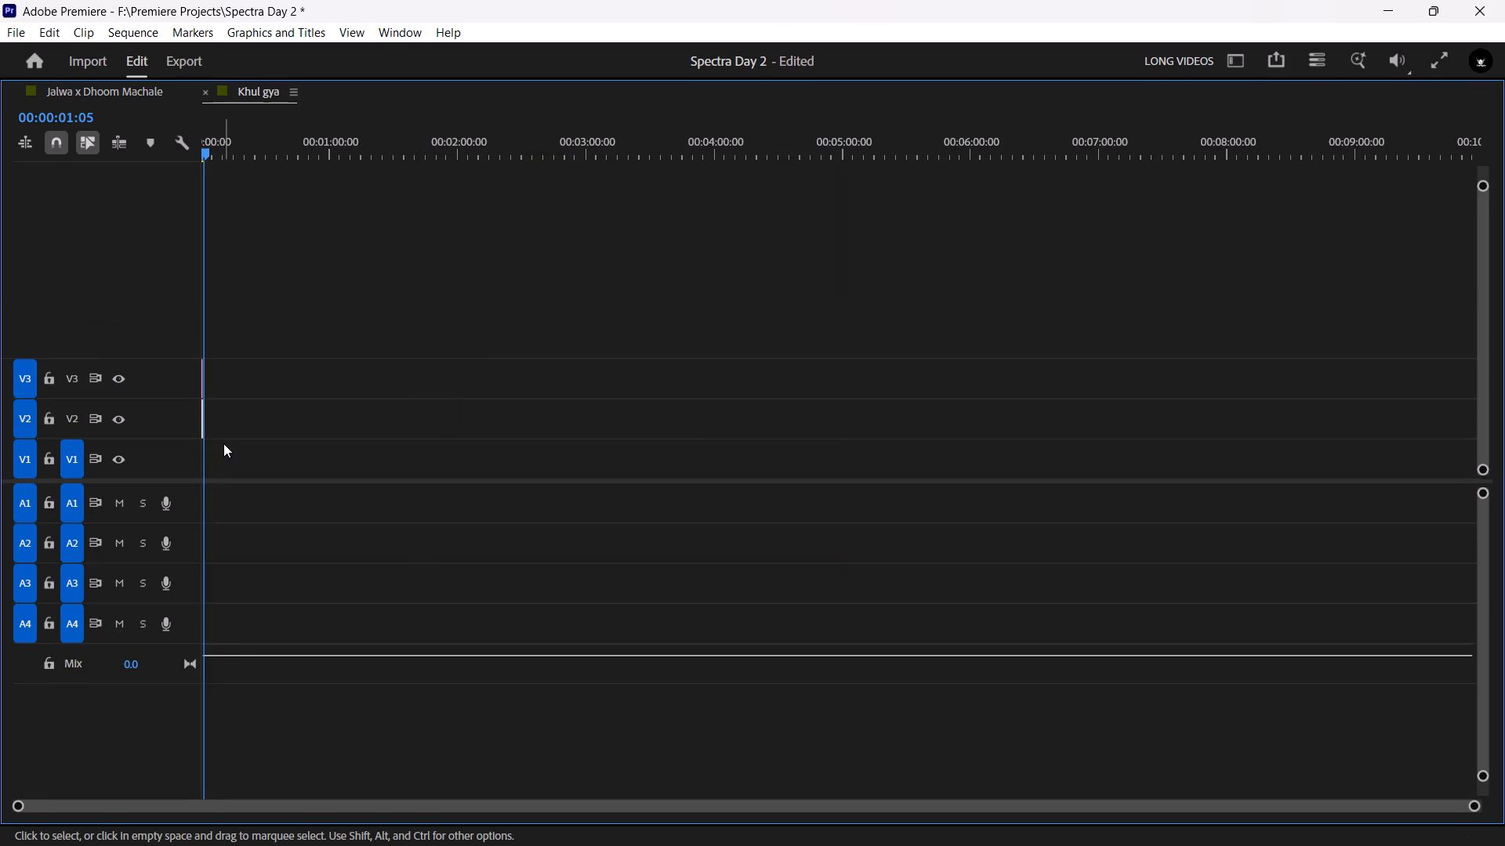
Examine the pasted montage clips and adjustment layer in the Khul gya timeline and move the playhead to the sequence's start.
{"action": "scroll", "coordinate": [223, 443], "scroll_direction": "up", "scroll_amount": 20, "text": "alt"}
{"action": "scroll", "coordinate": [223, 443], "scroll_direction": "up", "scroll_amount": 18, "text": "alt"}
{"action": "scroll", "coordinate": [306, 527], "scroll_direction": "up", "scroll_amount": 8}
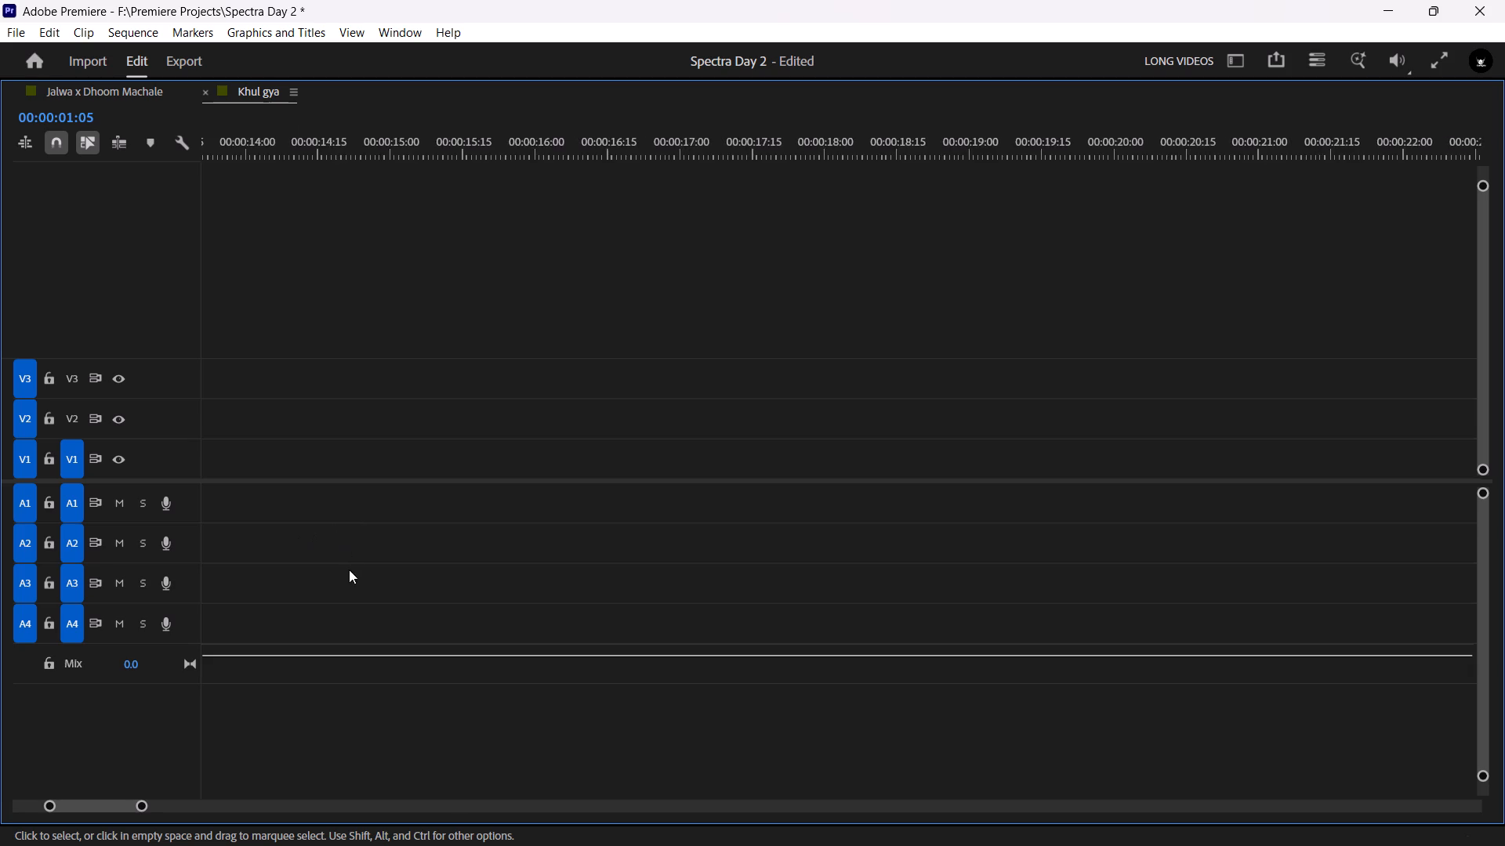
{"action": "scroll", "coordinate": [349, 569], "scroll_direction": "up", "scroll_amount": 20}
{"action": "scroll", "coordinate": [349, 569], "scroll_direction": "up", "scroll_amount": 19}
{"action": "left_click_drag", "start_coordinate": [95, 805], "coordinate": [0, 801]}
{"action": "scroll", "coordinate": [280, 585], "scroll_direction": "up", "scroll_amount": 20, "text": "alt"}
{"action": "scroll", "coordinate": [280, 585], "scroll_direction": "up", "scroll_amount": 1, "text": "alt"}
{"action": "left_click", "coordinate": [390, 570]}
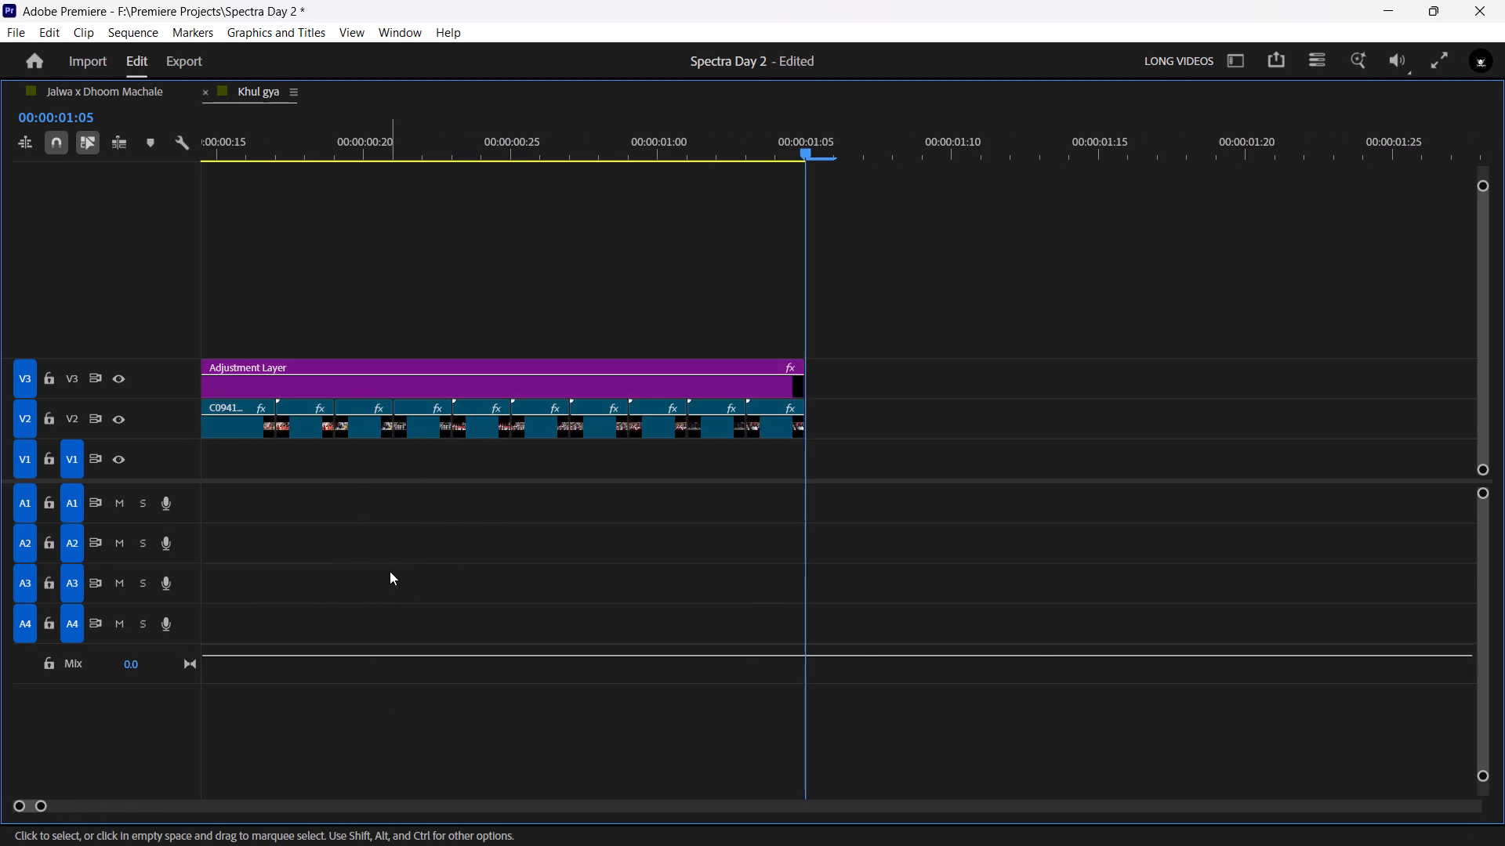
{"action": "scroll", "coordinate": [391, 569], "scroll_direction": "up", "scroll_amount": 20}
{"action": "scroll", "coordinate": [391, 569], "scroll_direction": "up", "scroll_amount": 8}
{"action": "left_click_drag", "start_coordinate": [289, 149], "coordinate": [216, 138]}
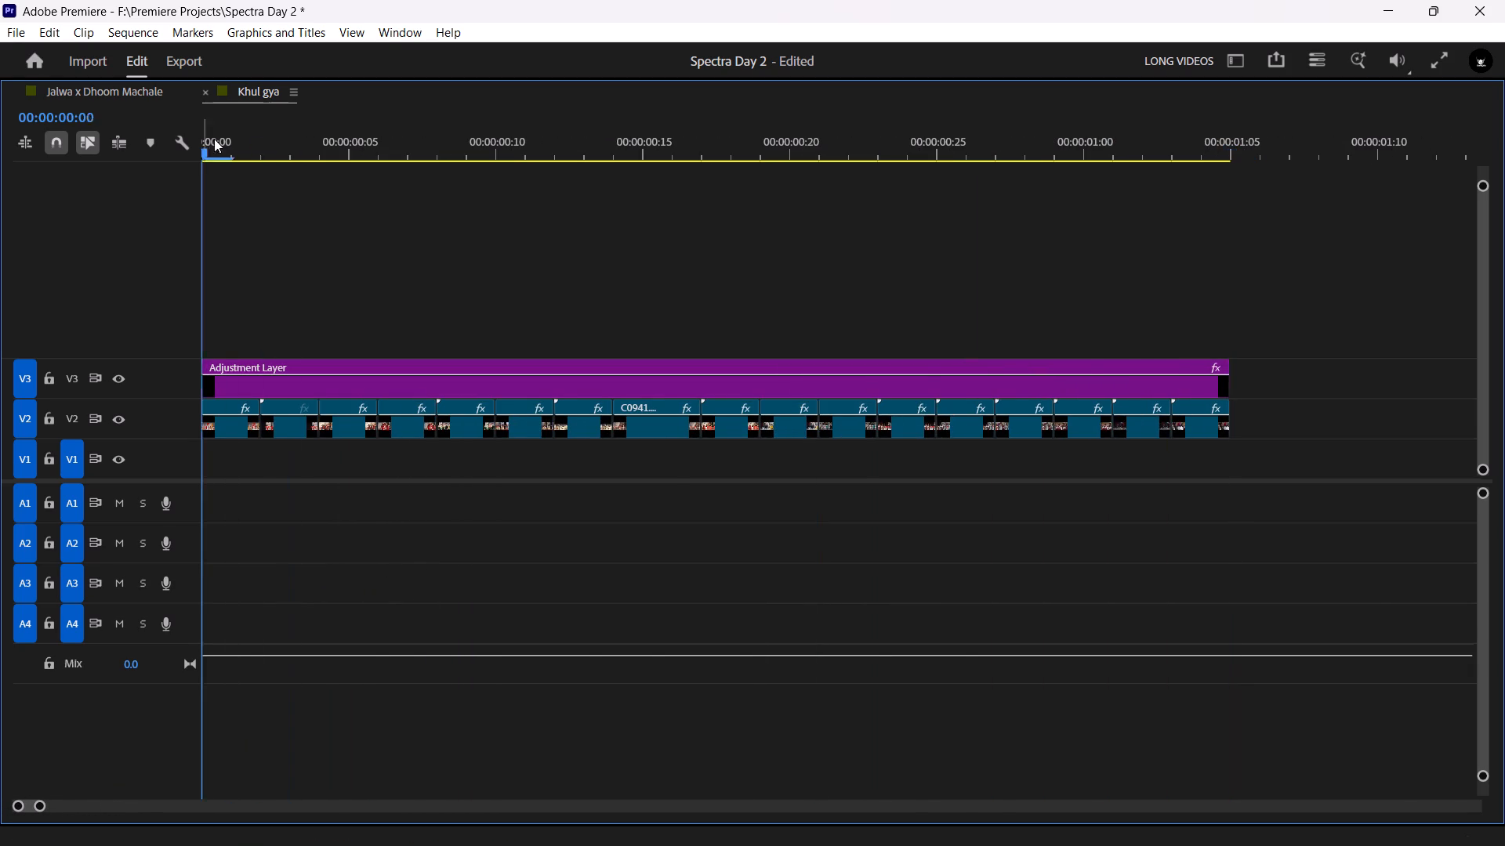
{"action": "key", "text": "grave"}
{"action": "left_click_drag", "start_coordinate": [265, 602], "coordinate": [233, 603]}
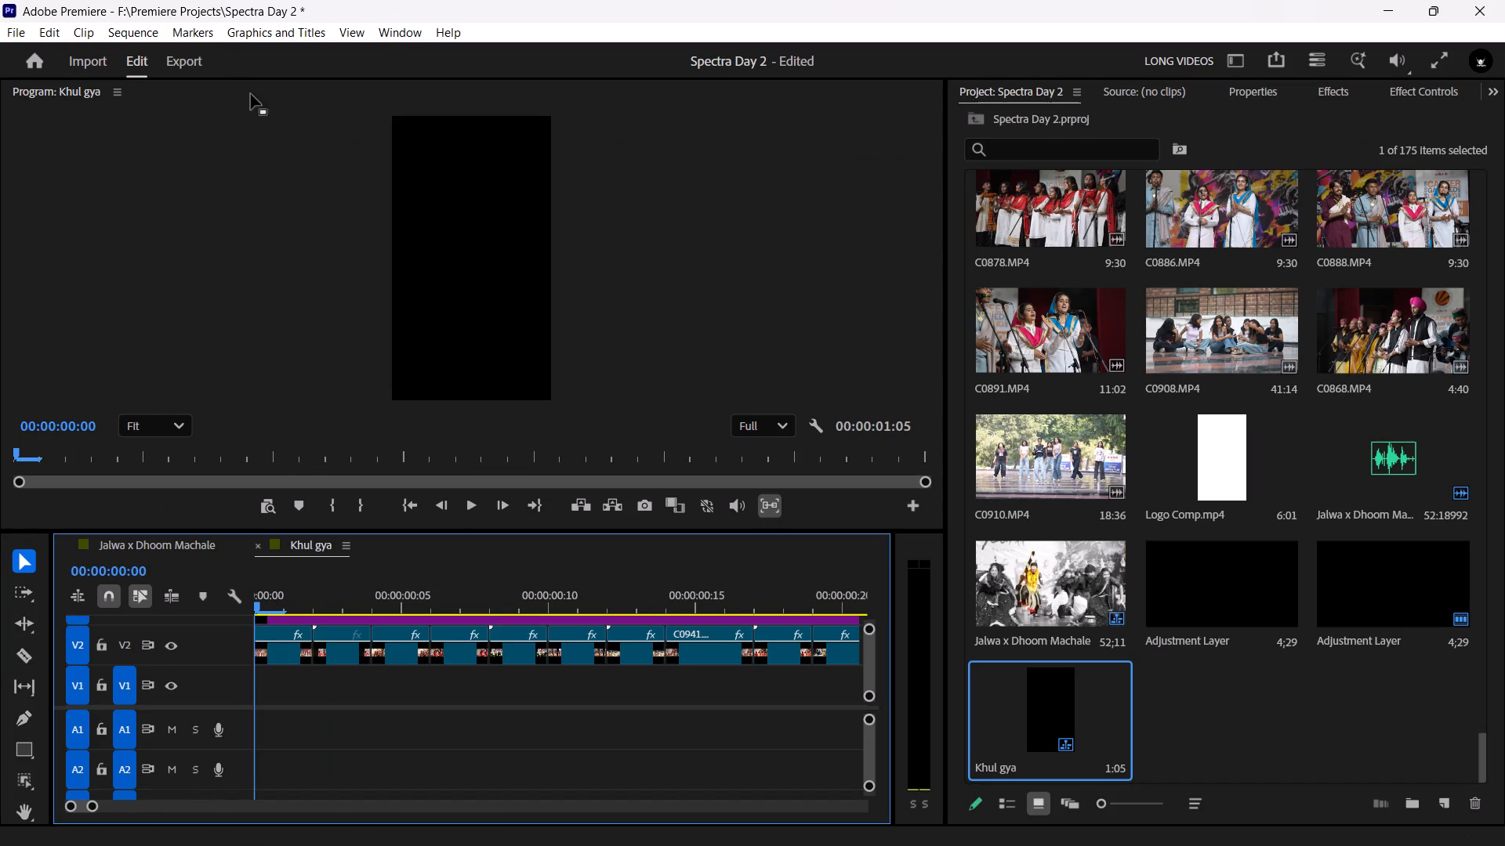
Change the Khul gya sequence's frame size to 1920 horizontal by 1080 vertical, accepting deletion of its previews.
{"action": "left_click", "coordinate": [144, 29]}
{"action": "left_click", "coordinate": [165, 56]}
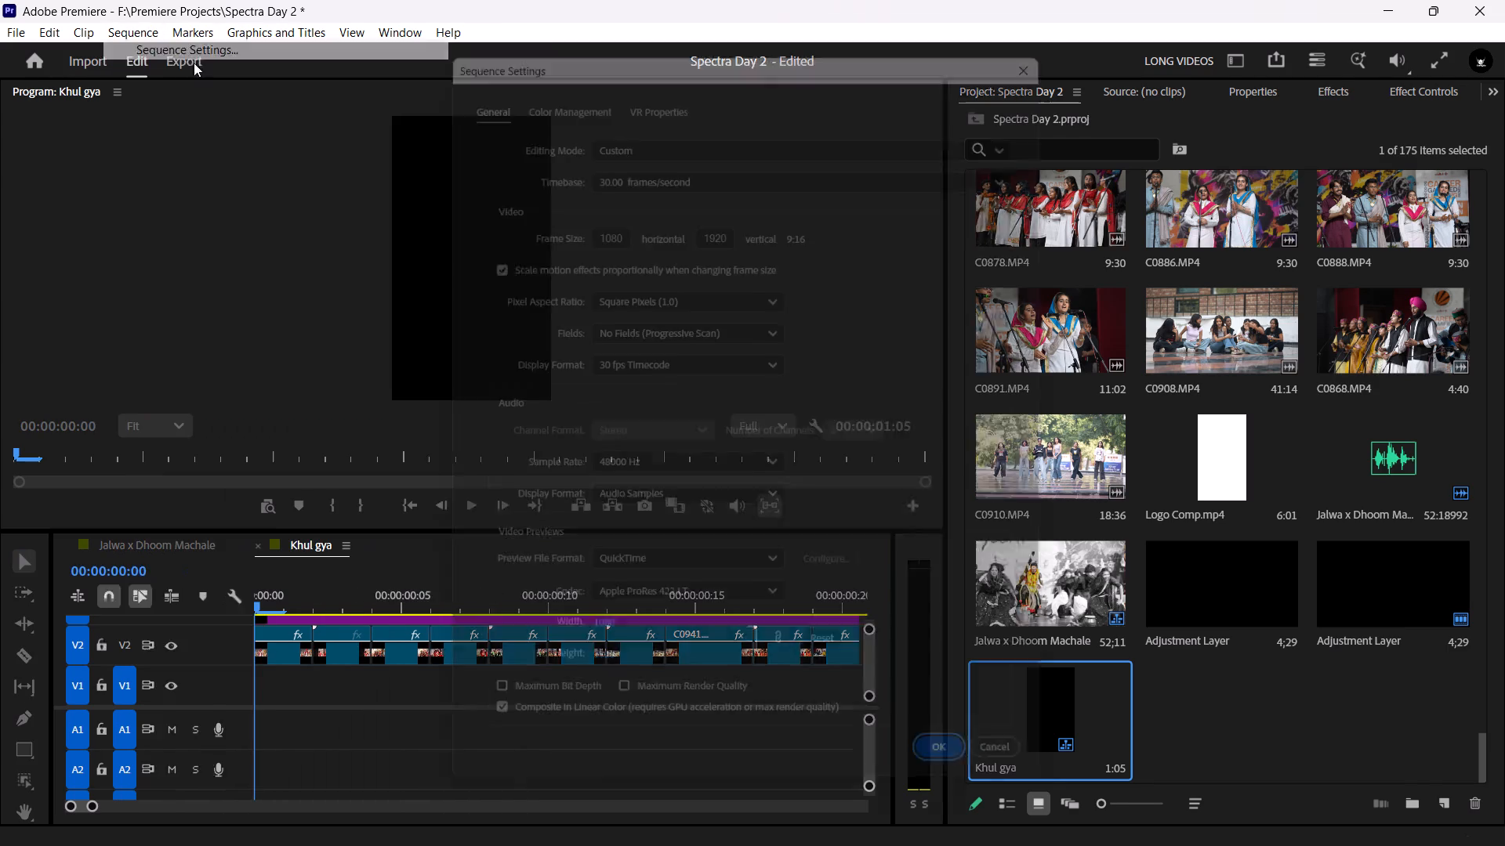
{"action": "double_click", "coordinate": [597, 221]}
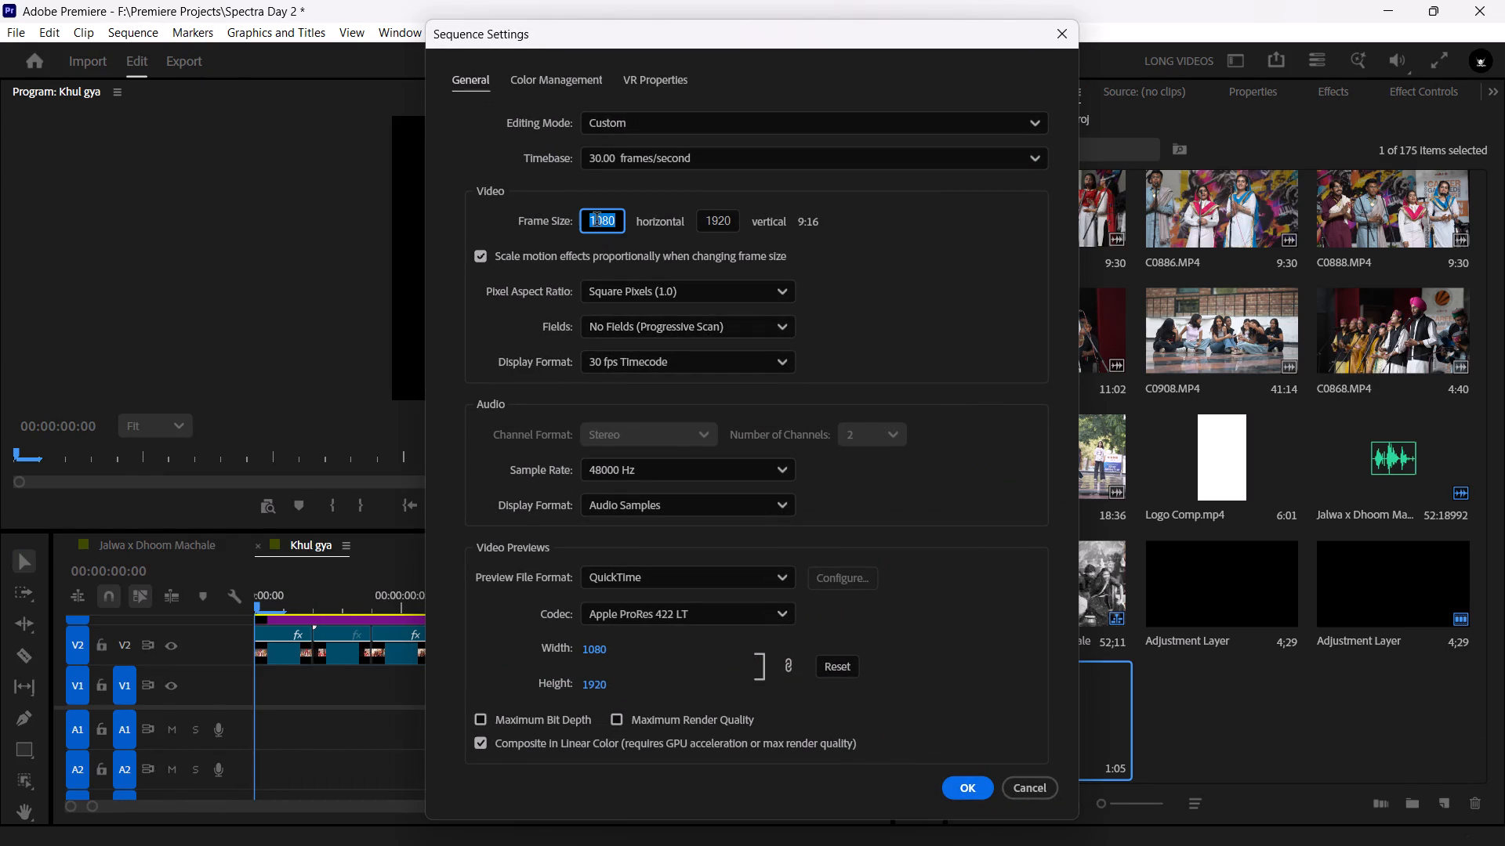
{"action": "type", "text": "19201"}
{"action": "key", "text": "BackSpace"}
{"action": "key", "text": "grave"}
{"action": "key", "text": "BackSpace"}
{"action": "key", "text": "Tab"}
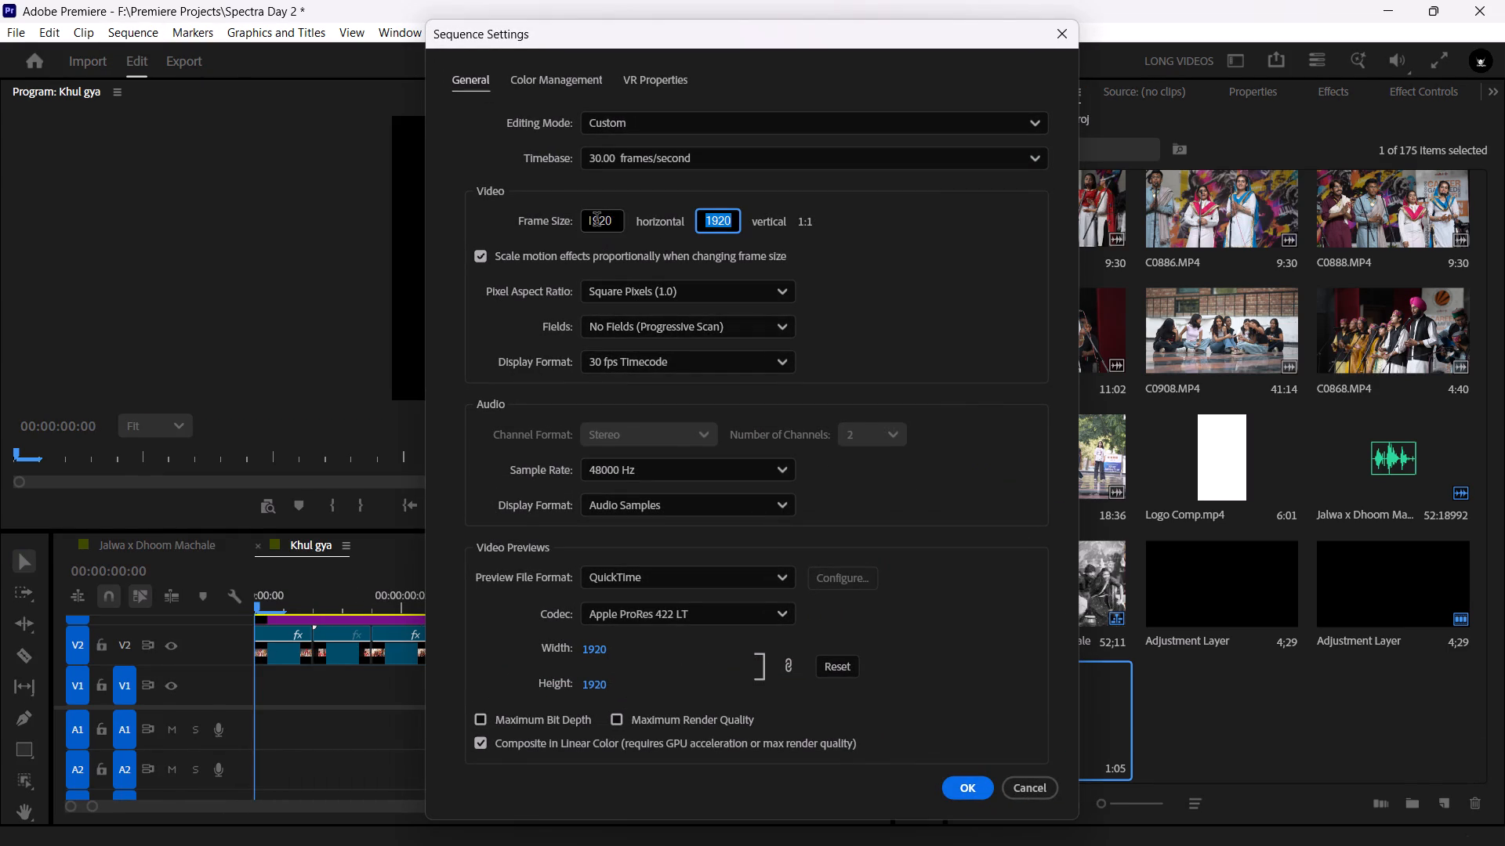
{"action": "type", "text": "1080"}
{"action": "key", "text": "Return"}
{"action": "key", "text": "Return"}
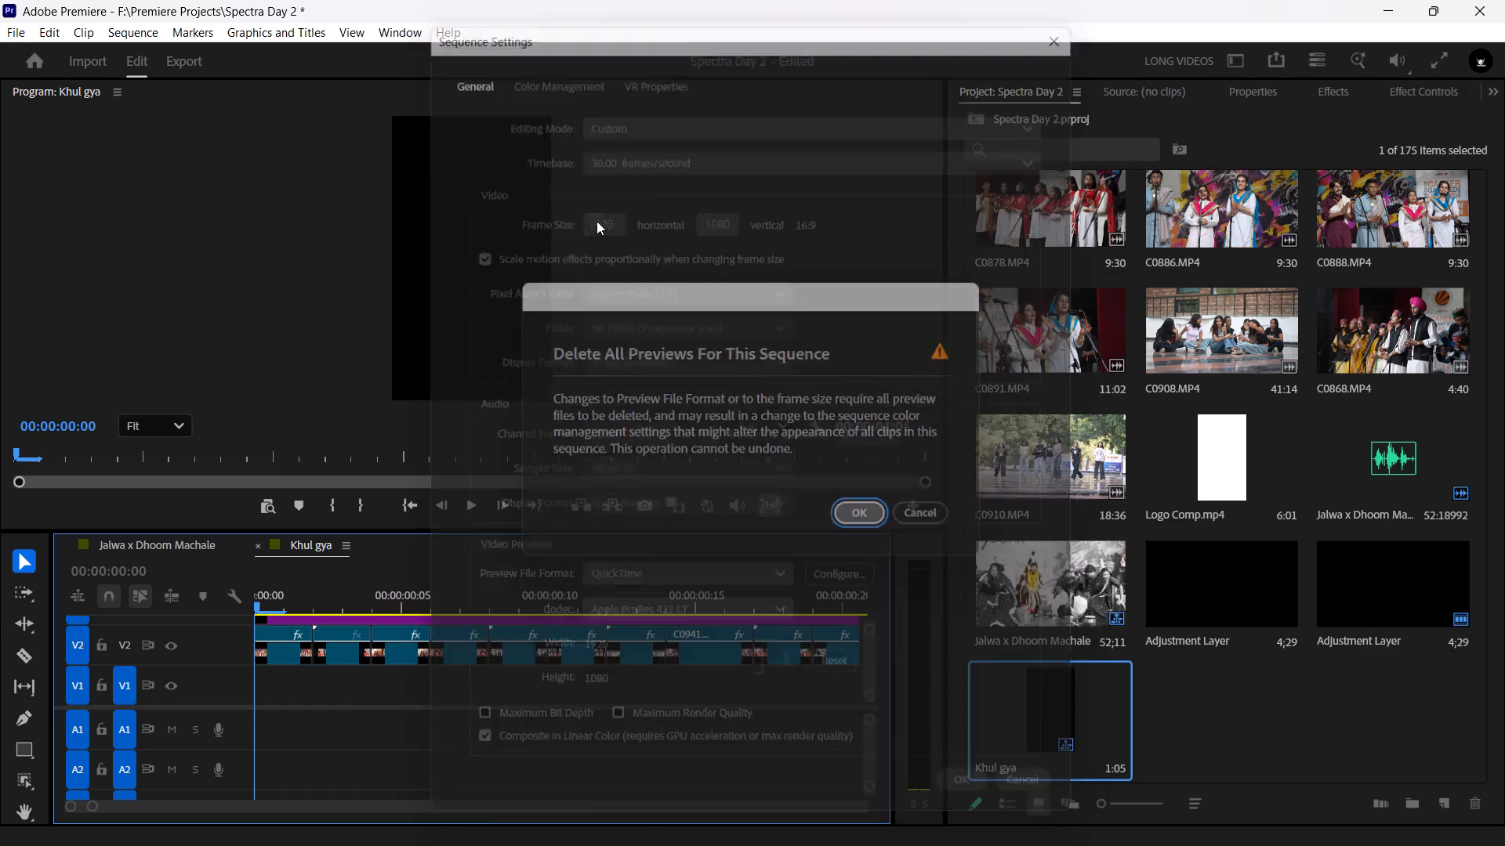
Play back the Khul gya sequence from its start to check the montage in the horizontal frame.
{"action": "key", "text": "space"}
{"action": "key", "text": "space"}
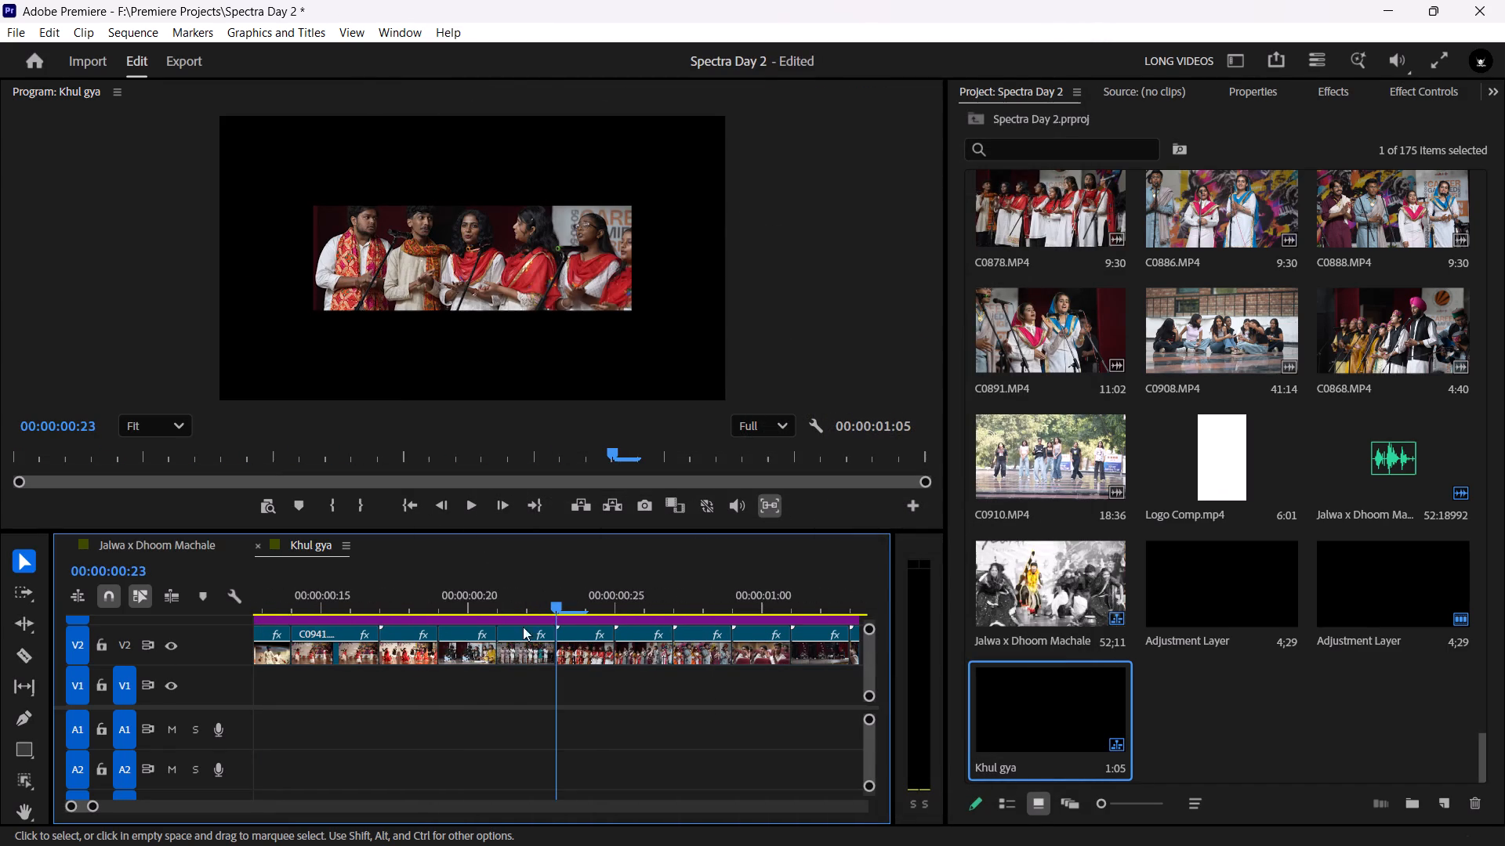
{"action": "left_click", "coordinate": [620, 703]}
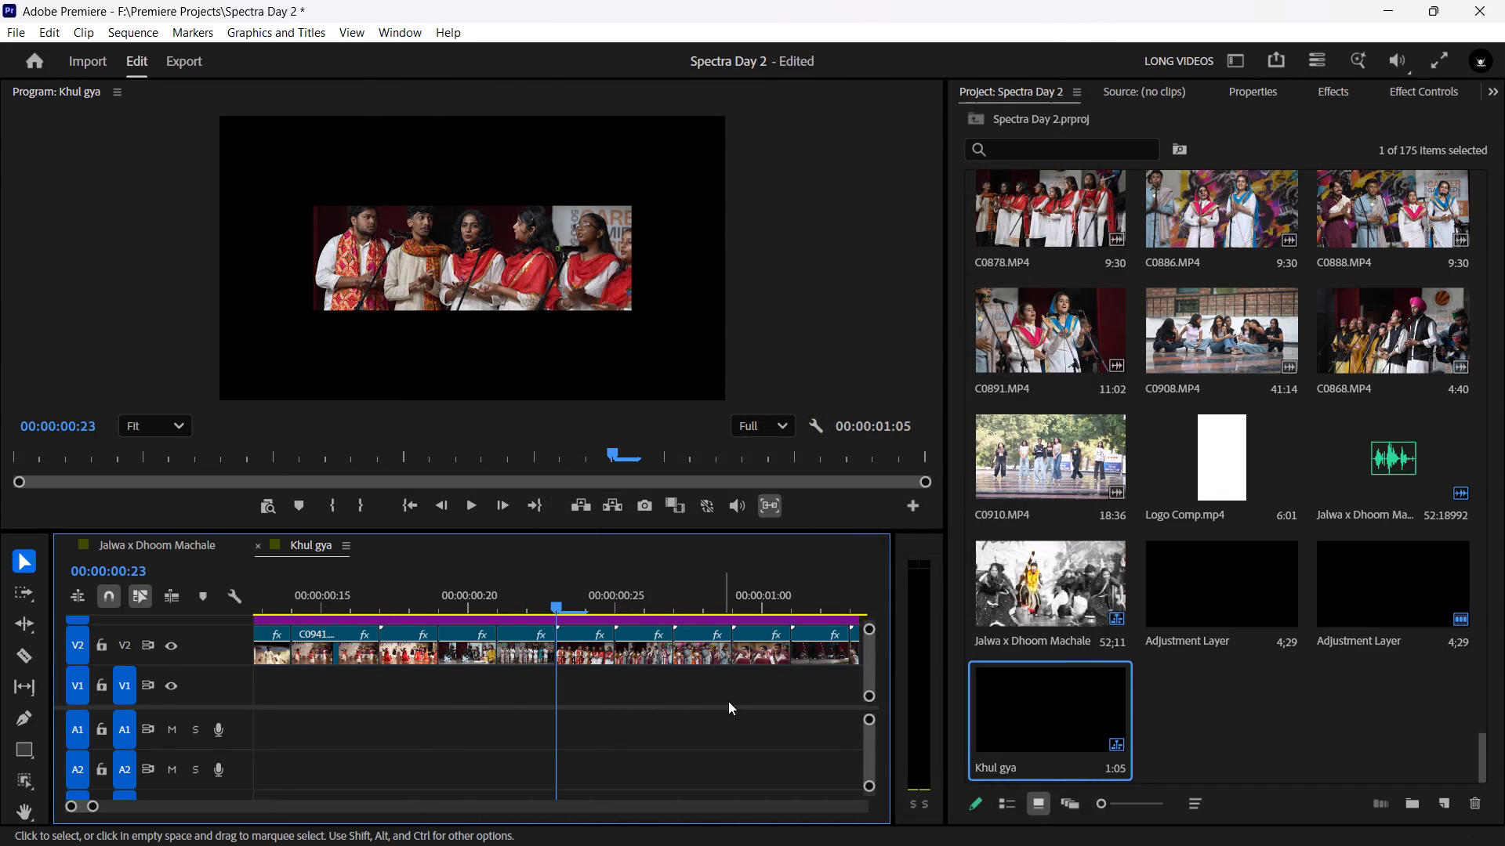
{"action": "left_click", "coordinate": [734, 701]}
Delete the Khul gya sequence from the project.
{"action": "left_click", "coordinate": [1025, 719]}
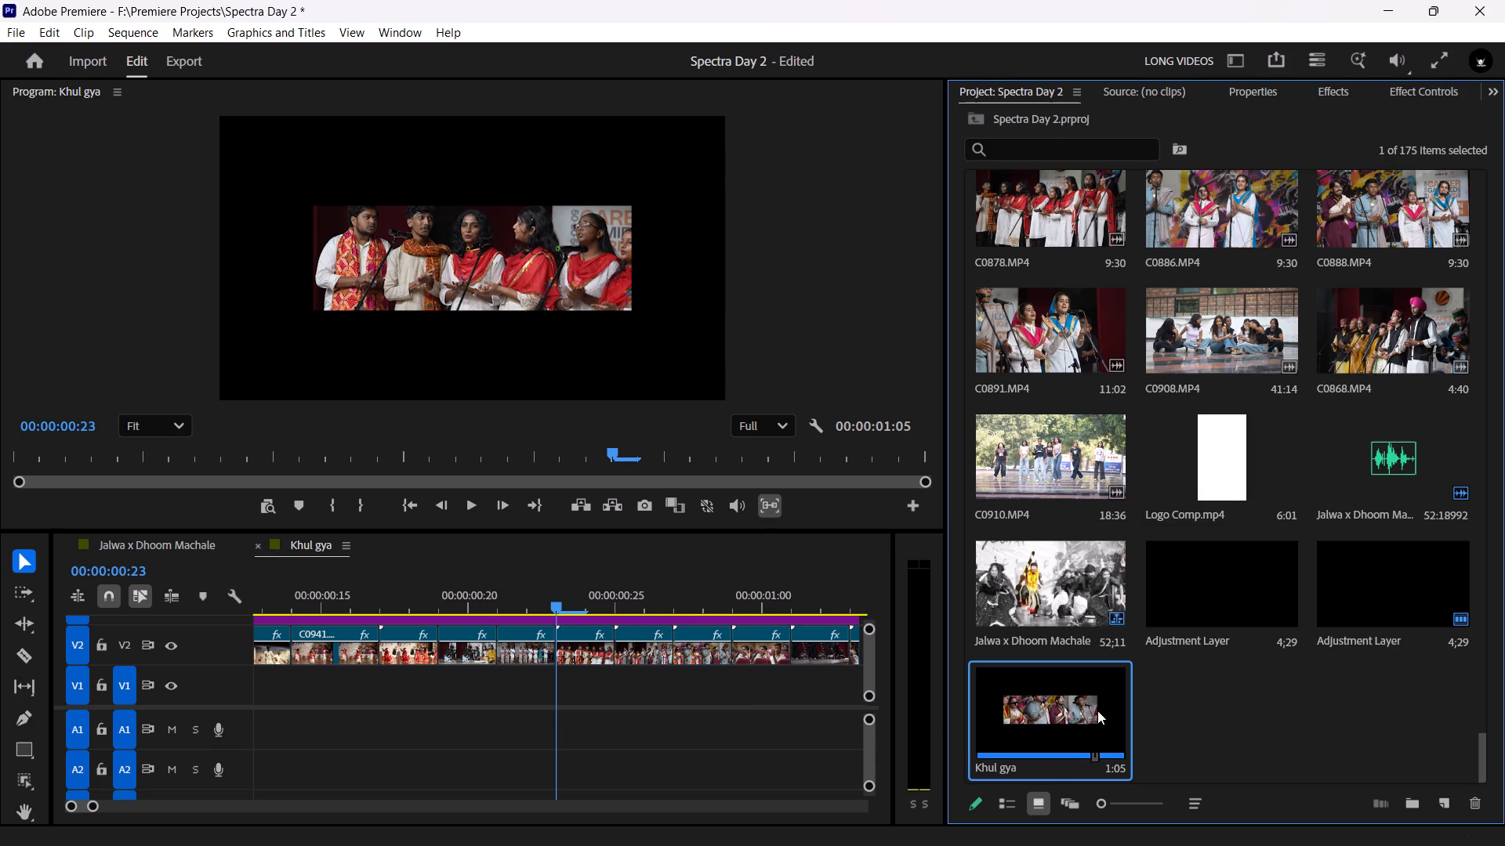
{"action": "key", "text": "Delete"}
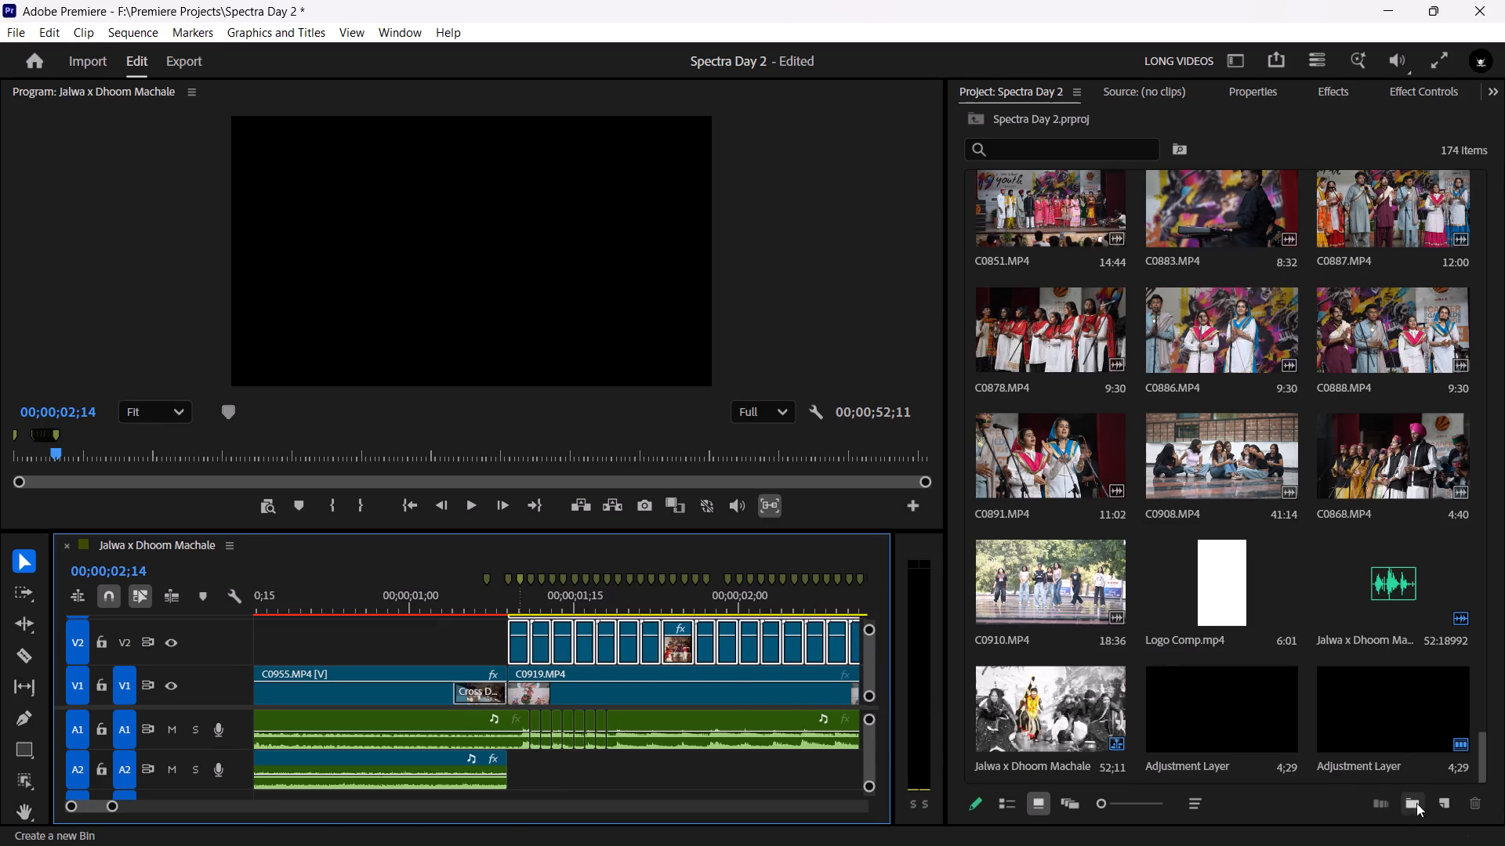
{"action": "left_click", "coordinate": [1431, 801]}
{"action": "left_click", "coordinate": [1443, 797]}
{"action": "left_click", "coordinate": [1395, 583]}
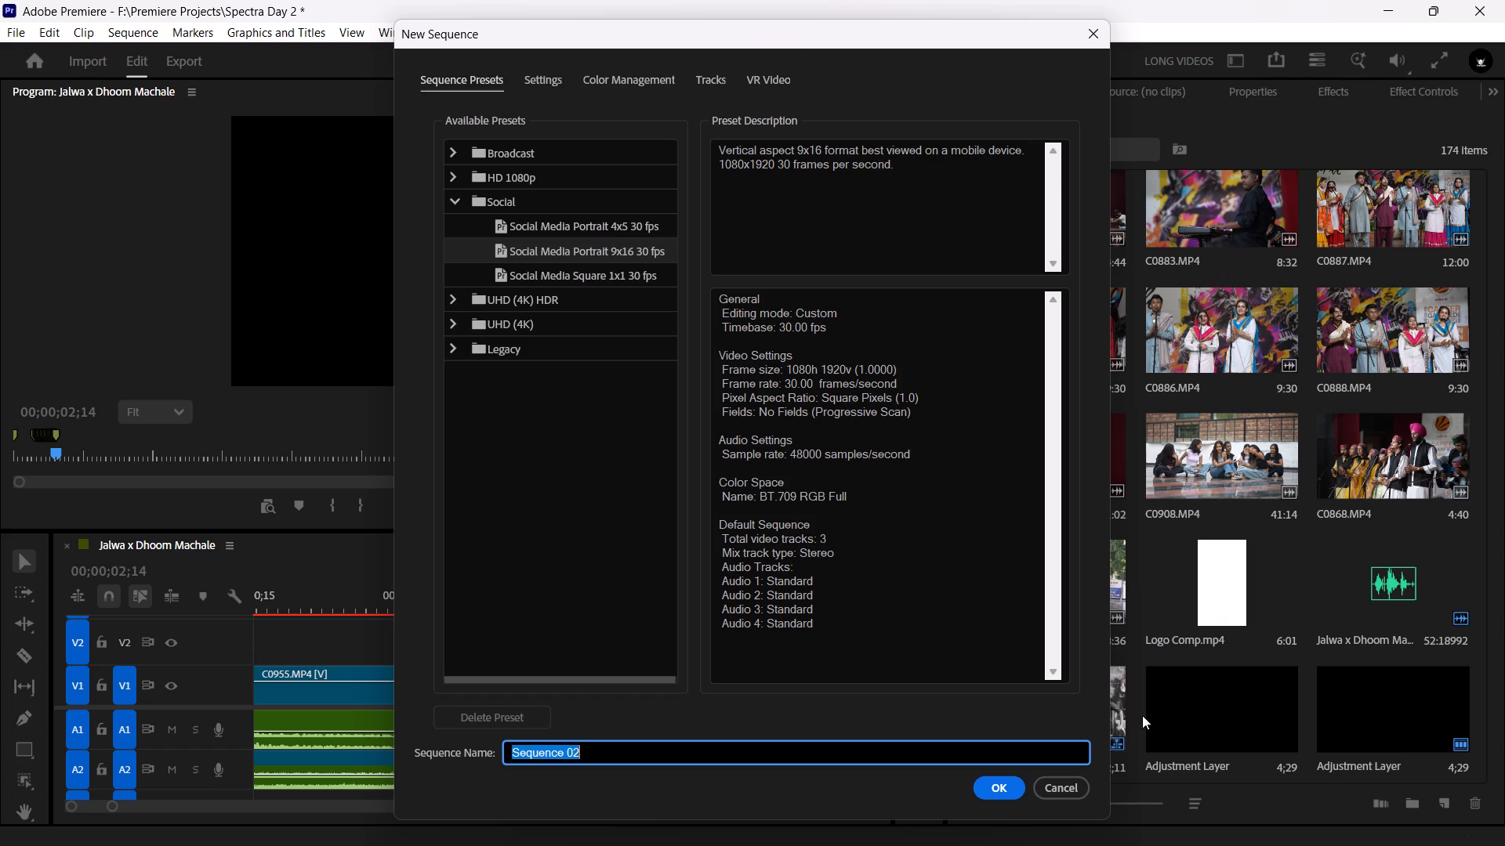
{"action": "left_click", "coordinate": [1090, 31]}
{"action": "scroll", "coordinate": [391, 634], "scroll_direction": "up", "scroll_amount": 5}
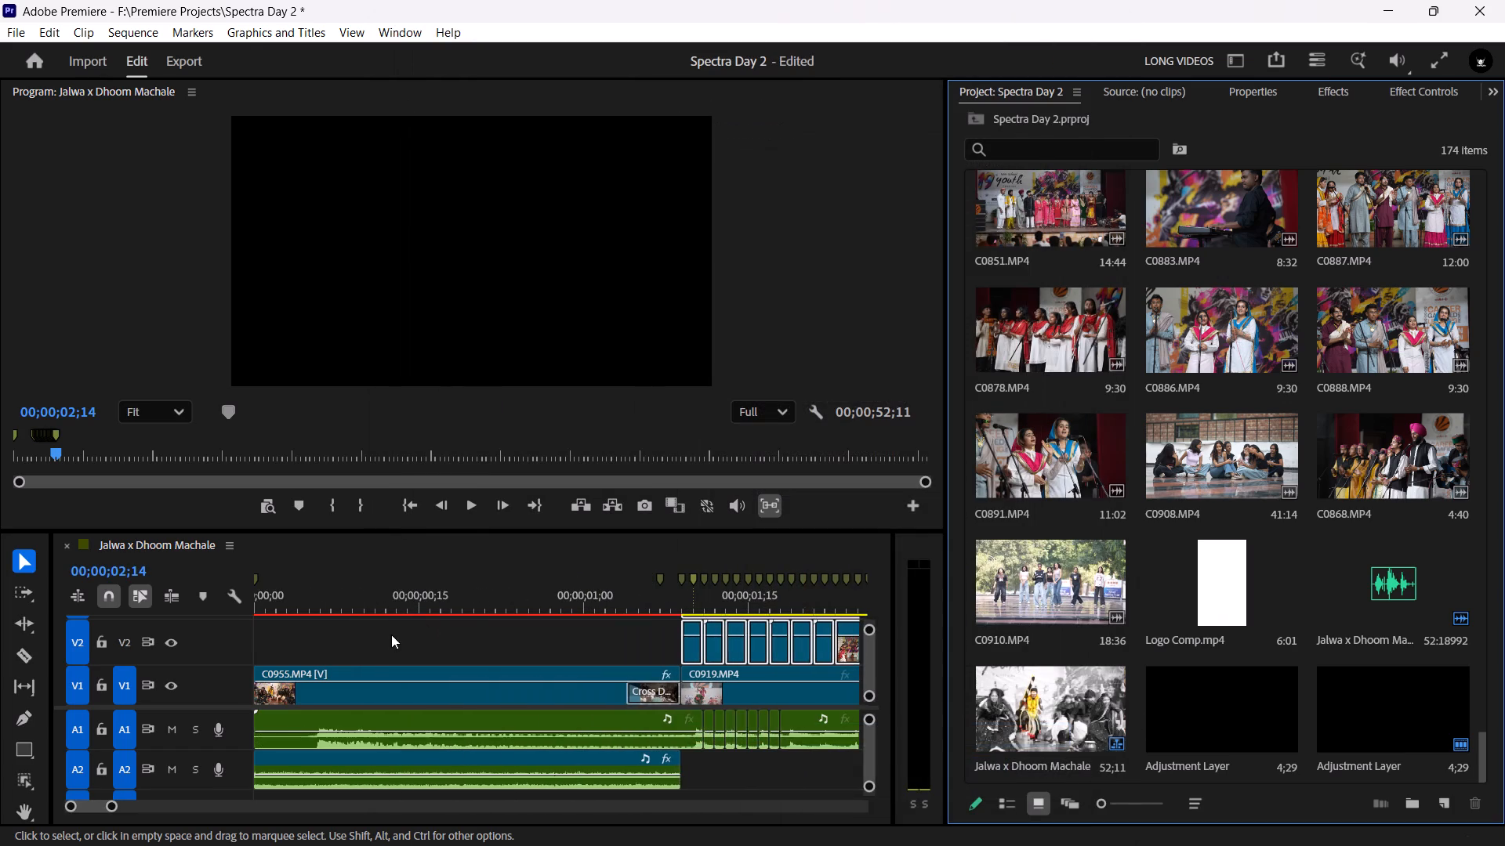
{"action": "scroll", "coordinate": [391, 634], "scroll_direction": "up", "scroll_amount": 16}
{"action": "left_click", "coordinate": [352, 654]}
Create a new sequence named Fir khul gya with the HD 1080p 29.97 fps preset.
{"action": "left_click", "coordinate": [1449, 804]}
{"action": "left_click", "coordinate": [1377, 587]}
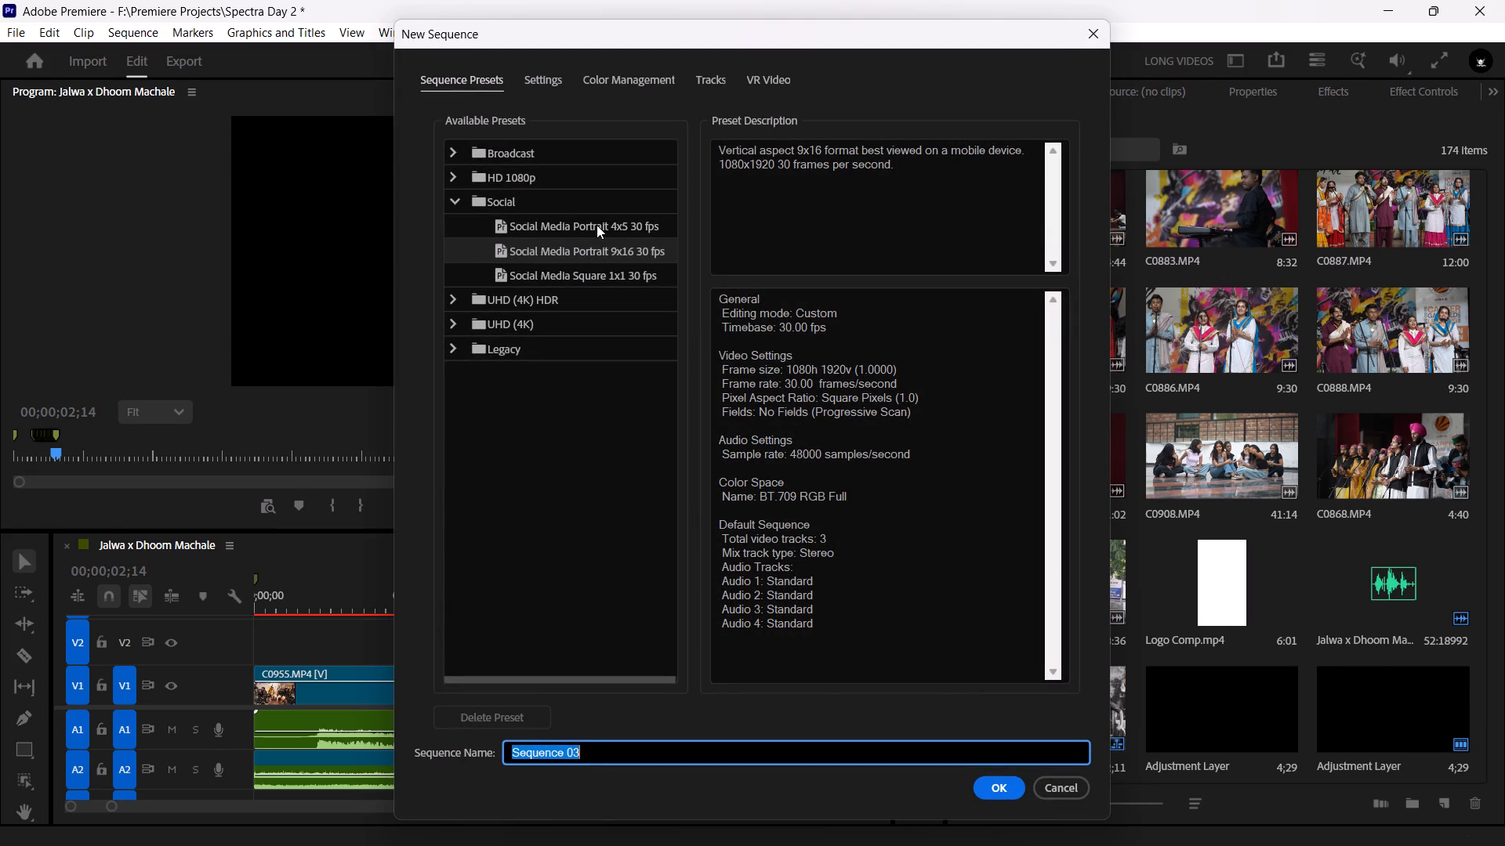
{"action": "left_click", "coordinate": [451, 173]}
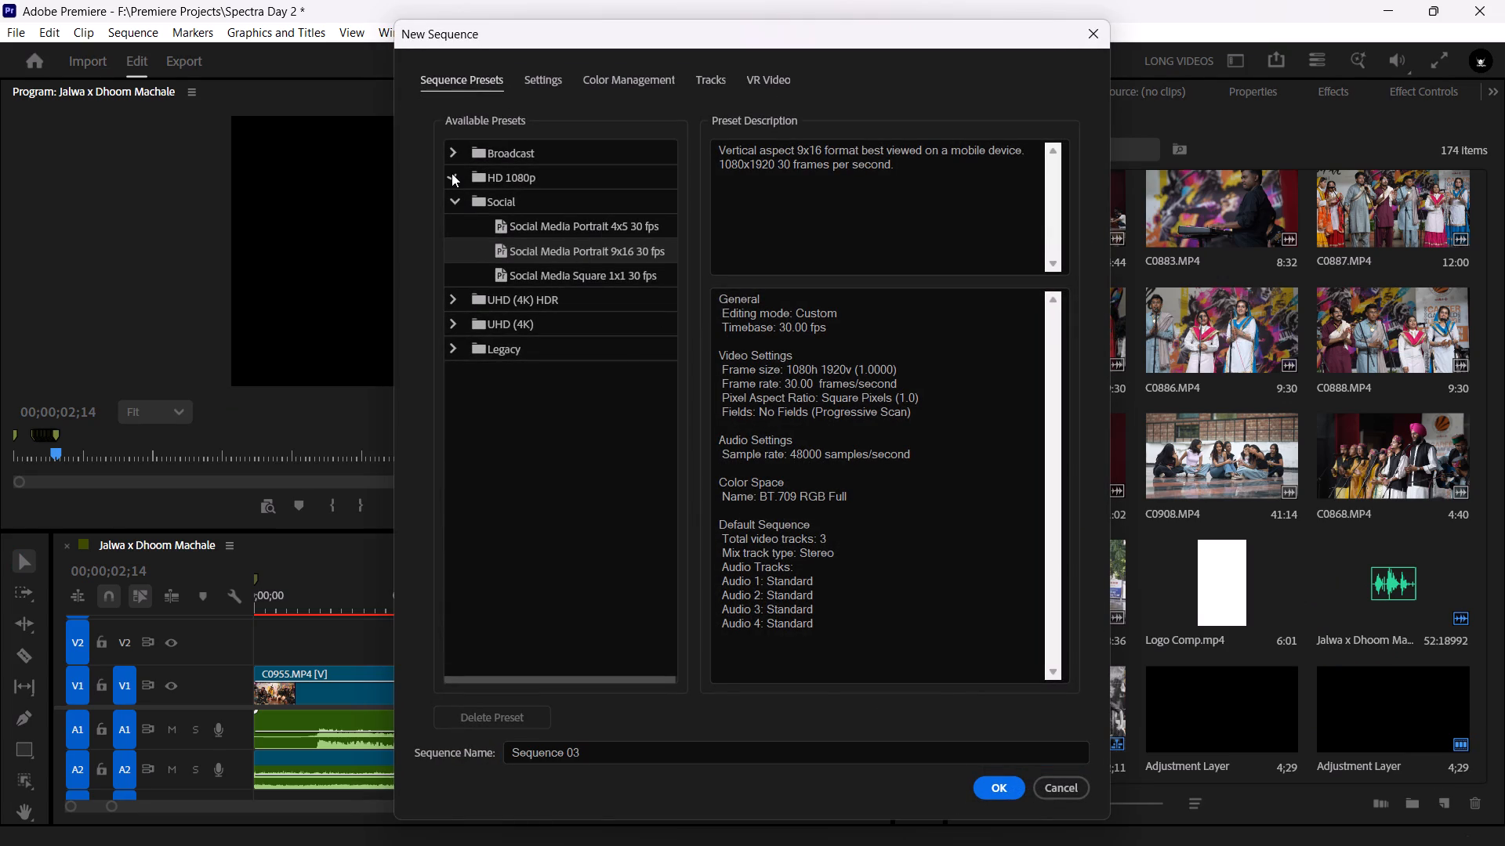
{"action": "left_click", "coordinate": [451, 173]}
{"action": "left_click", "coordinate": [450, 174]}
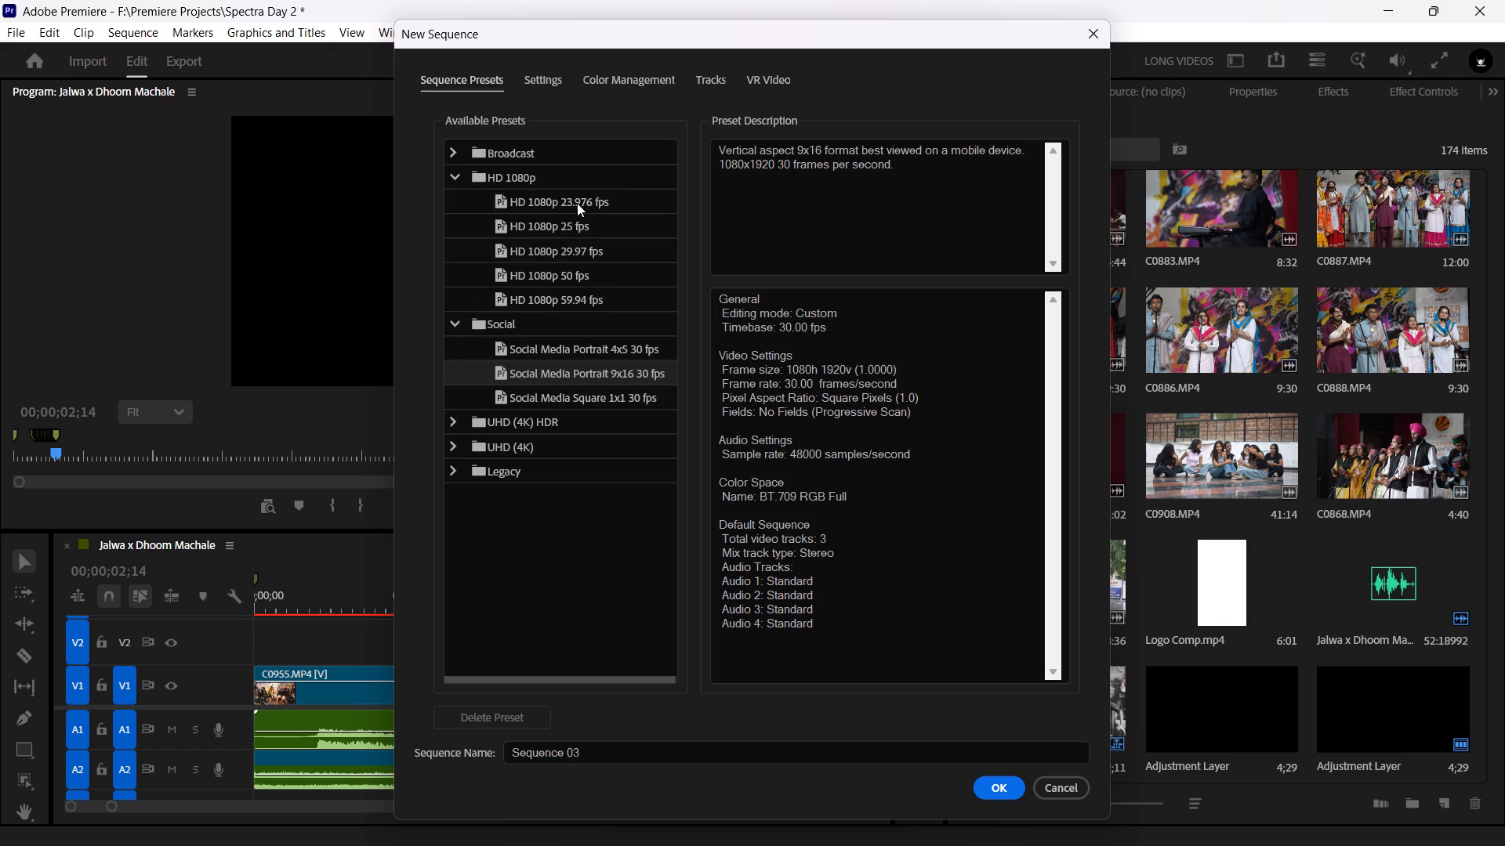
{"action": "left_click", "coordinate": [578, 201]}
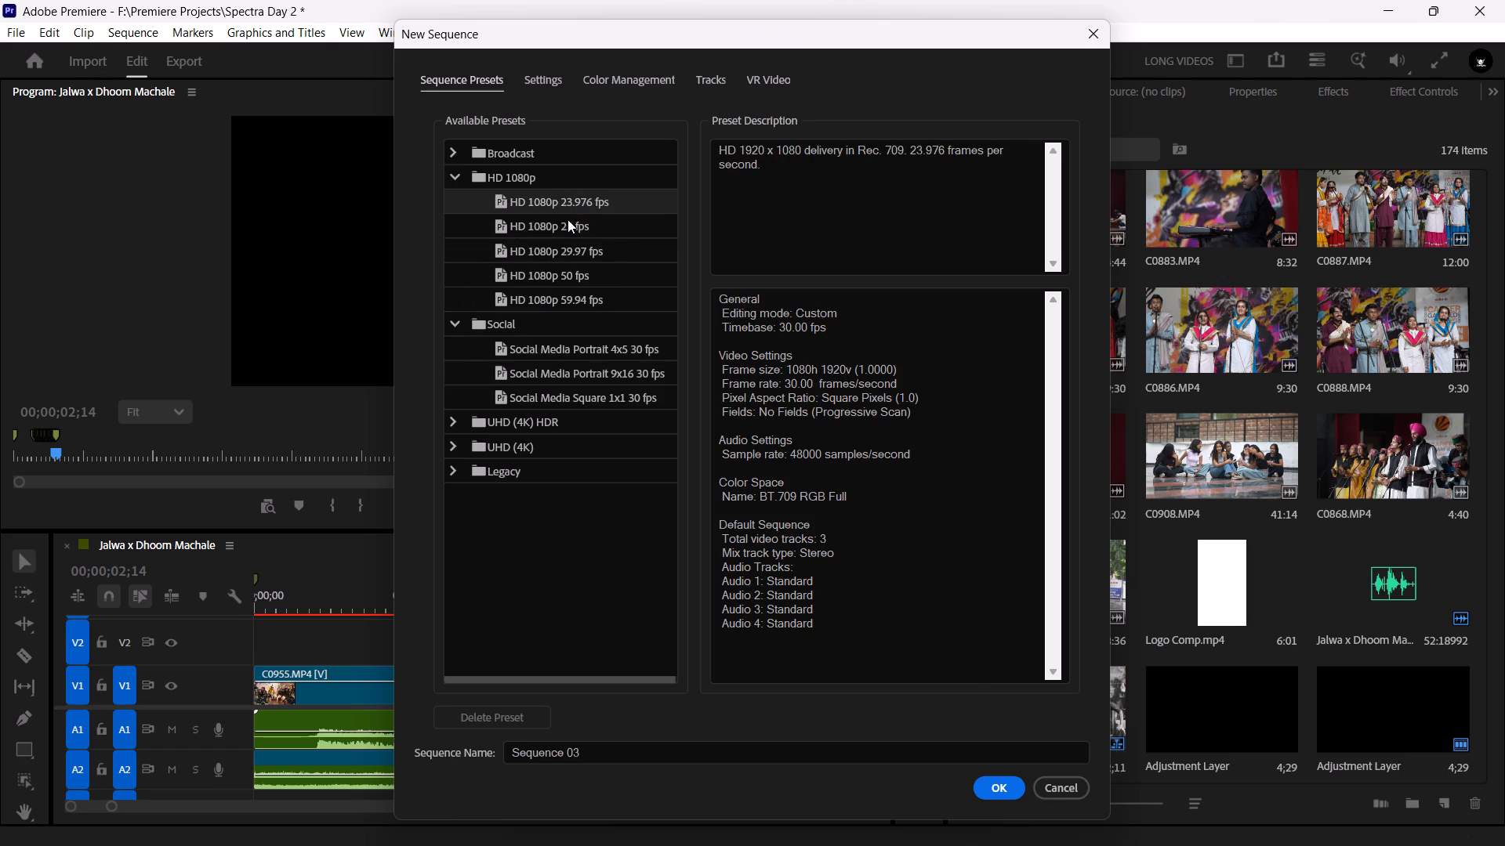
{"action": "left_click", "coordinate": [568, 219]}
{"action": "left_click", "coordinate": [575, 199]}
{"action": "left_click", "coordinate": [569, 220]}
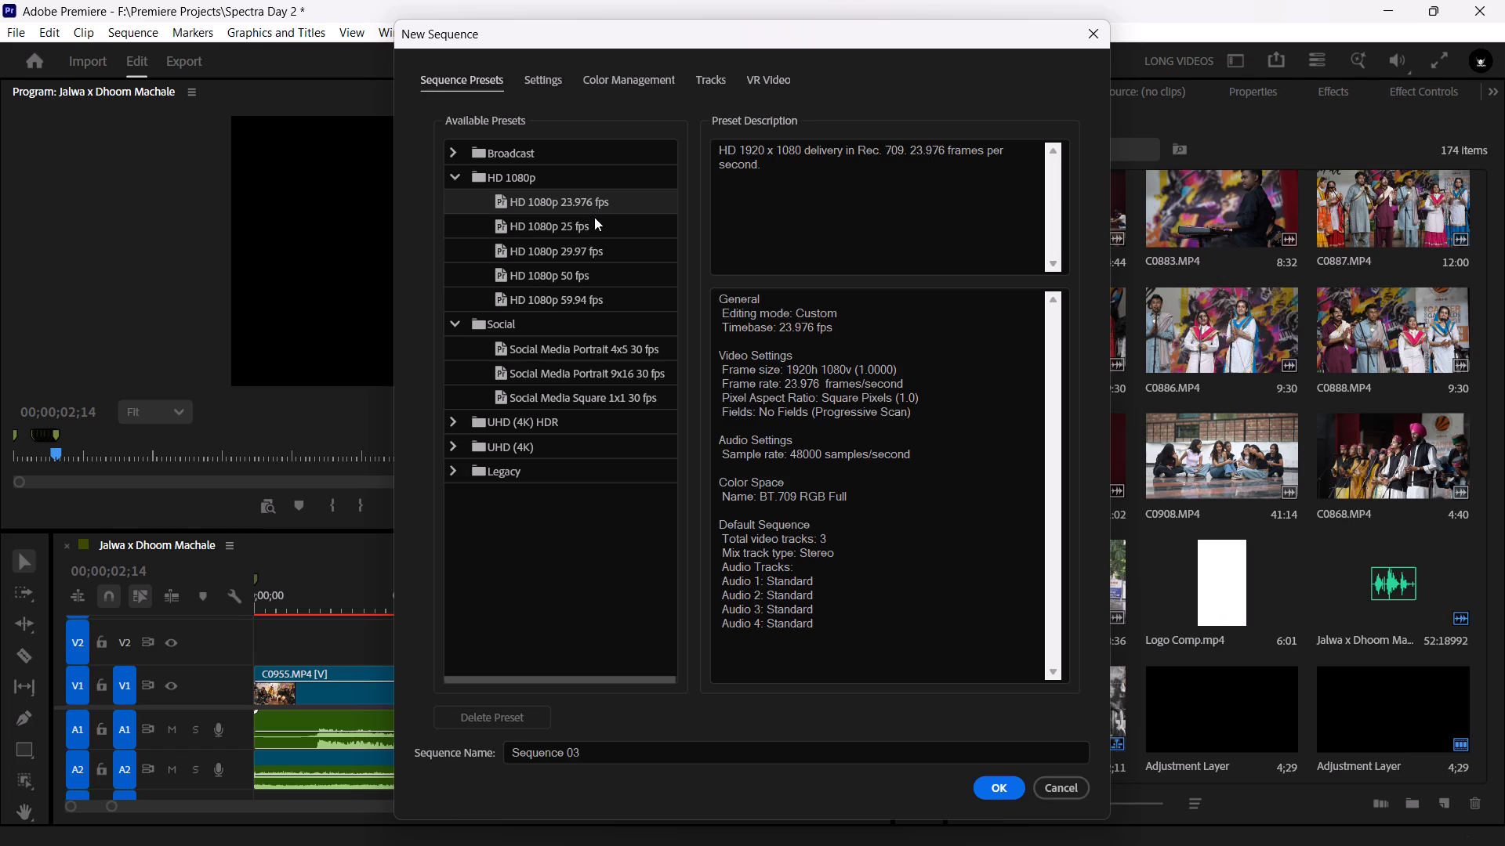
{"action": "scroll", "coordinate": [603, 274], "scroll_direction": "up", "scroll_amount": 2}
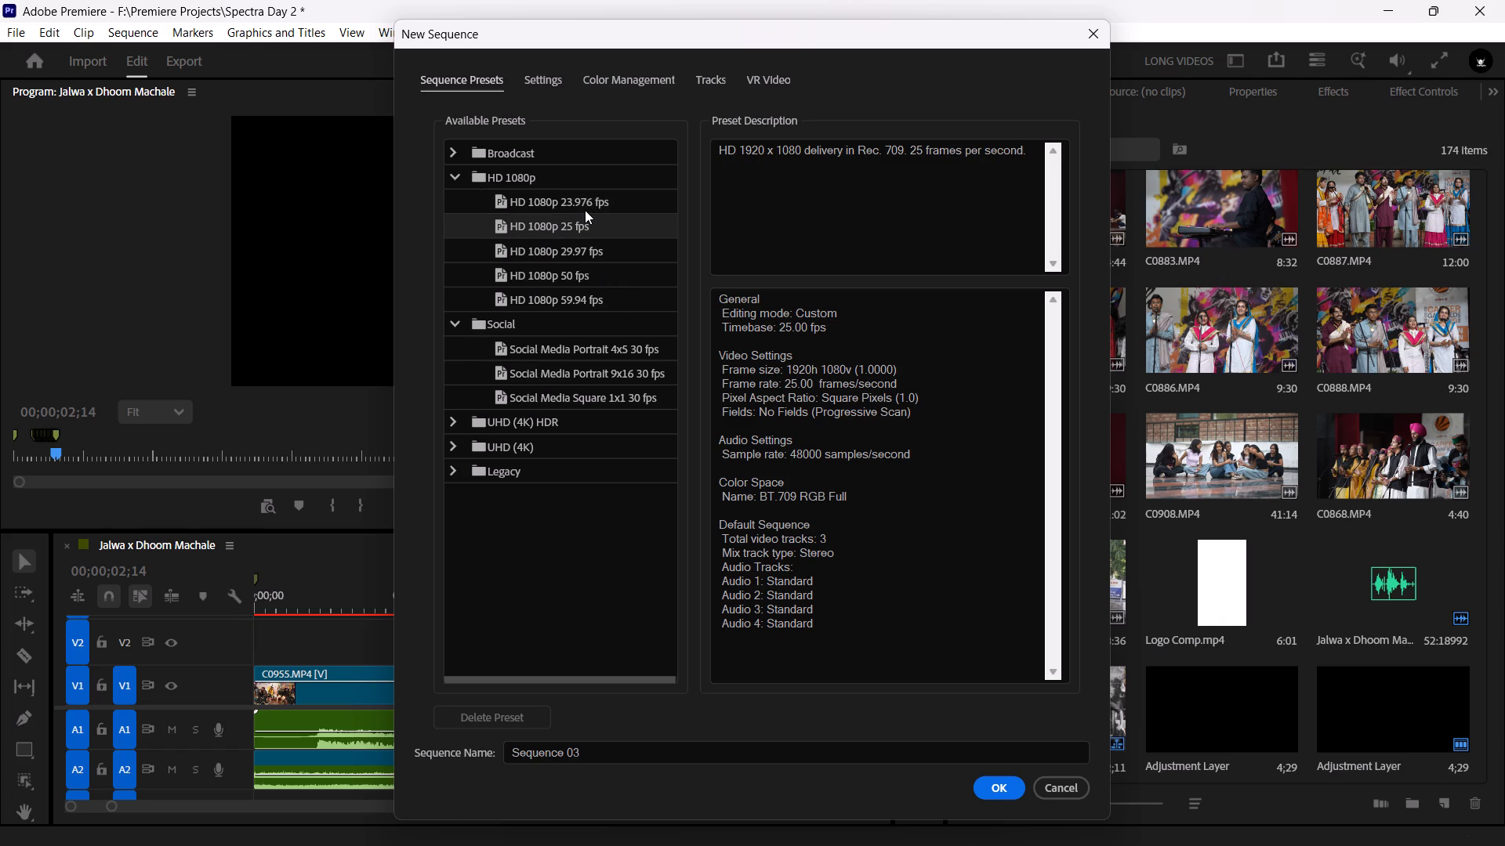
{"action": "left_click", "coordinate": [569, 366]}
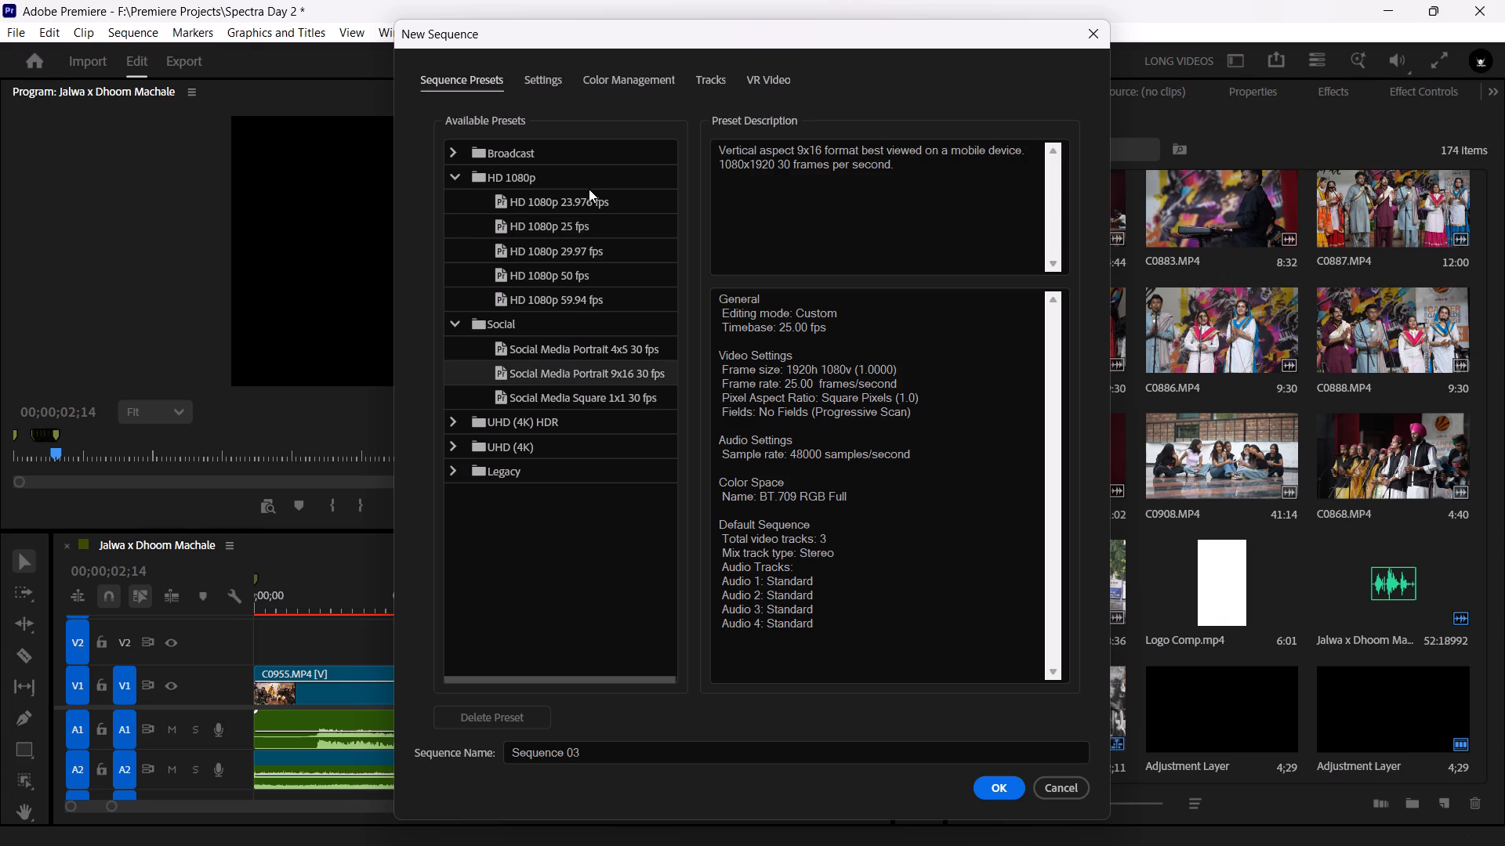
{"action": "left_click", "coordinate": [564, 230]}
{"action": "left_click", "coordinate": [593, 247]}
{"action": "left_click_drag", "start_coordinate": [992, 786], "coordinate": [752, 702]}
{"action": "left_click", "coordinate": [676, 746]}
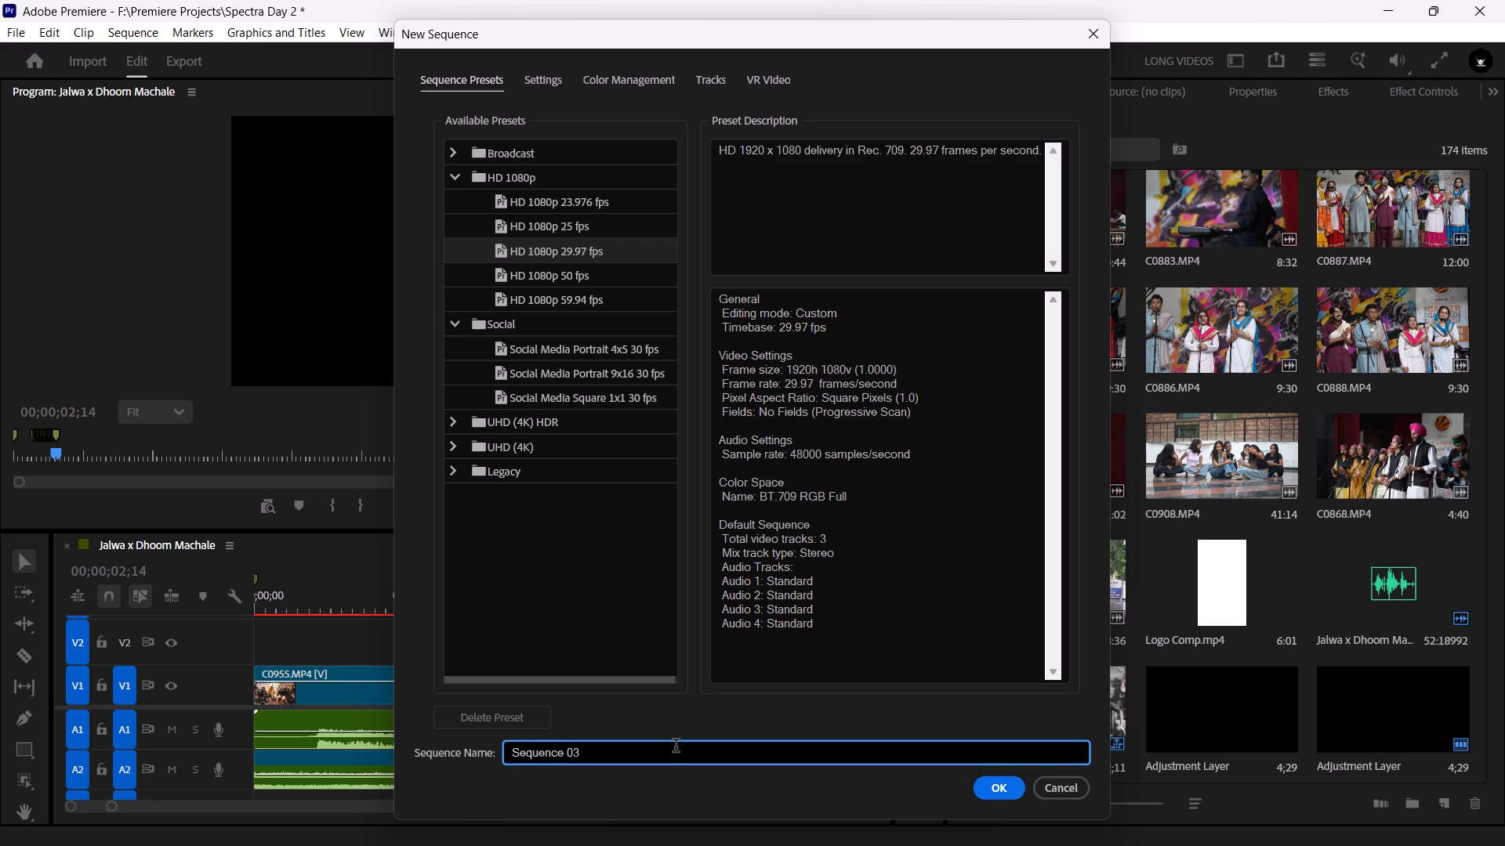
{"action": "key", "text": "ctrl+a"}
{"action": "key", "text": "shift+f"}
{"action": "type", "text": "Fir khul gya"}
{"action": "key", "text": "Return"}
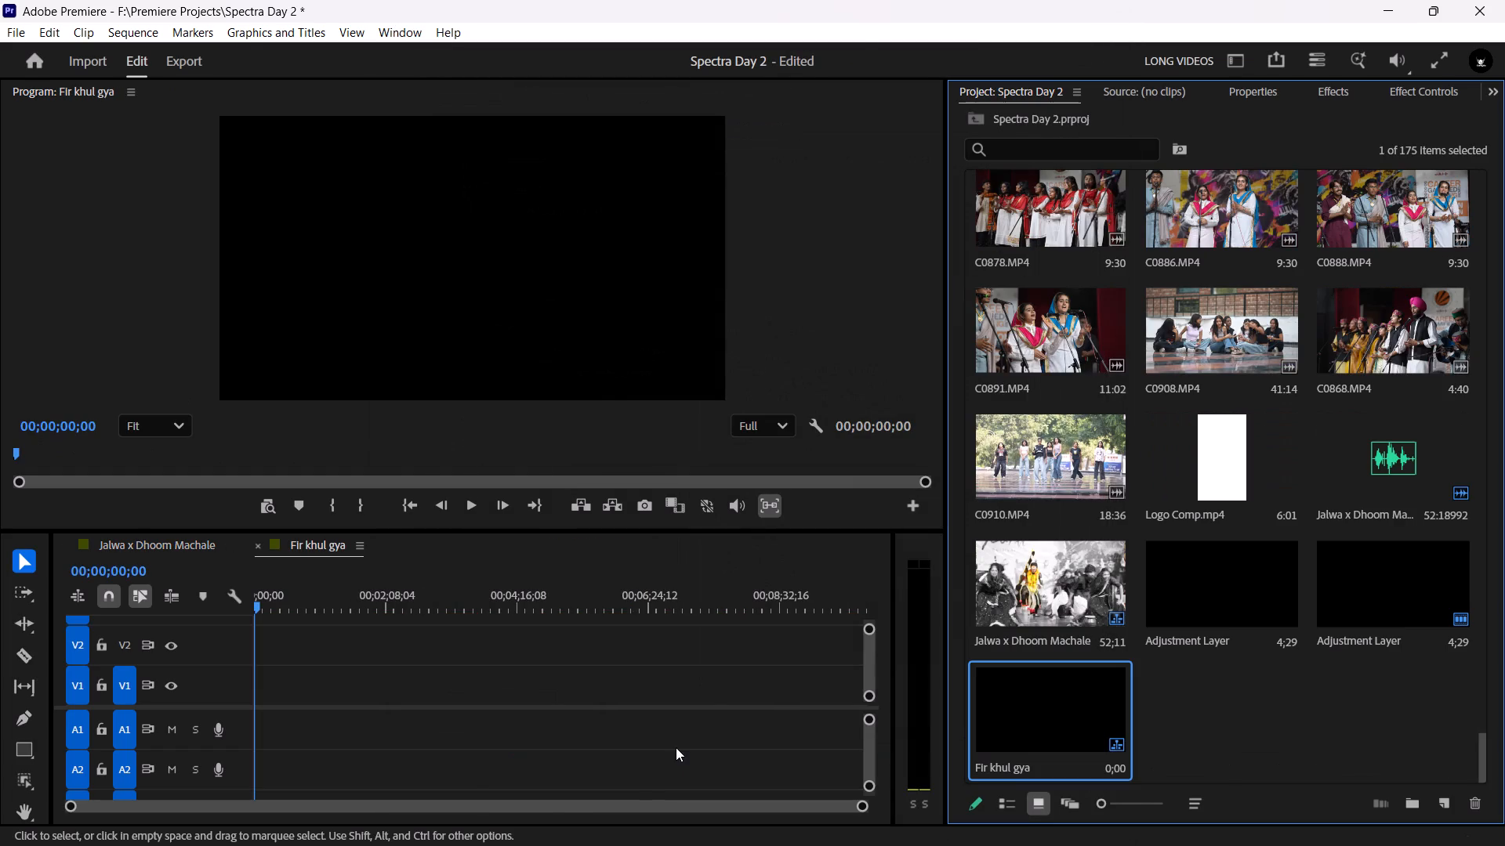
Copy the selected montage clips and adjustment layer from the Jalwa x Dhoom Machale sequence and paste them into Fir khul gya.
{"action": "left_click", "coordinate": [180, 548]}
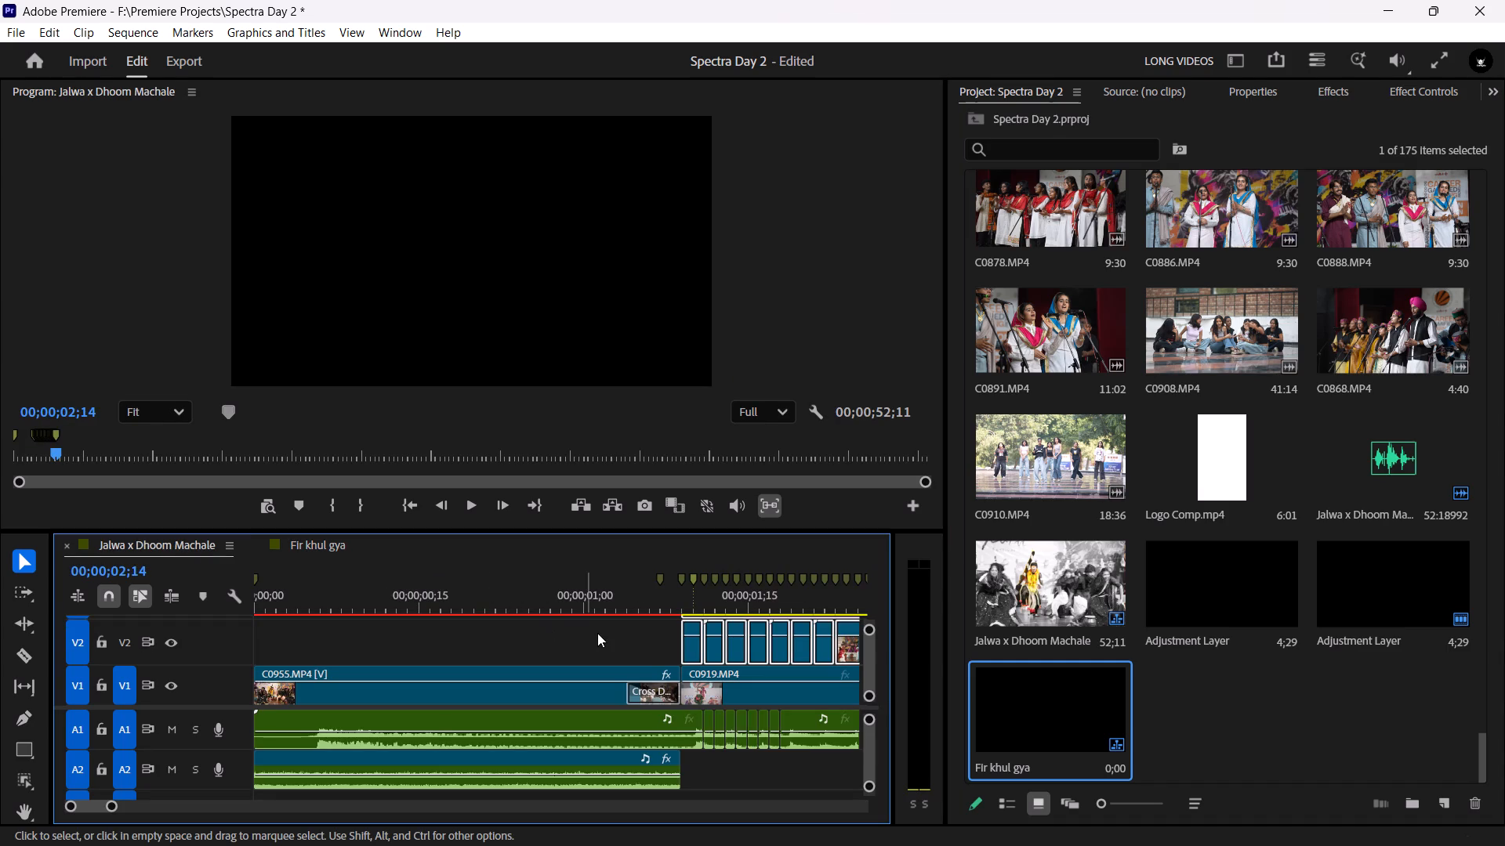
{"action": "key", "text": "ctrl+c"}
{"action": "left_click", "coordinate": [314, 553]}
{"action": "key", "text": "ctrl+v"}
Play back the pasted montage in the Fir khul gya sequence from its start.
{"action": "scroll", "coordinate": [274, 699], "scroll_direction": "up", "scroll_amount": 20, "text": "alt"}
{"action": "scroll", "coordinate": [274, 699], "scroll_direction": "up", "scroll_amount": 20, "text": "alt"}
{"action": "scroll", "coordinate": [274, 699], "scroll_direction": "up", "scroll_amount": 1, "text": "alt"}
{"action": "scroll", "coordinate": [314, 726], "scroll_direction": "up", "scroll_amount": 11}
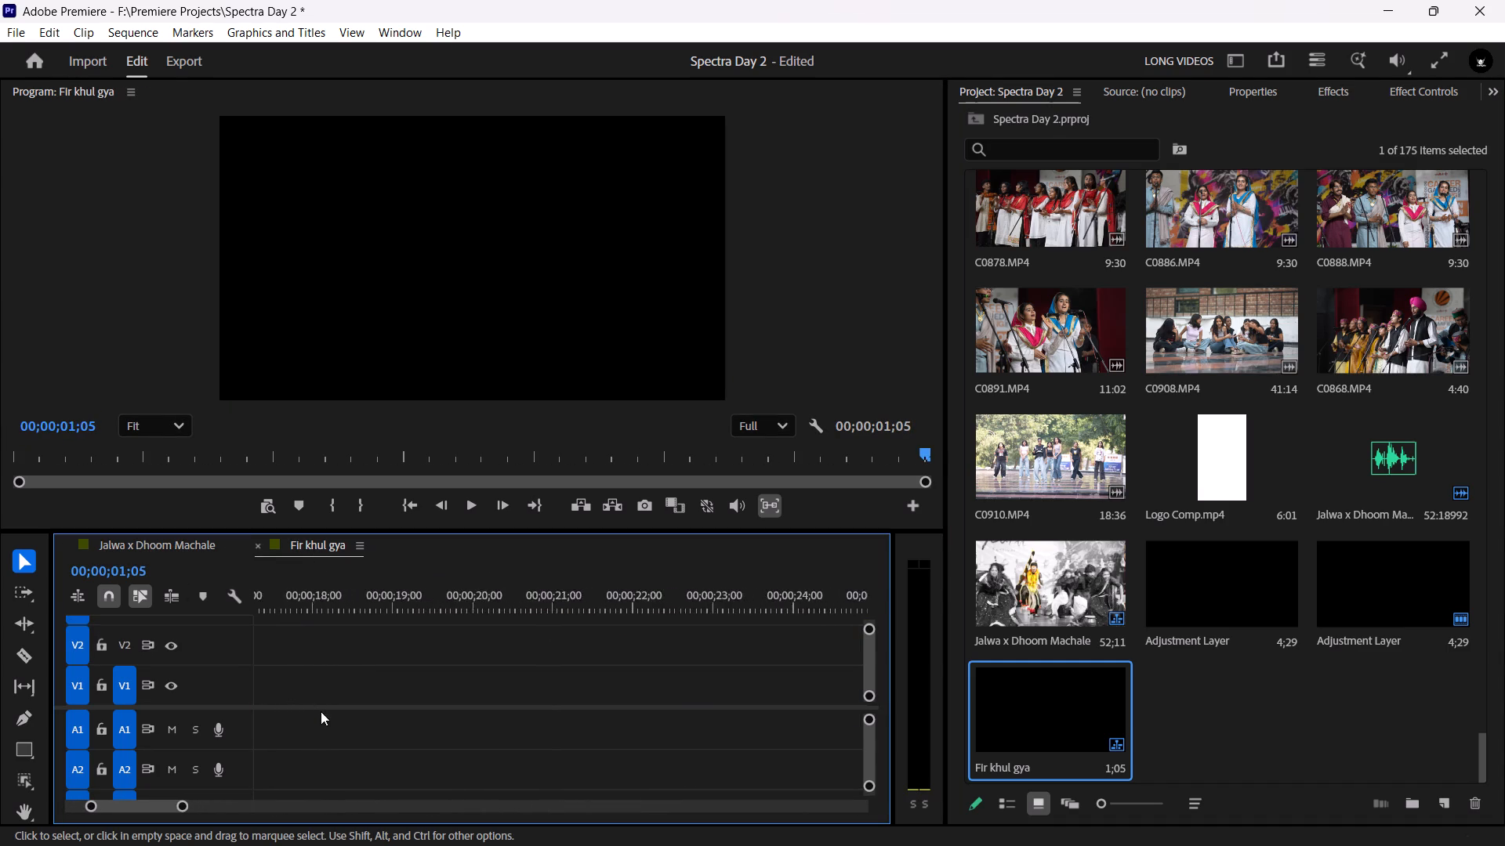
{"action": "scroll", "coordinate": [321, 711], "scroll_direction": "up", "scroll_amount": 4}
{"action": "left_click_drag", "start_coordinate": [180, 807], "coordinate": [115, 807]}
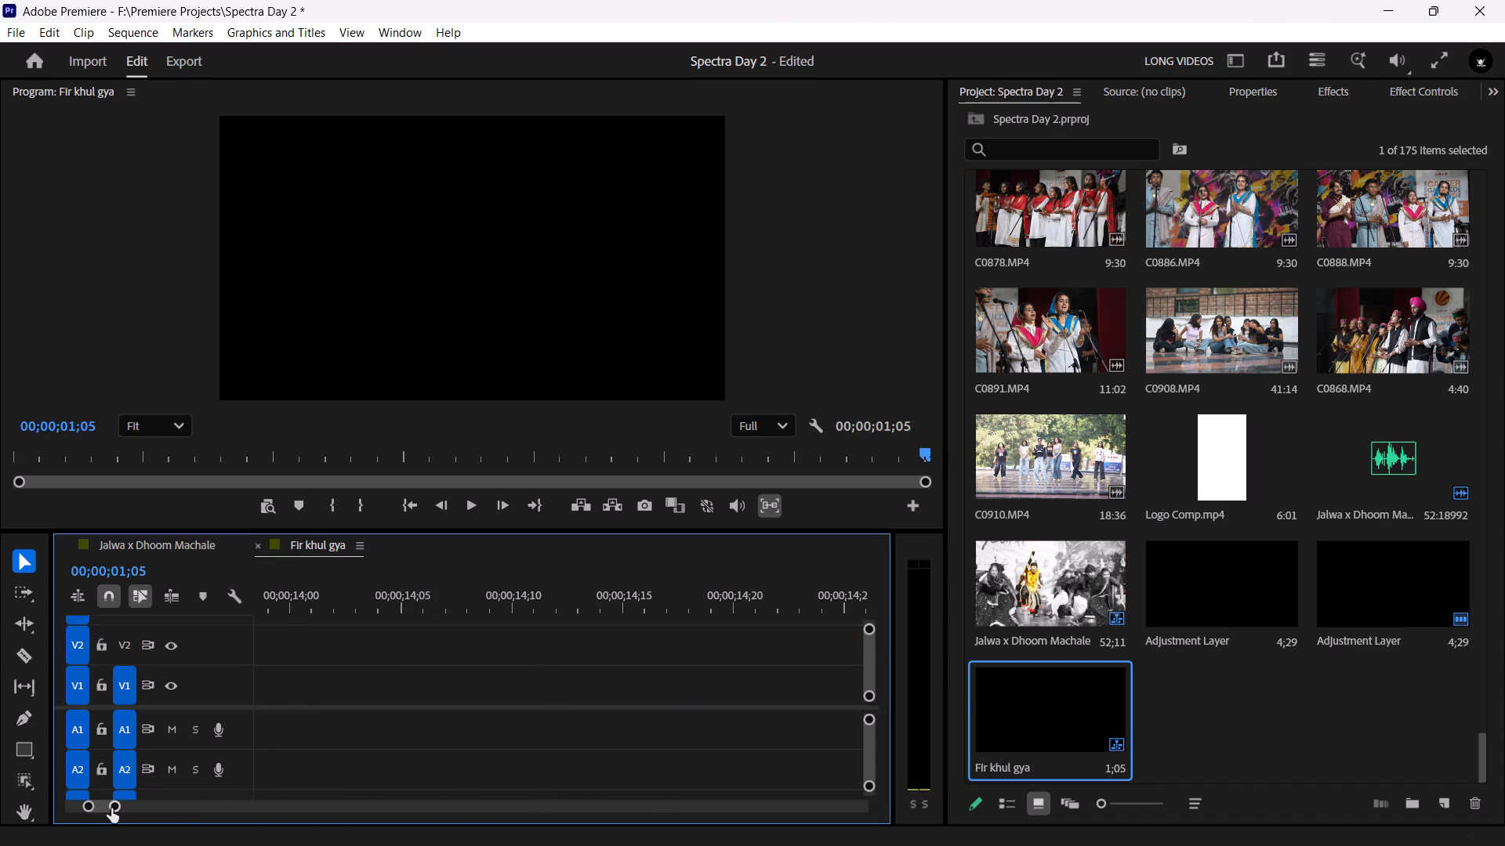
{"action": "left_click_drag", "start_coordinate": [103, 808], "coordinate": [25, 799]}
{"action": "left_click_drag", "start_coordinate": [273, 599], "coordinate": [219, 601]}
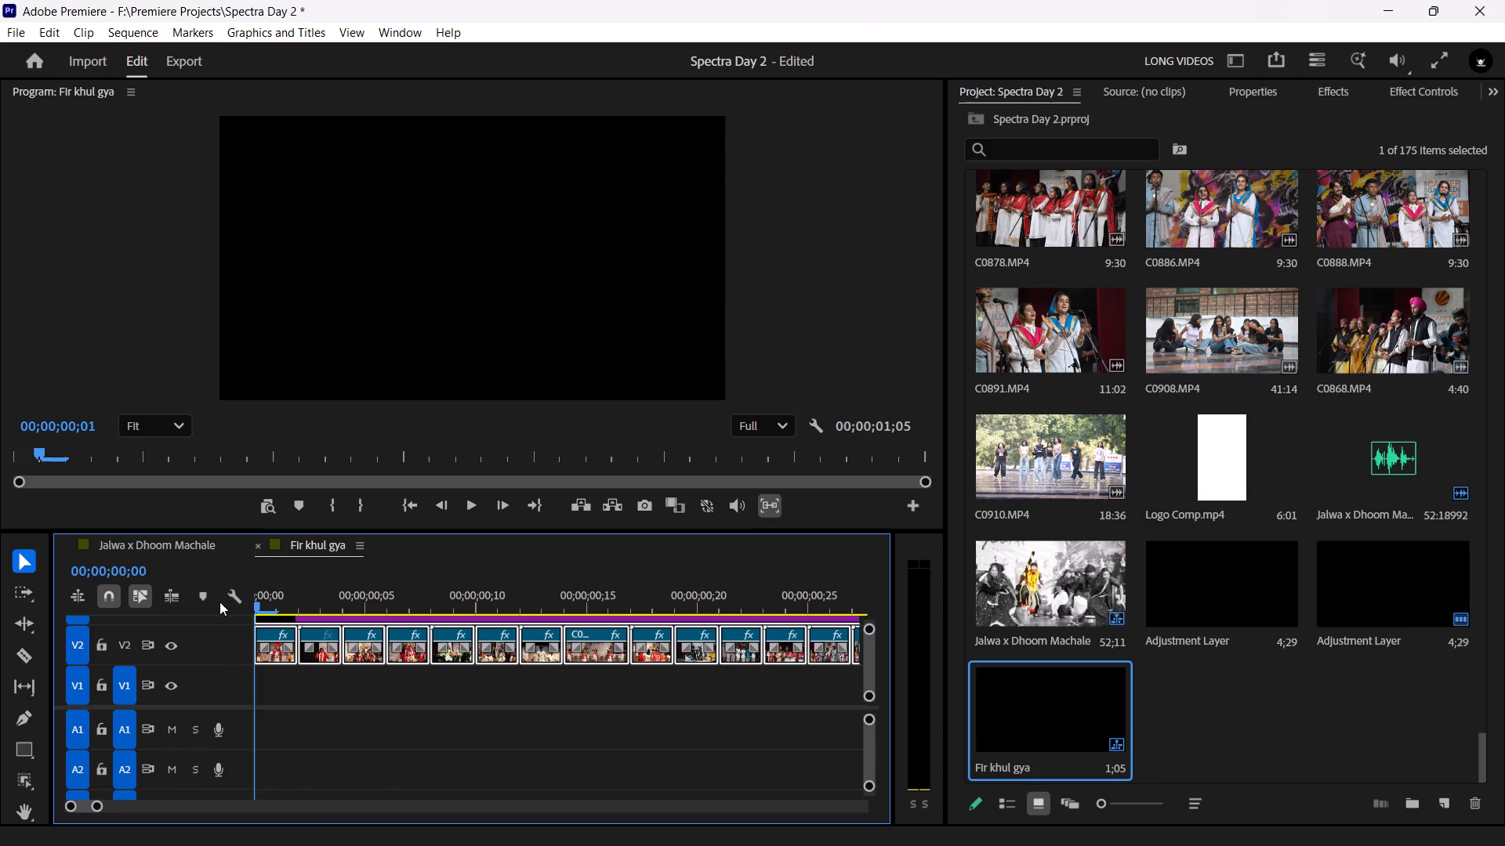
{"action": "key", "text": "space"}
{"action": "key", "text": "space"}
{"action": "left_click", "coordinate": [488, 730]}
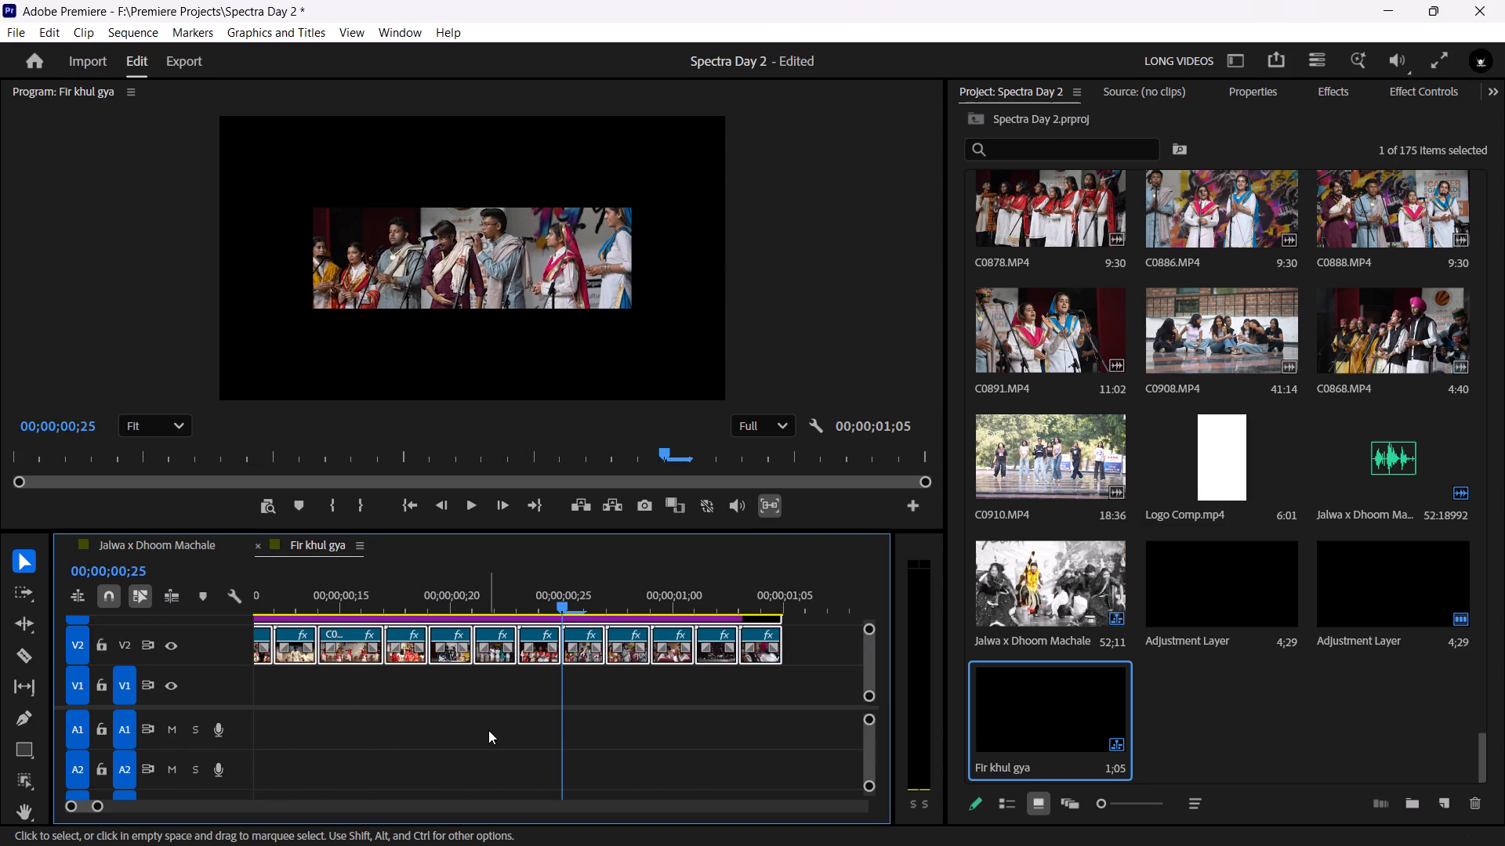
Check the Fir khul gya sequence's settings without changing them.
{"action": "left_click", "coordinate": [137, 34]}
{"action": "left_click", "coordinate": [180, 51]}
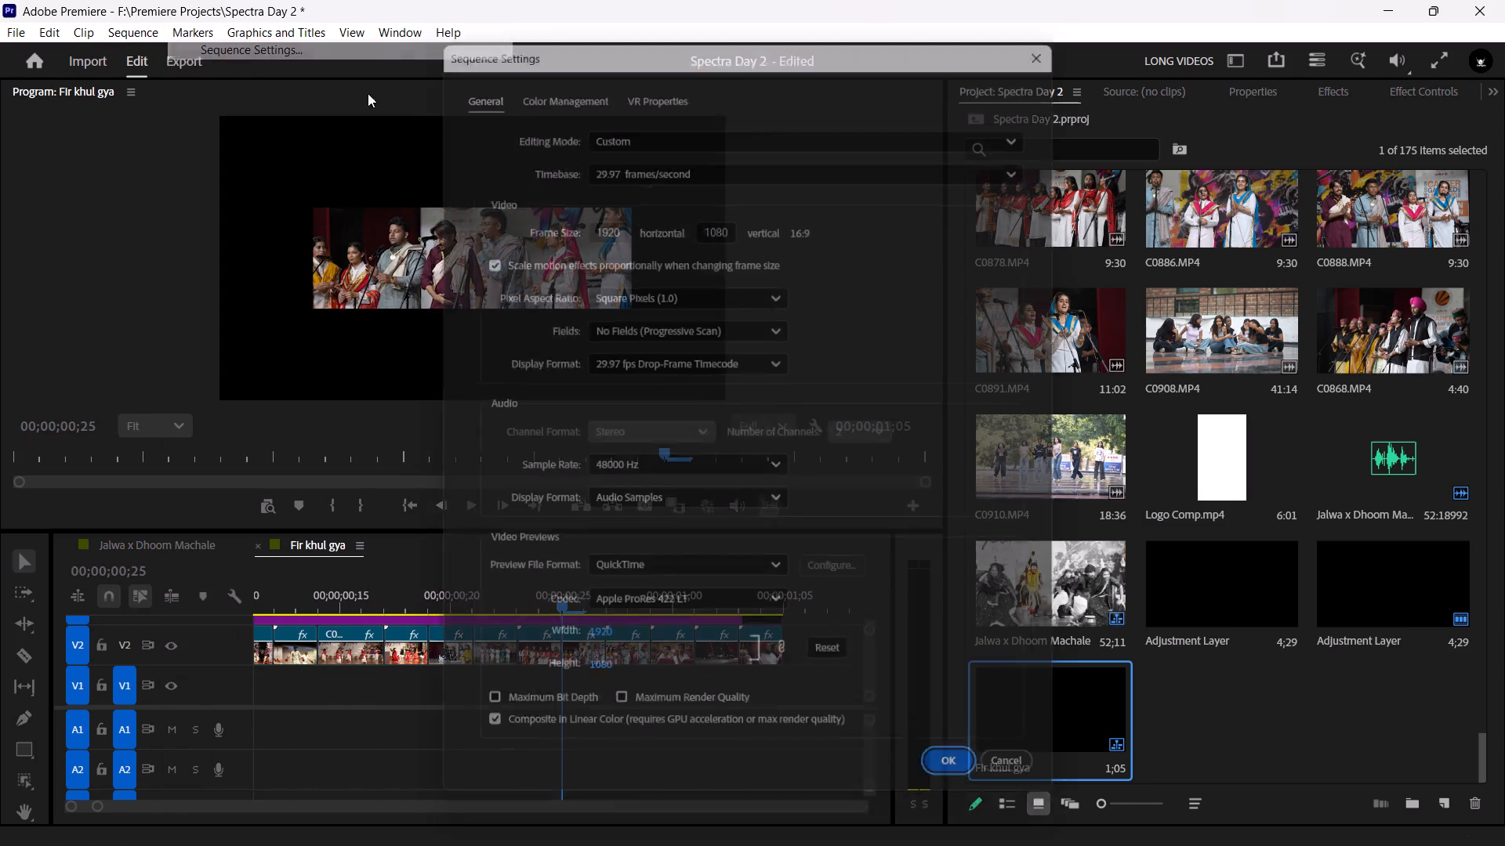
{"action": "left_click", "coordinate": [1068, 31]}
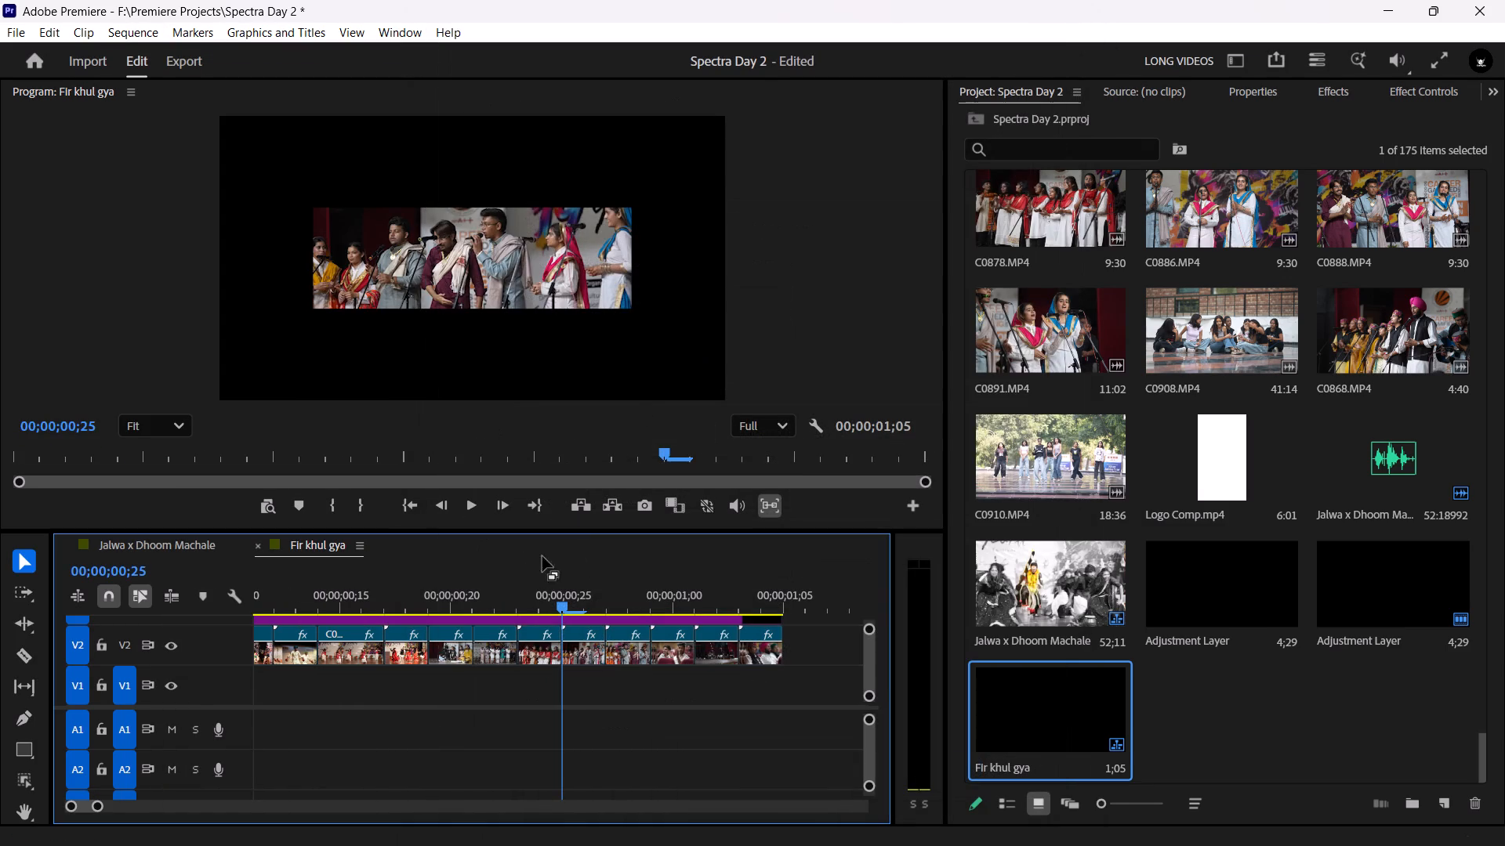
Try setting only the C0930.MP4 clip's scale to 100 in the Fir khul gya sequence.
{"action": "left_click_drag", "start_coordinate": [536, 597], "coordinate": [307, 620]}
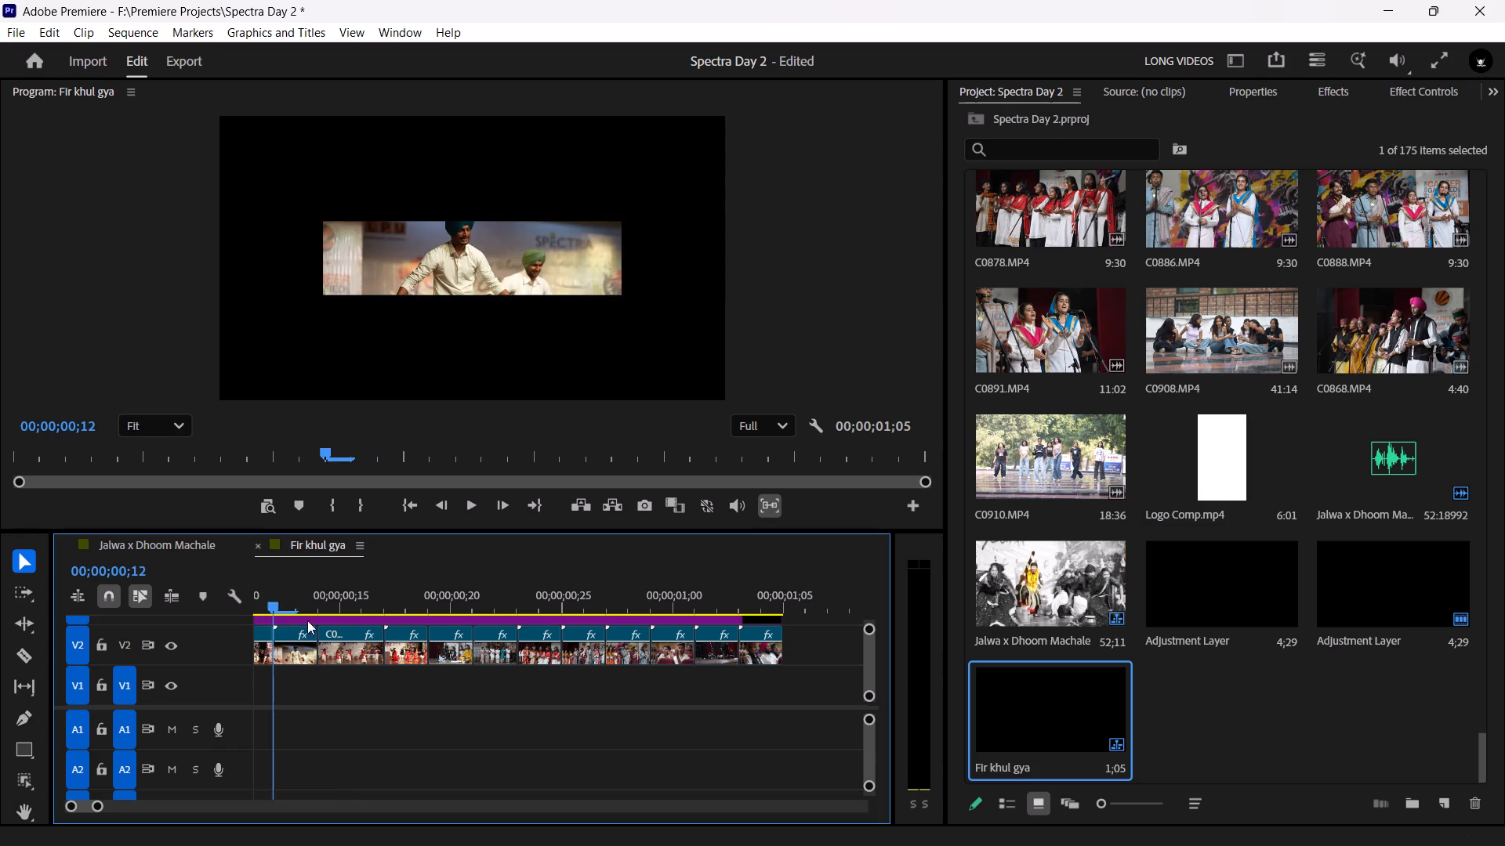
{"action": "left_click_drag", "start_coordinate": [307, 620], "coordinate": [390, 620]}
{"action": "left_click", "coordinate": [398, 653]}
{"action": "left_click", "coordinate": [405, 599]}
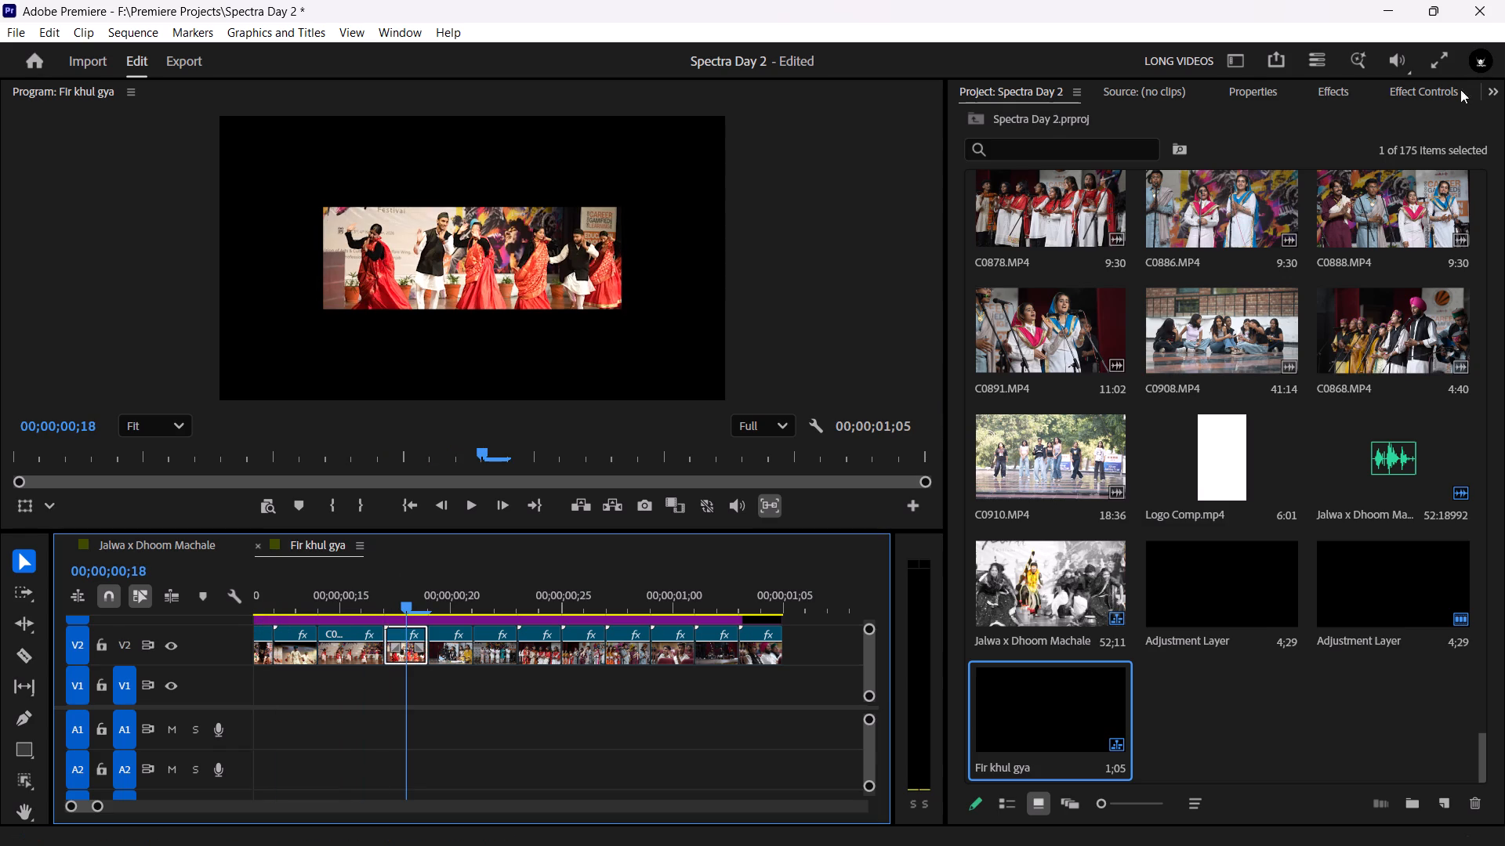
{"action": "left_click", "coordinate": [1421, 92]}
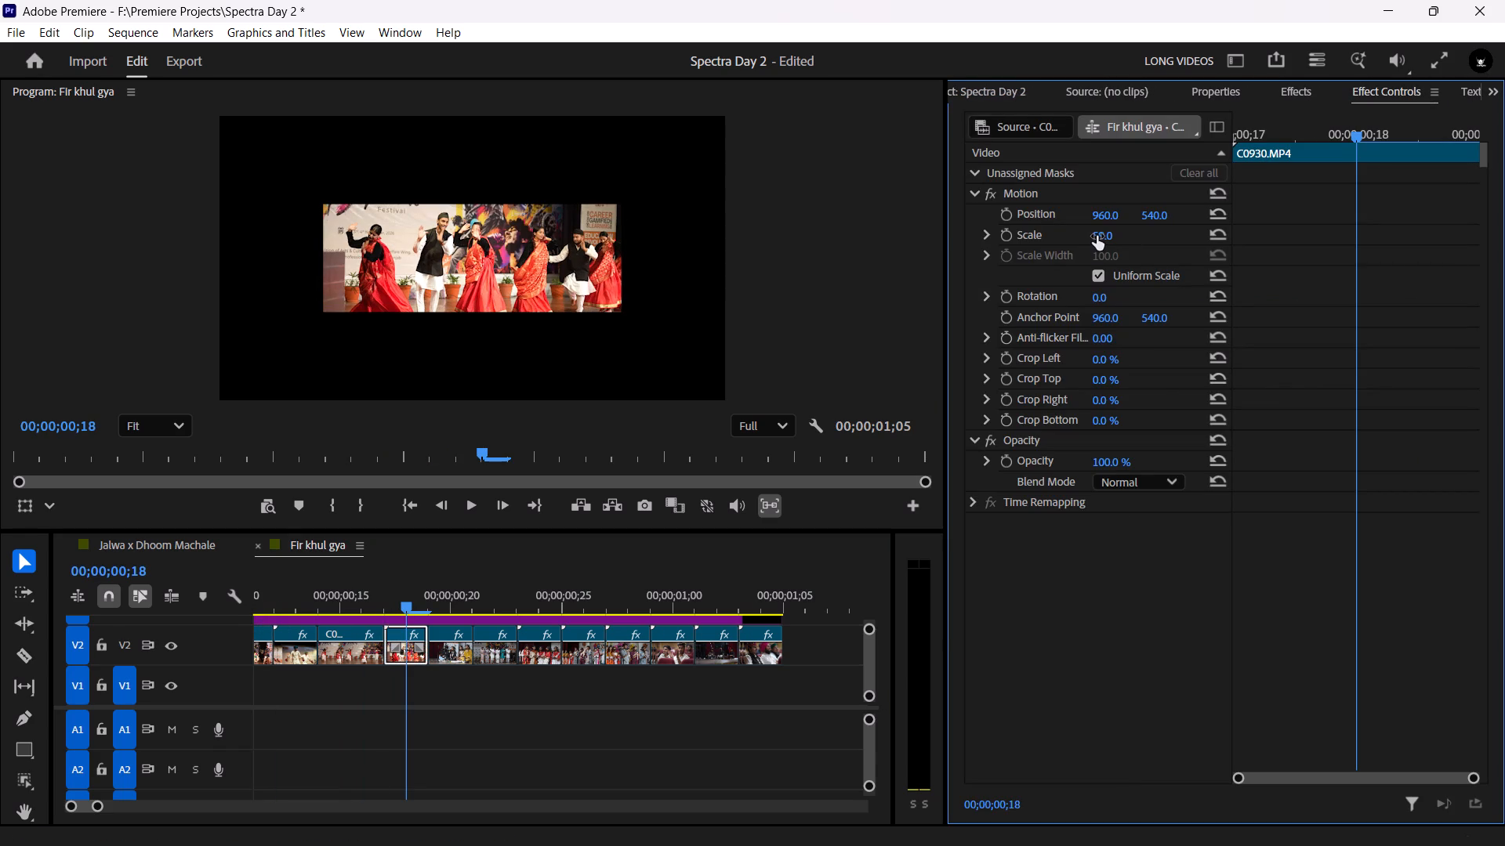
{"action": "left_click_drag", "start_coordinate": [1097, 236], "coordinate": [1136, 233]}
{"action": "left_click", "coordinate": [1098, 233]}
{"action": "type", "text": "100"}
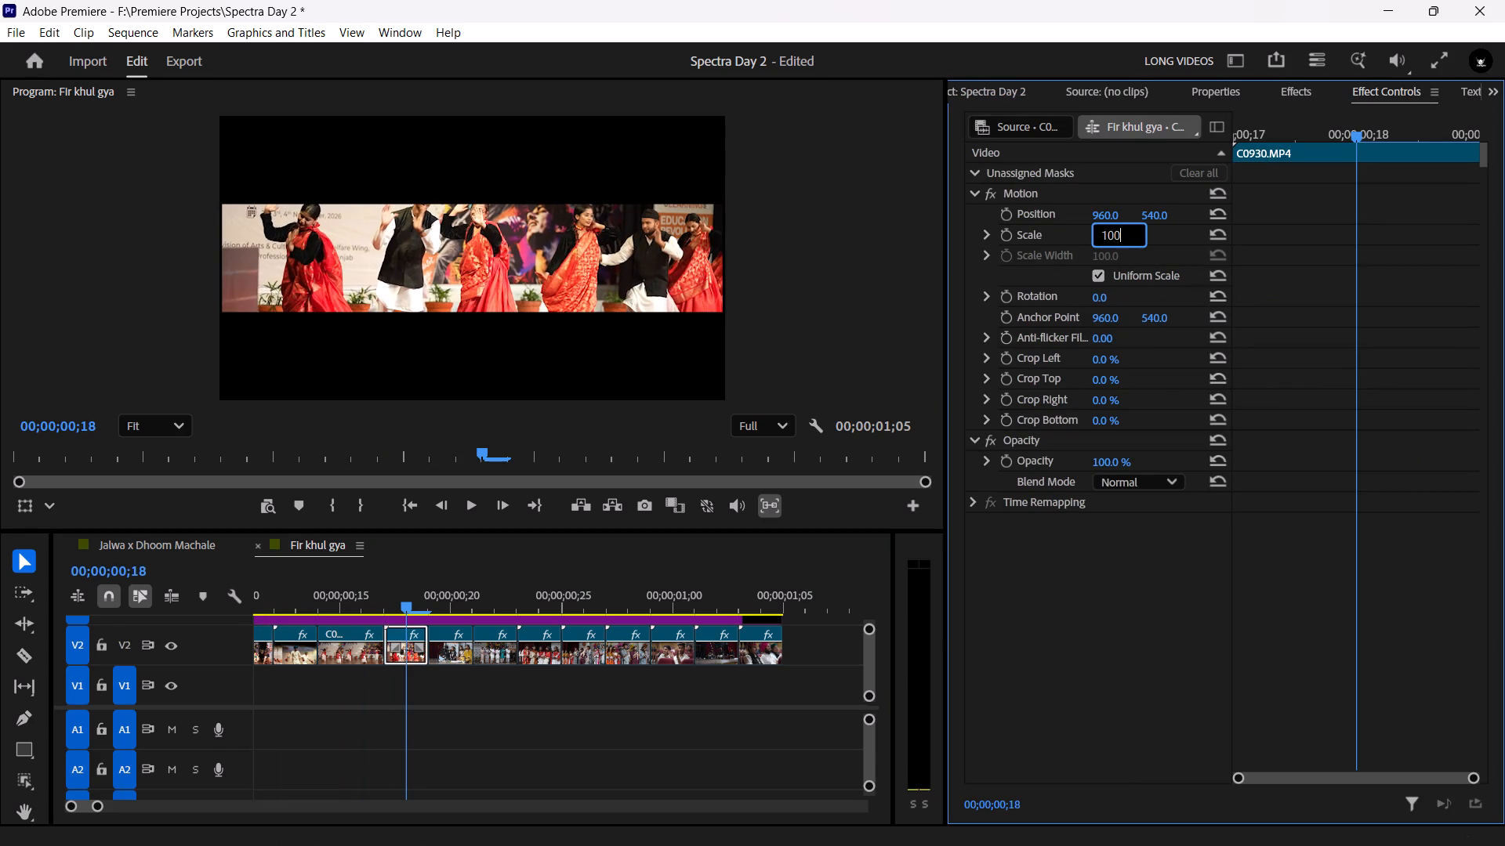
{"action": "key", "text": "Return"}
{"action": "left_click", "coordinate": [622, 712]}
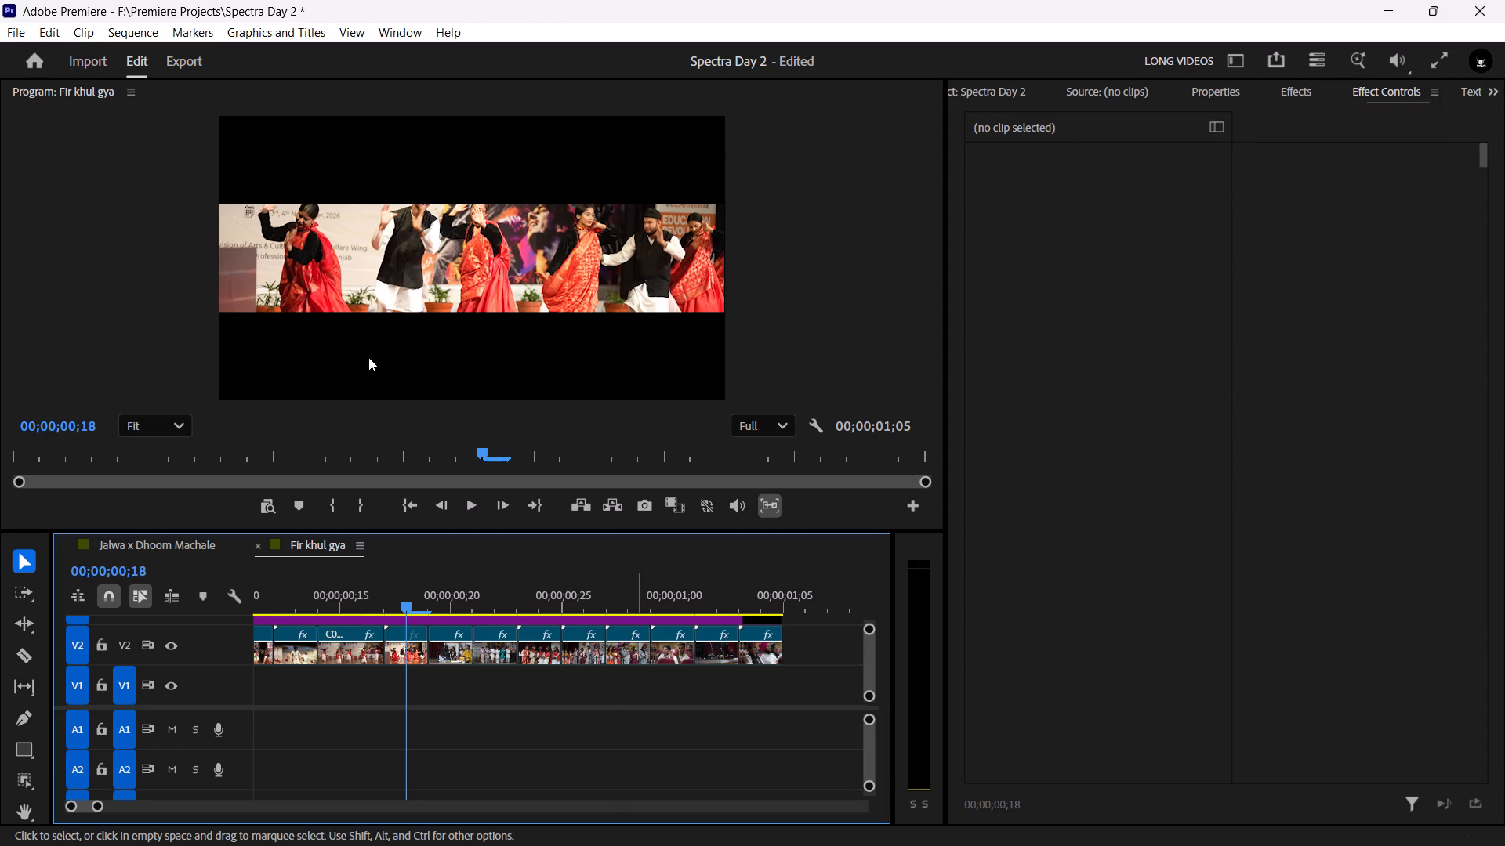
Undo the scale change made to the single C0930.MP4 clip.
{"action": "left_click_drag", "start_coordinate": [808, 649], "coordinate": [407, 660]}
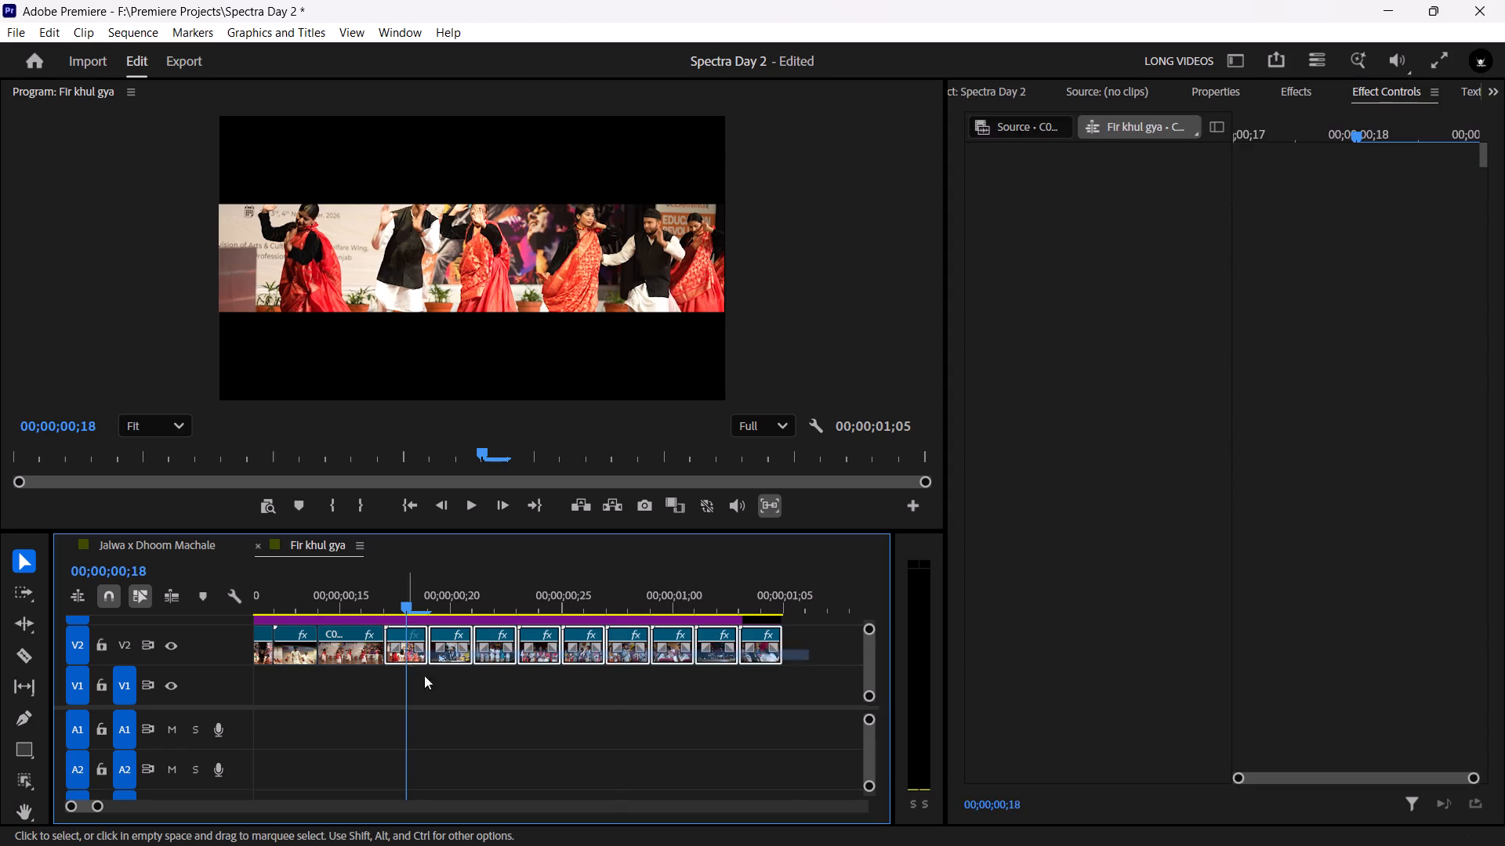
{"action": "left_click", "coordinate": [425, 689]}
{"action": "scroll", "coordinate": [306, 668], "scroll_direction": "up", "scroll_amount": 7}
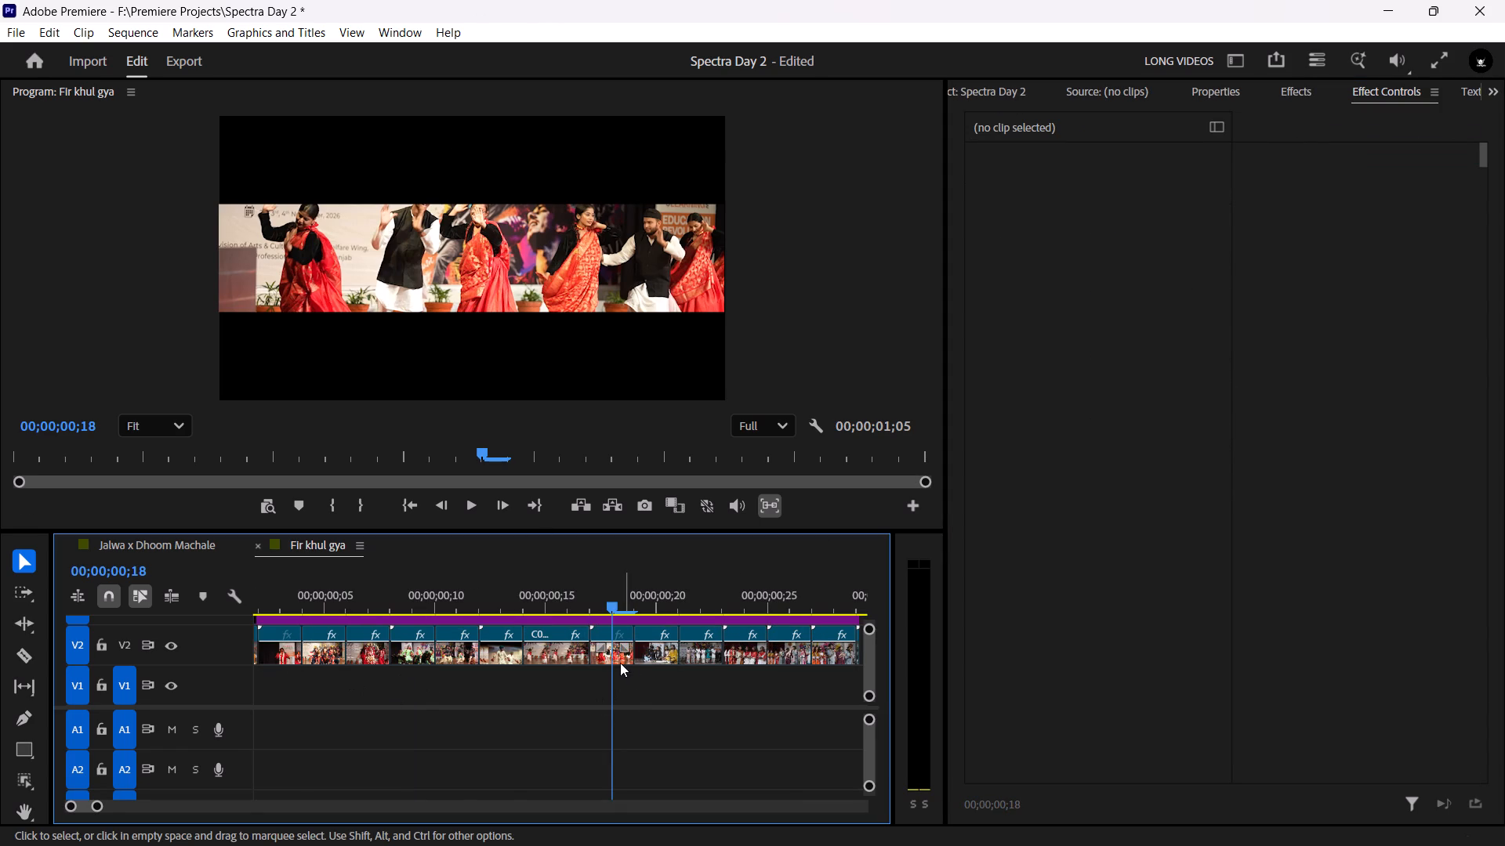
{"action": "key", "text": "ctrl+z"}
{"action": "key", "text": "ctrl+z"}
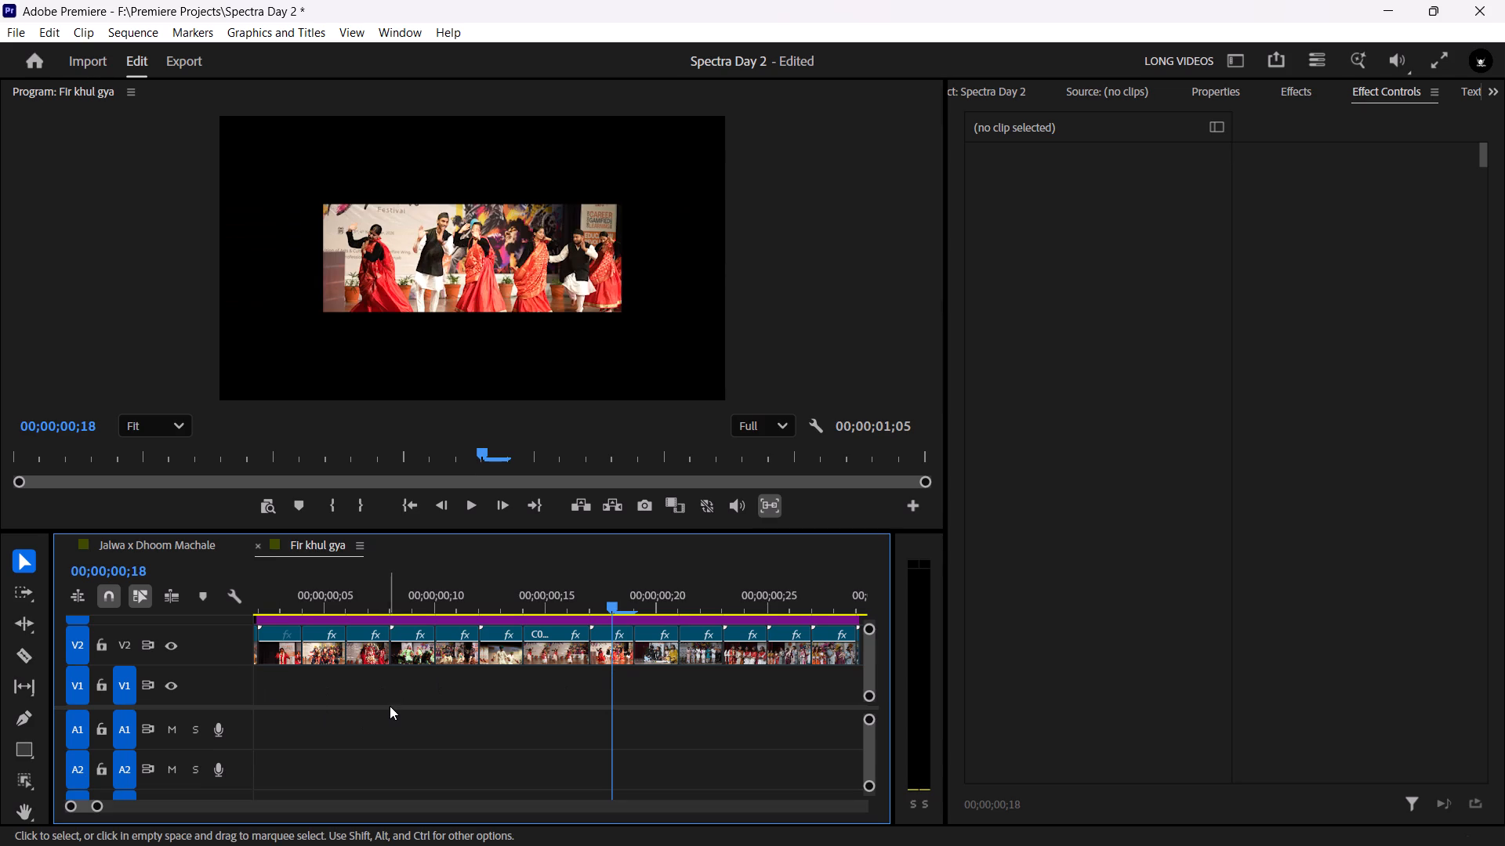
Set the scale of all the montage clips on V2 to 100%, leaving the adjustment layer out of the selection.
{"action": "left_click", "coordinate": [390, 706]}
{"action": "key", "text": "ctrl+a"}
{"action": "scroll", "coordinate": [530, 669], "scroll_direction": "up", "scroll_amount": 5, "text": "ctrl"}
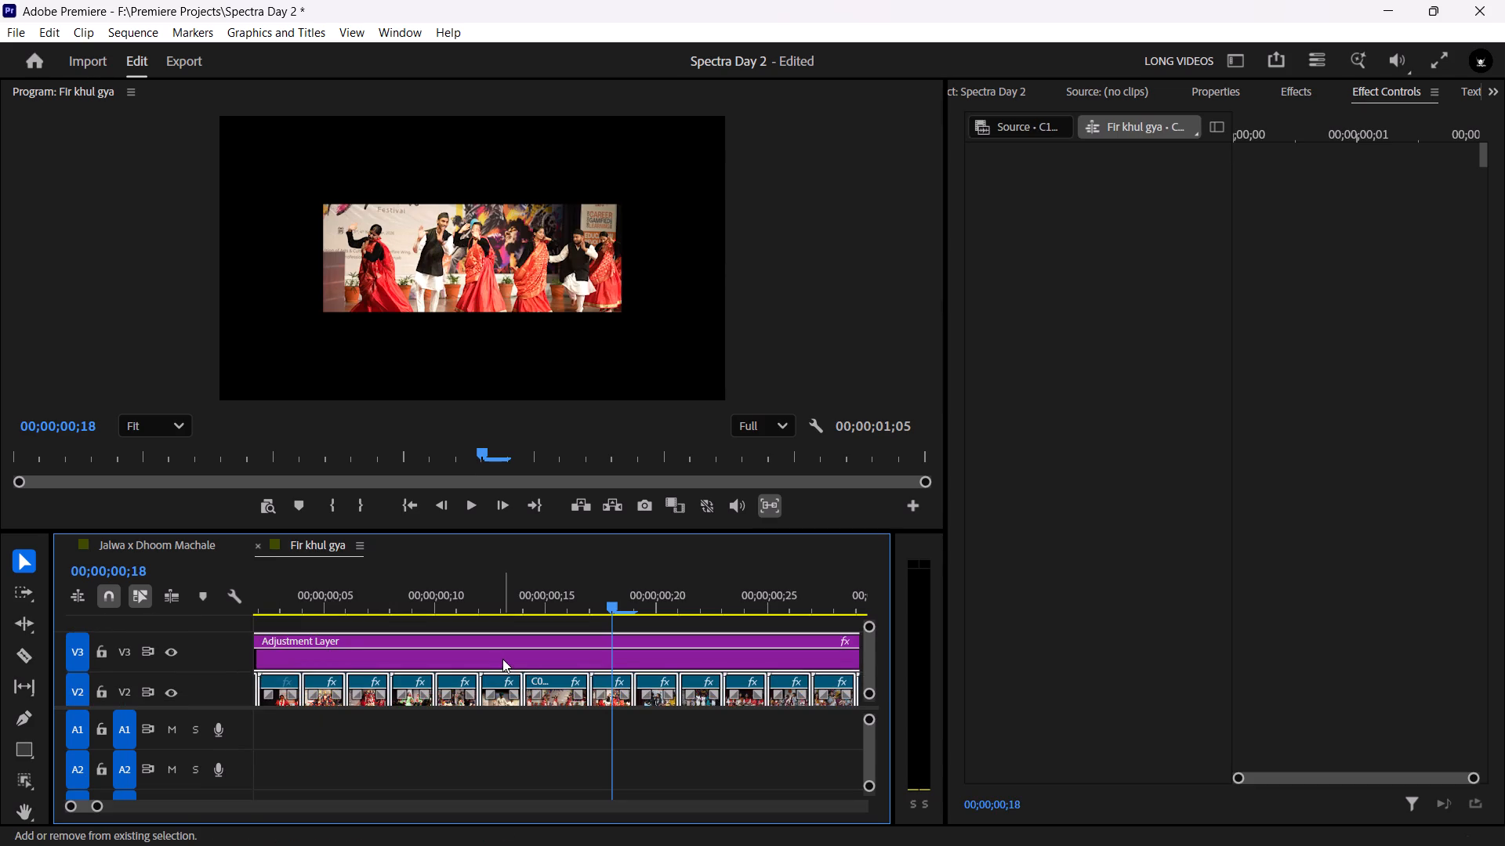
{"action": "left_click", "coordinate": [502, 659], "text": "shift"}
{"action": "left_click", "coordinate": [1220, 88]}
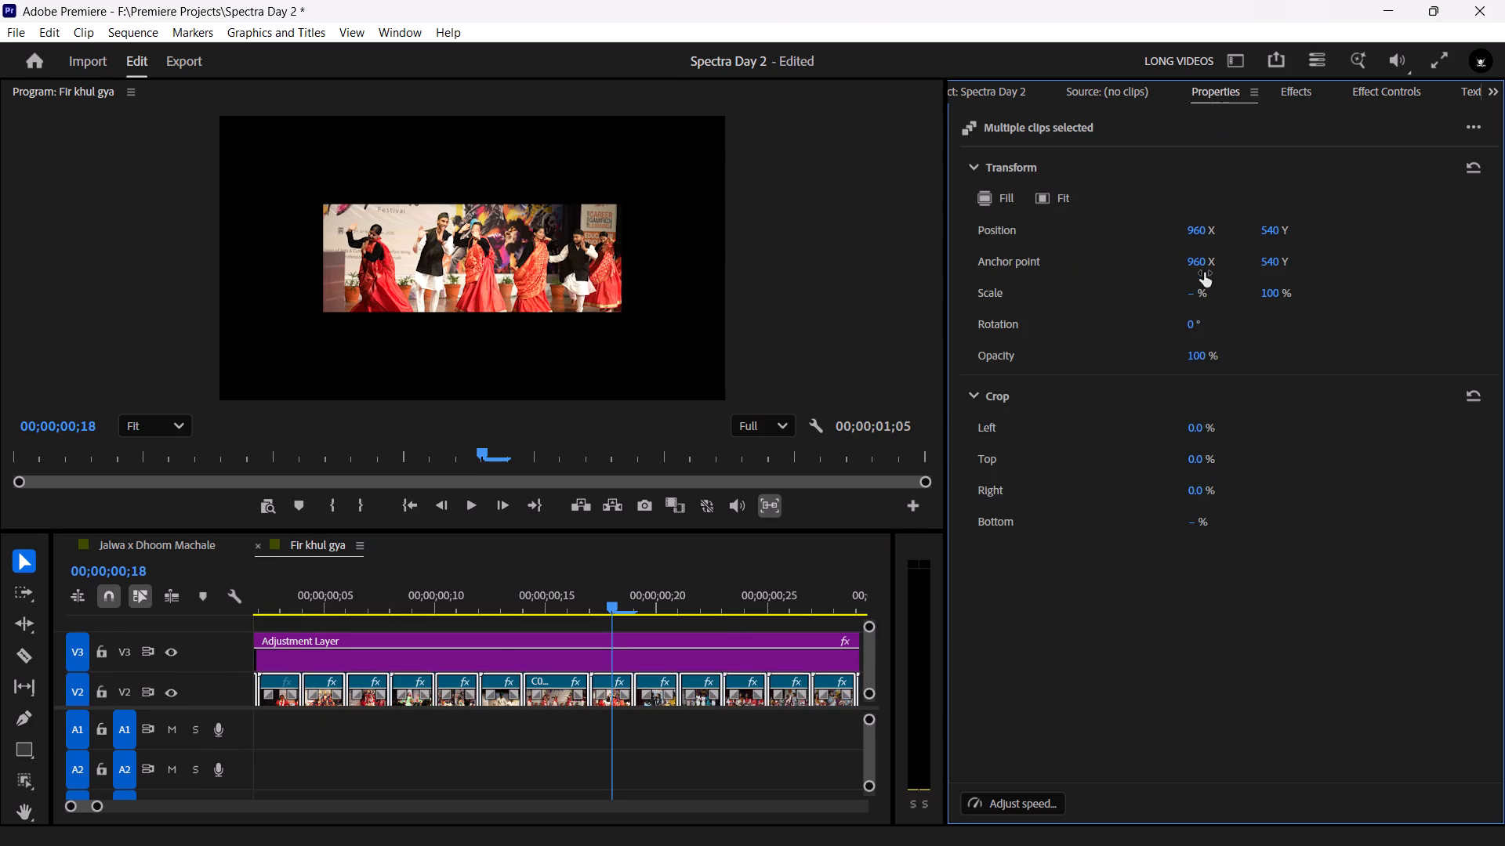
{"action": "left_click", "coordinate": [1199, 290]}
{"action": "type", "text": "100"}
{"action": "key", "text": "Return"}
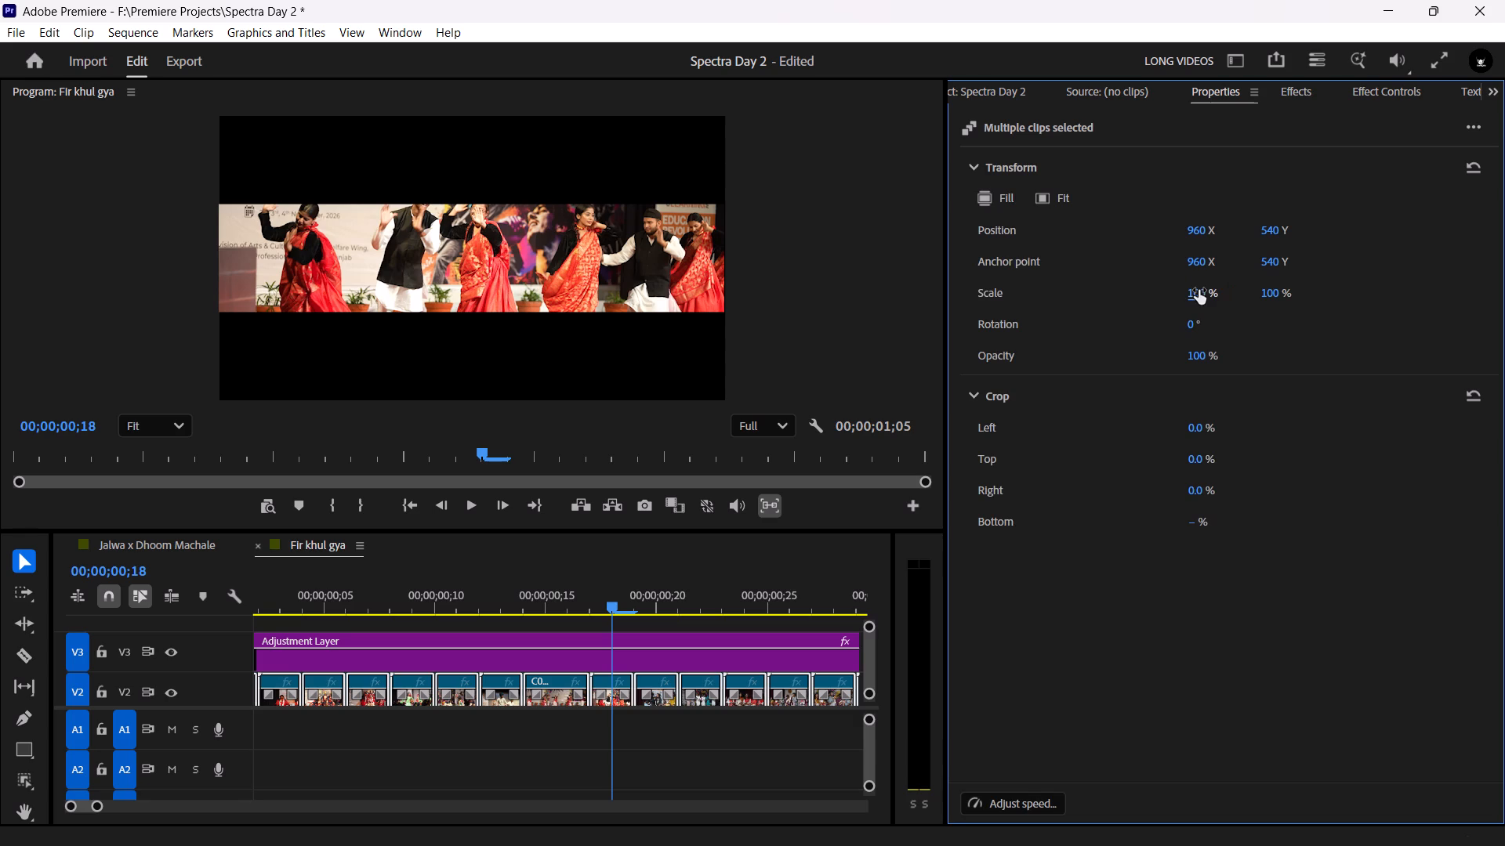
Play back the rescaled montage in Fir khul gya from its start.
{"action": "left_click_drag", "start_coordinate": [327, 609], "coordinate": [211, 609]}
{"action": "key", "text": "space"}
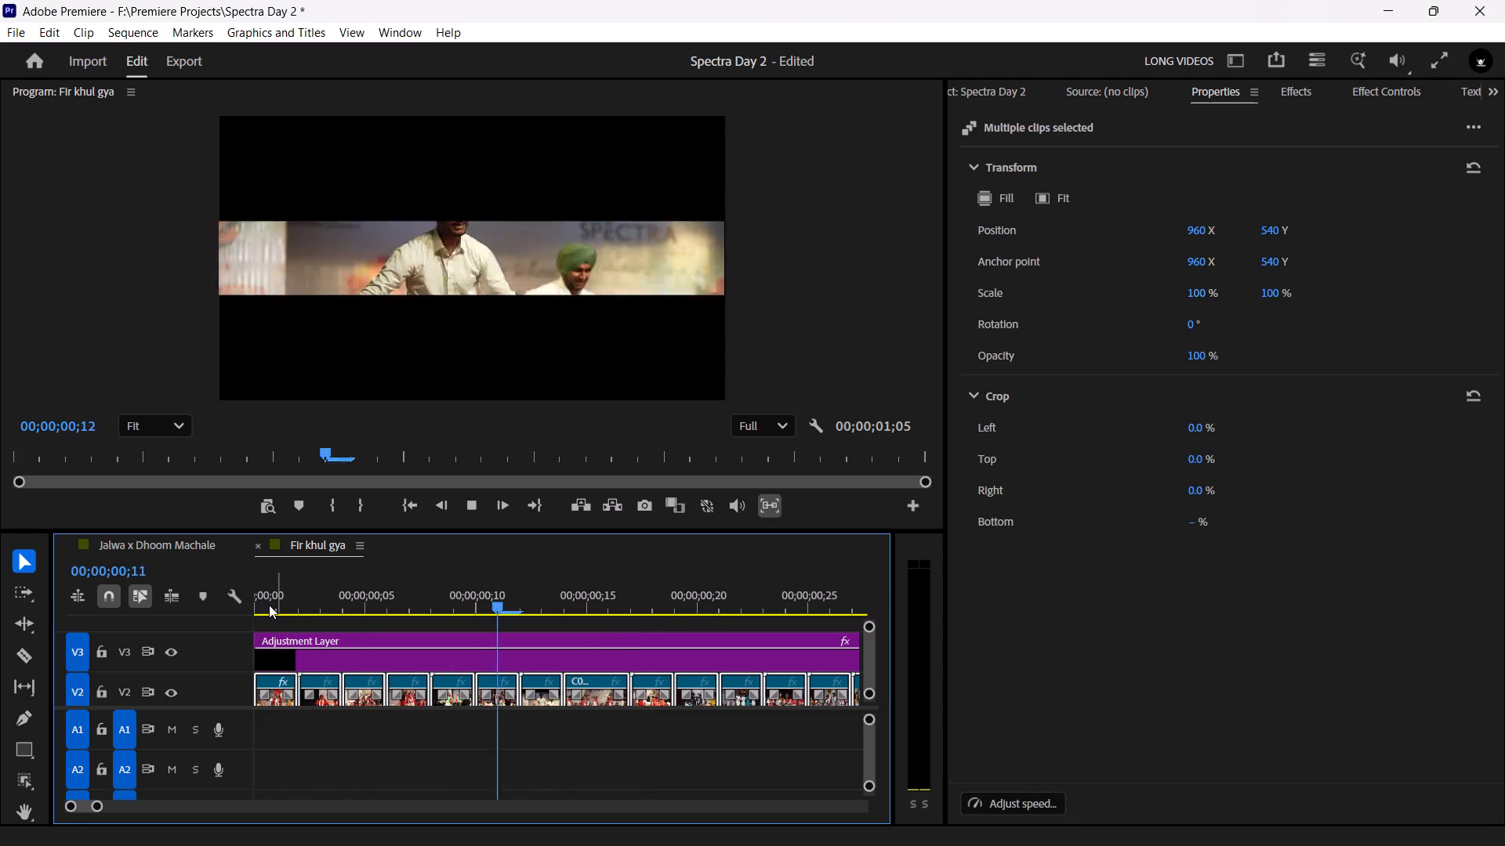
{"action": "key", "text": "space"}
{"action": "left_click", "coordinate": [527, 764]}
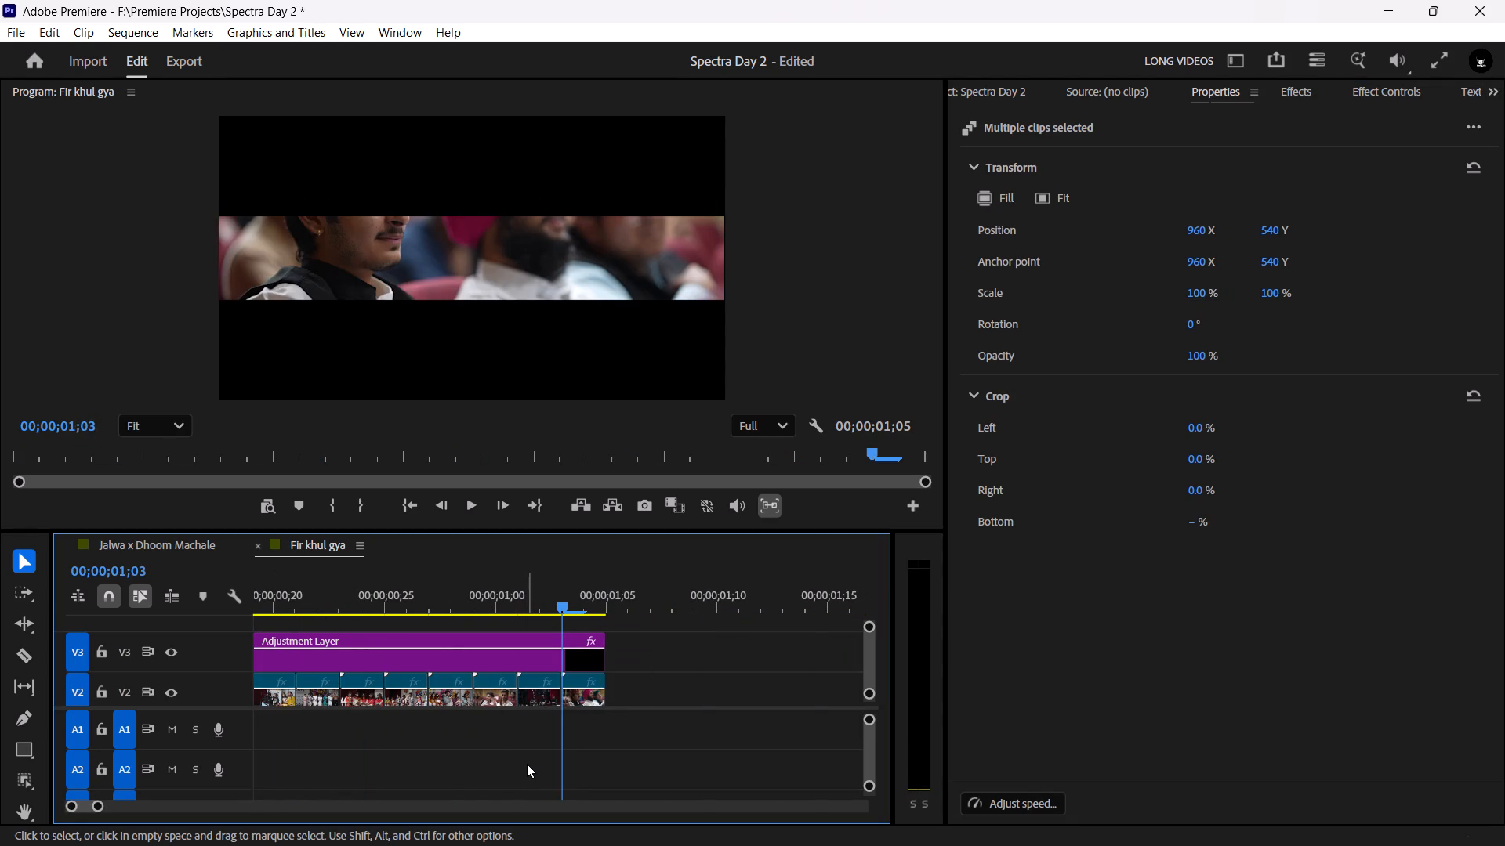
Delete the montage clips on V2 and the adjustment layer above them from the Jalwa x Dhoom Machale sequence.
{"action": "left_click", "coordinate": [162, 554]}
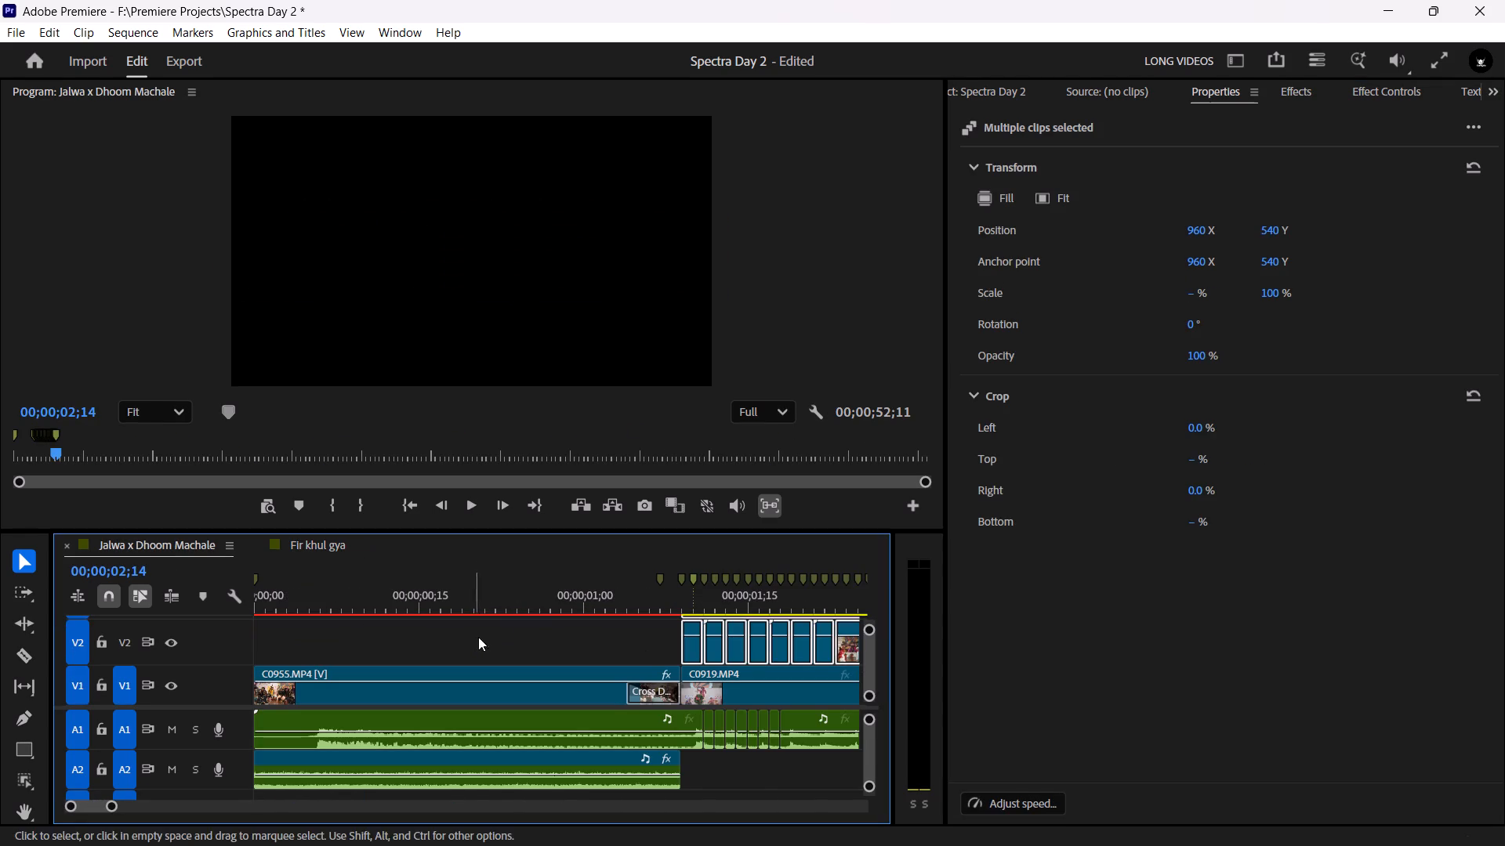
{"action": "left_click_drag", "start_coordinate": [761, 602], "coordinate": [846, 584]}
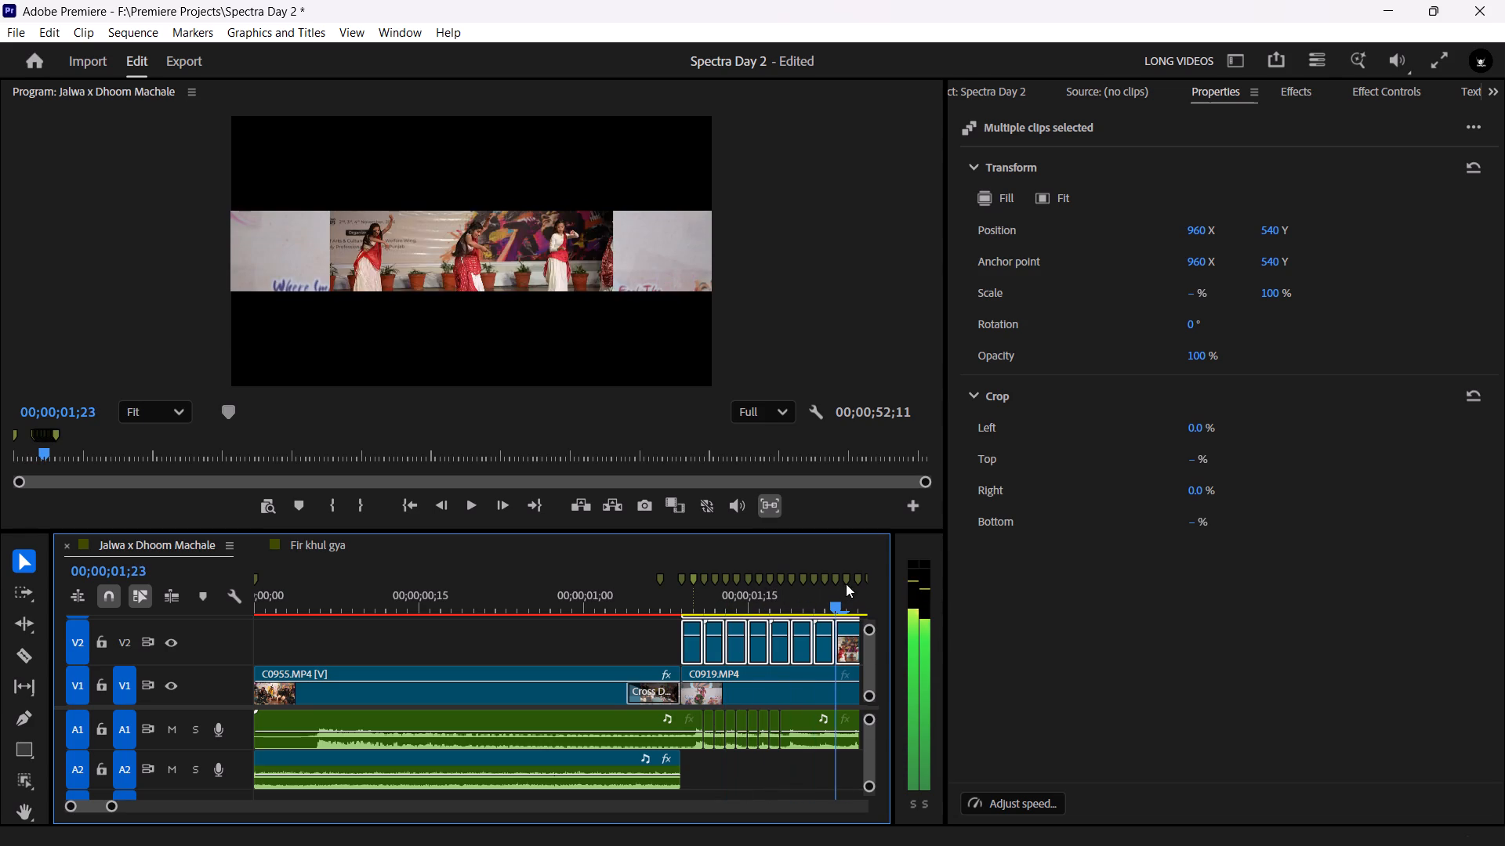
{"action": "left_click_drag", "start_coordinate": [846, 584], "coordinate": [371, 584]}
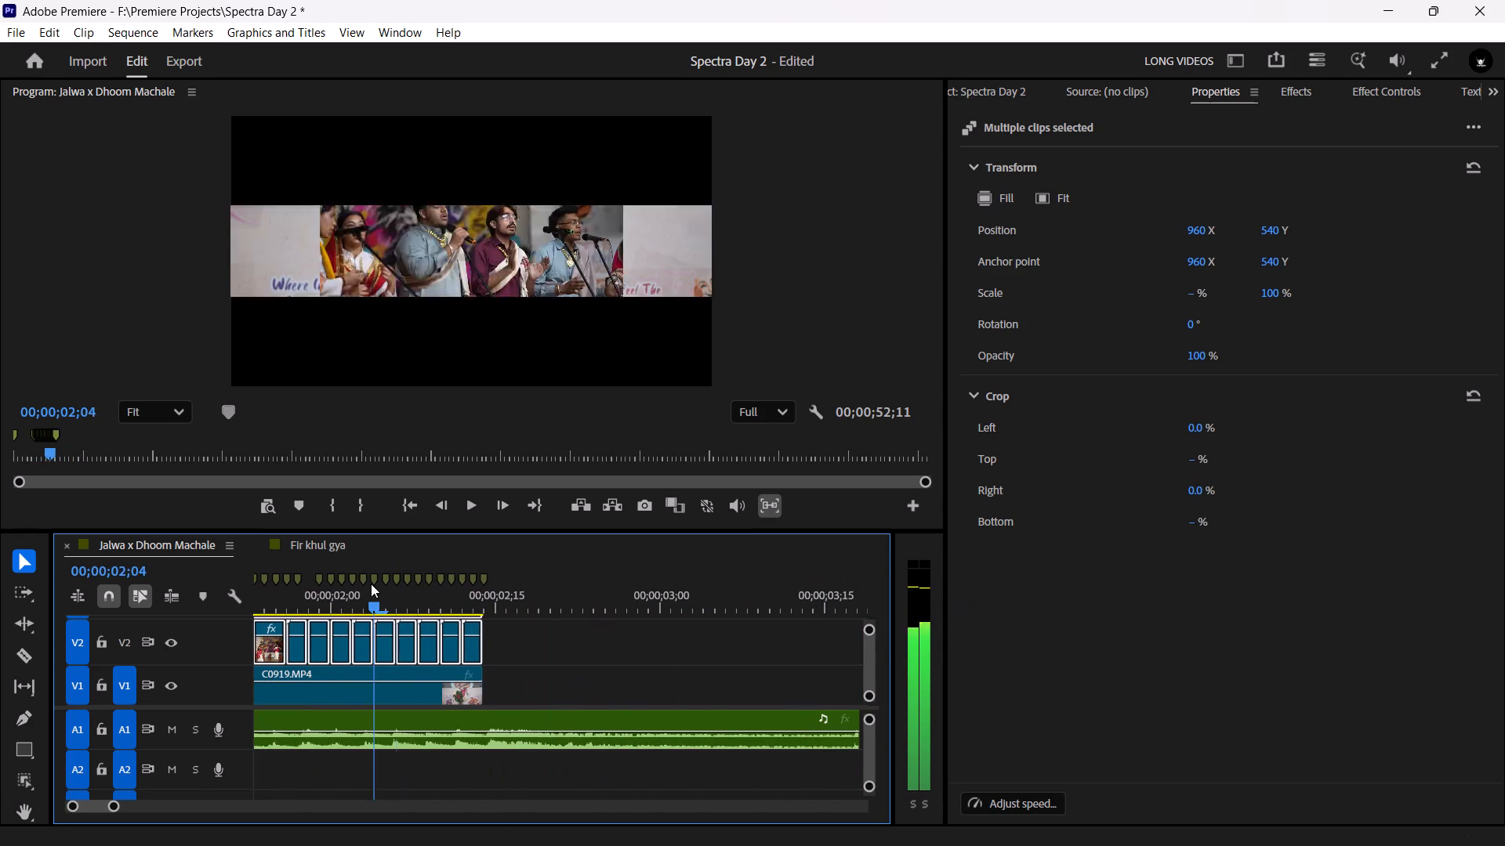
{"action": "left_click_drag", "start_coordinate": [371, 584], "coordinate": [333, 584]}
{"action": "left_click", "coordinate": [540, 658]}
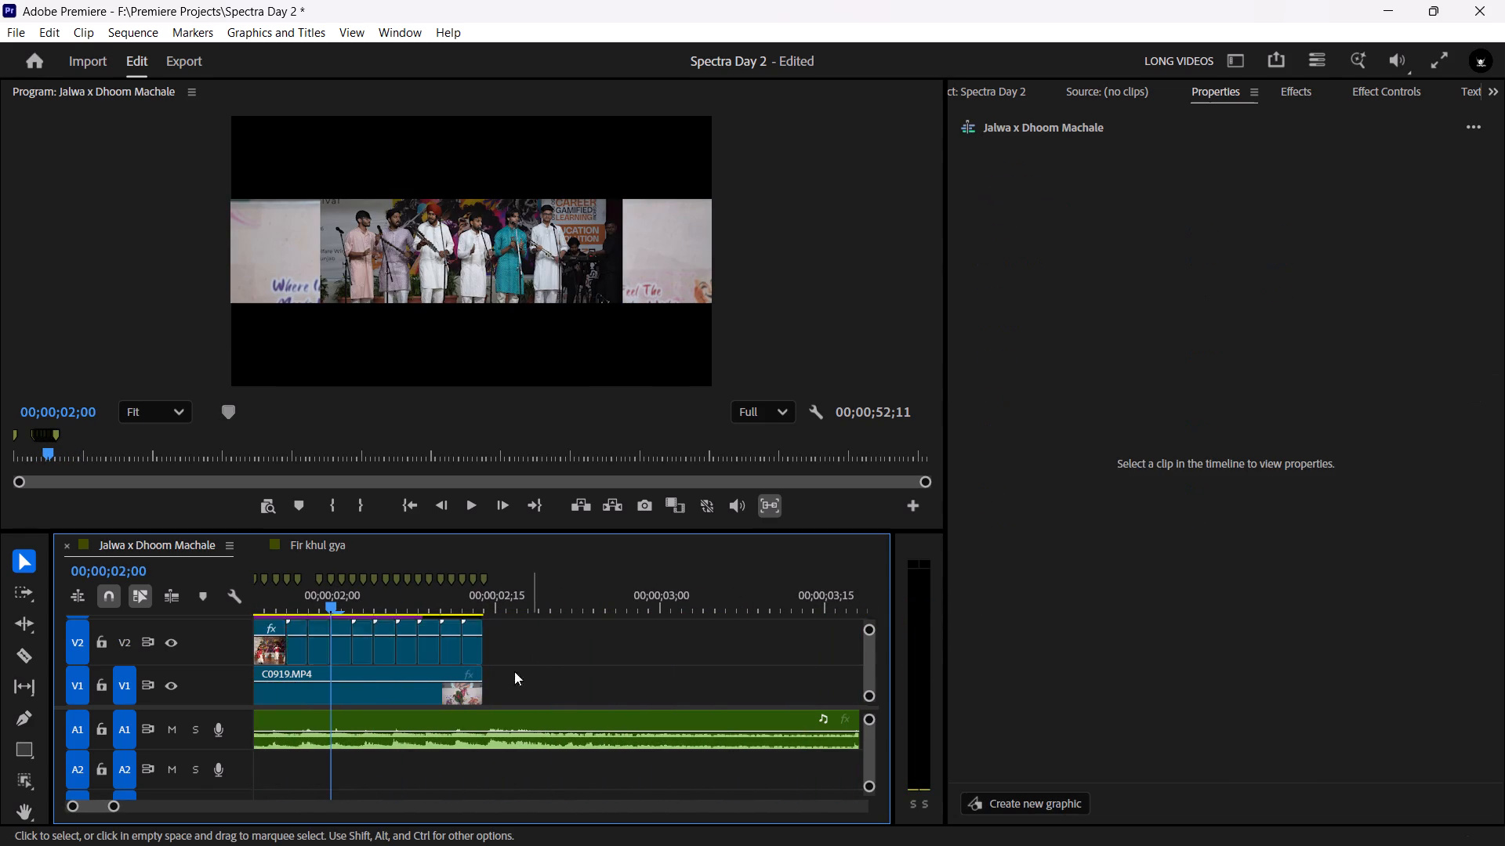
{"action": "scroll", "coordinate": [467, 681], "scroll_direction": "up", "scroll_amount": 7}
{"action": "key", "text": "grave"}
{"action": "left_click_drag", "start_coordinate": [668, 413], "coordinate": [256, 403]}
{"action": "left_click_drag", "start_coordinate": [228, 325], "coordinate": [686, 428]}
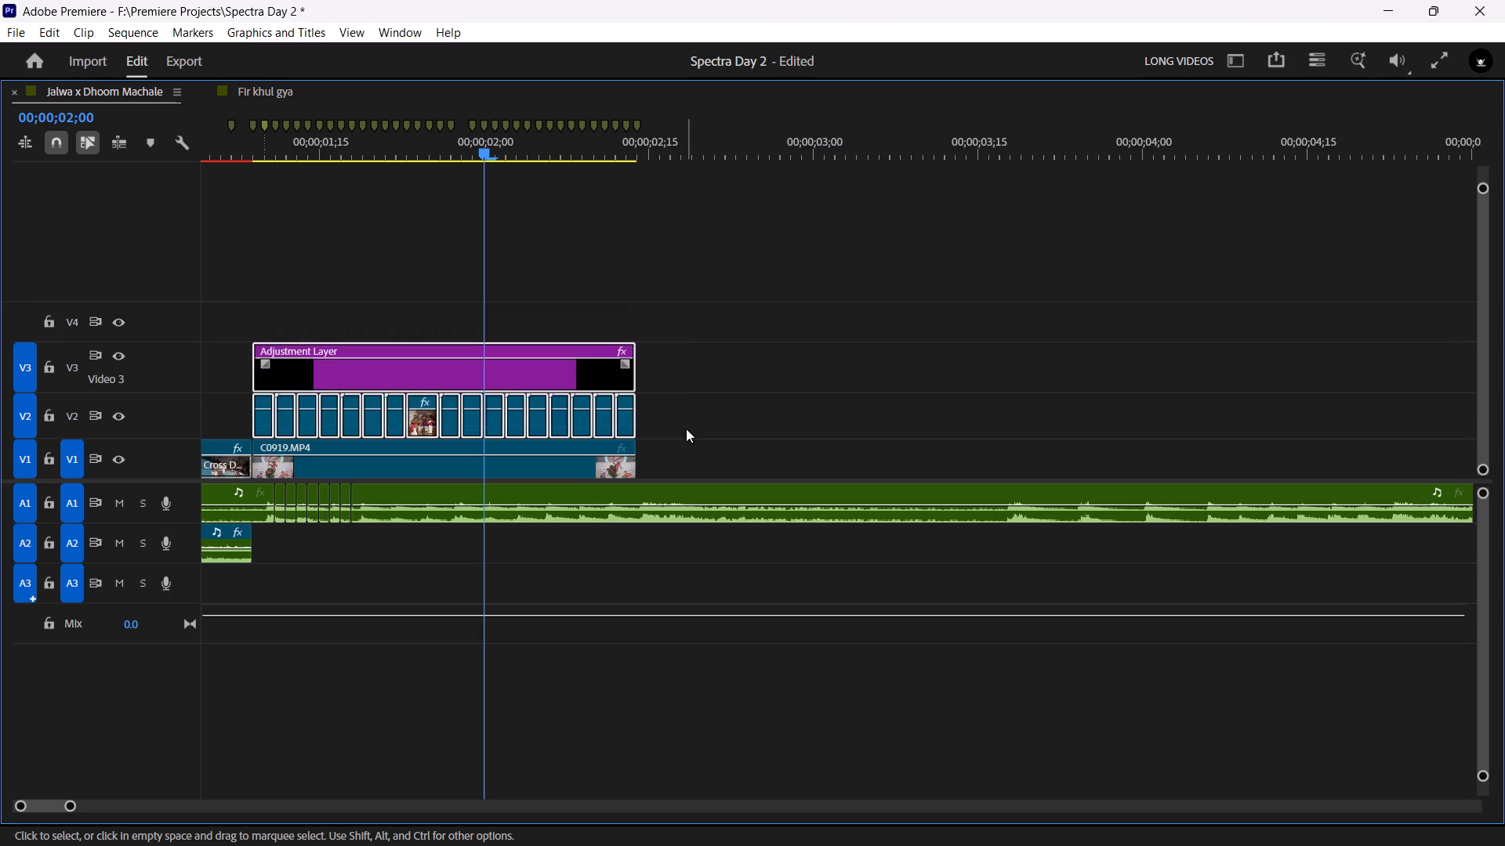
{"action": "key", "text": "Delete"}
{"action": "key", "text": "grave"}
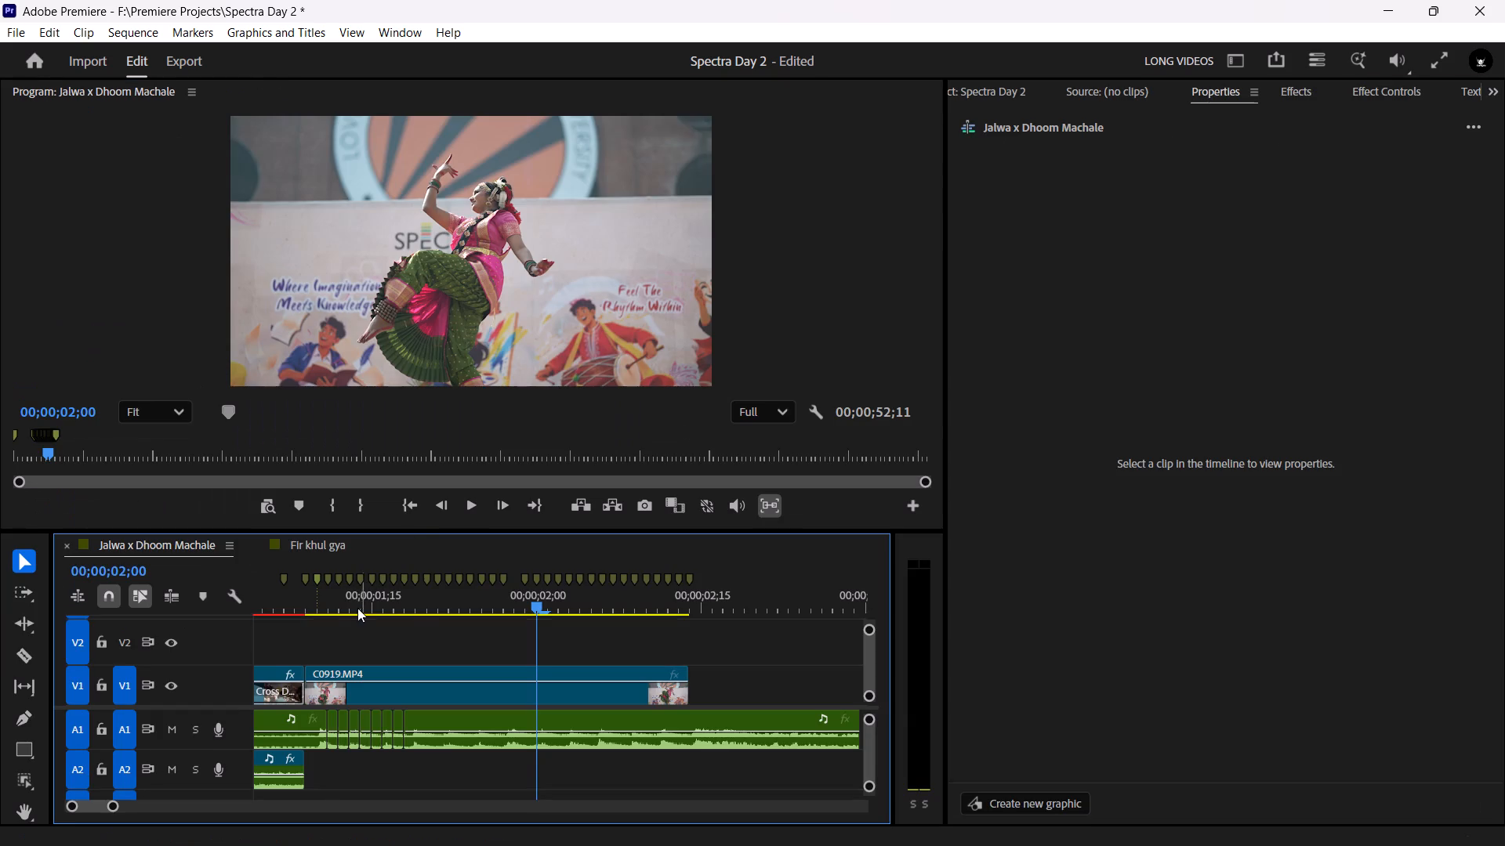
Play back the section of Jalwa x Dhoom Machale where the montage clips were removed.
{"action": "left_click_drag", "start_coordinate": [328, 603], "coordinate": [282, 599]}
{"action": "key", "text": "space"}
{"action": "key", "text": "space"}
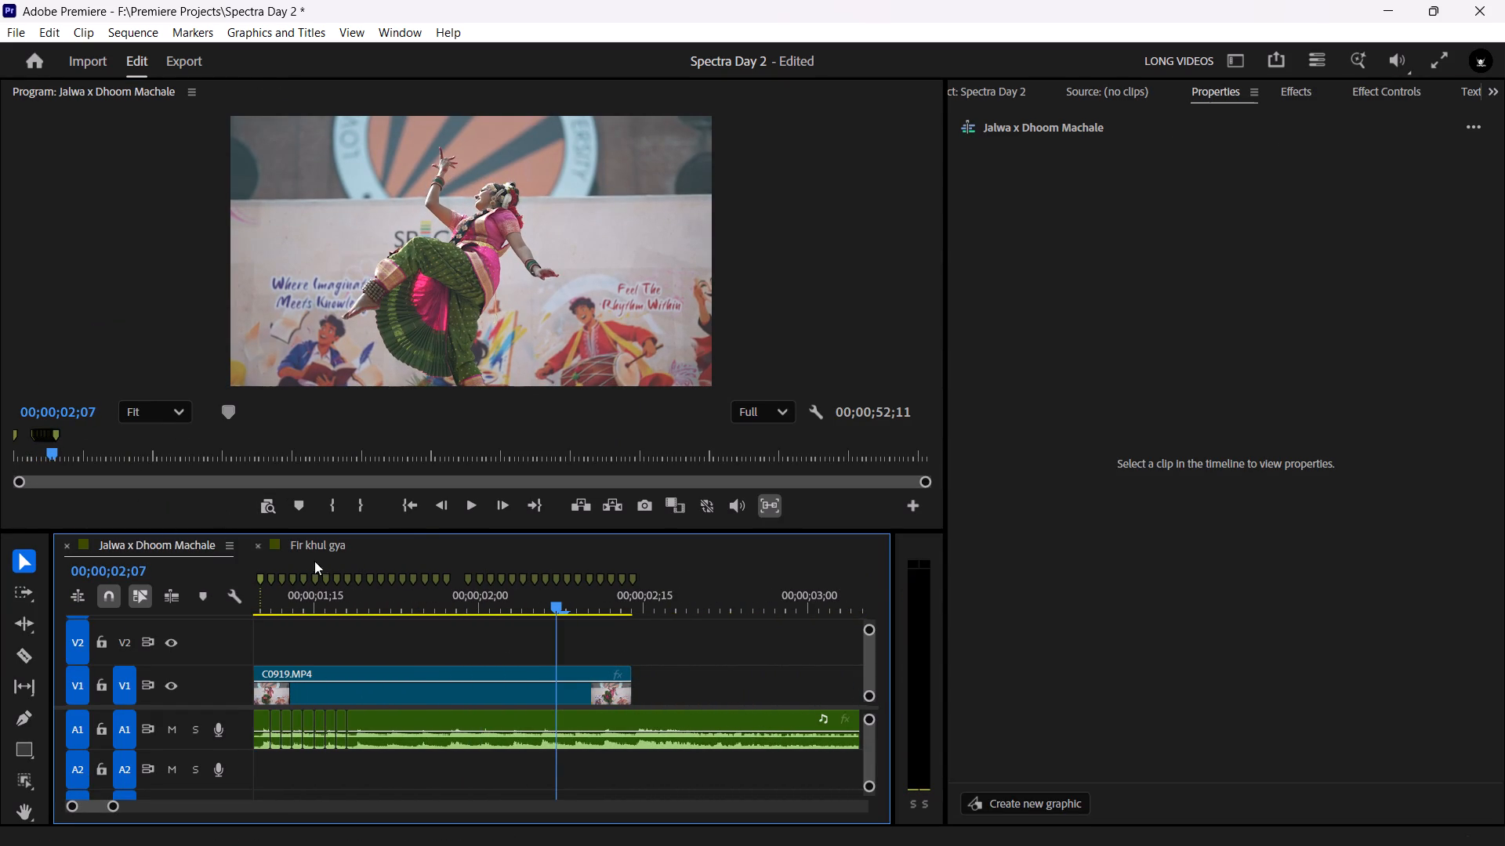
{"action": "key", "text": "space"}
{"action": "key", "text": "space"}
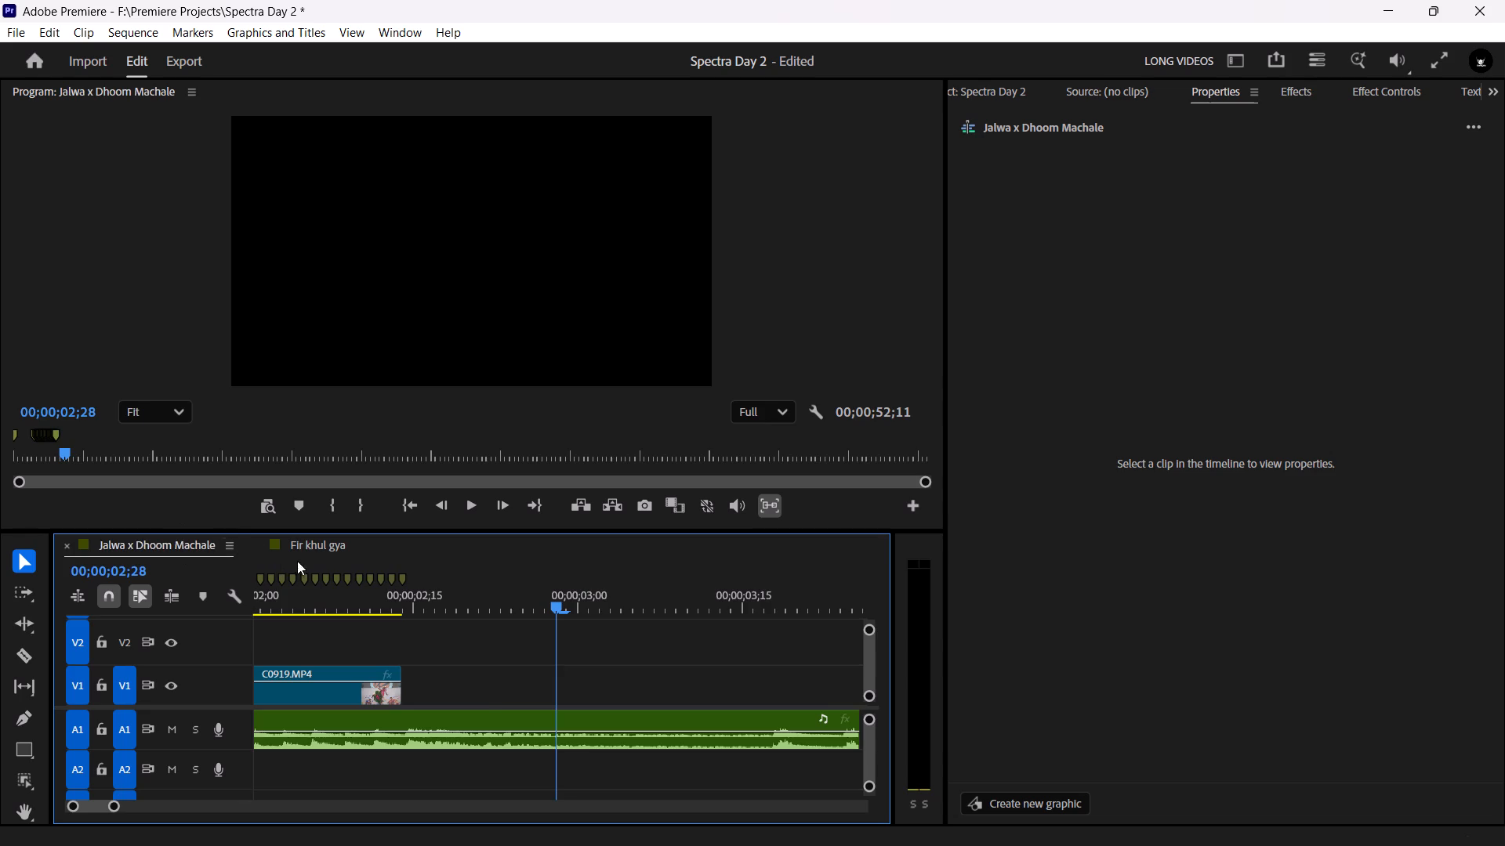
In Fir khul gya, keyframe the adjustment layer's Crop Top and Crop Bottom to 29% at 00;00;00;20.
{"action": "left_click", "coordinate": [296, 544]}
{"action": "key", "text": "space"}
{"action": "key", "text": "space"}
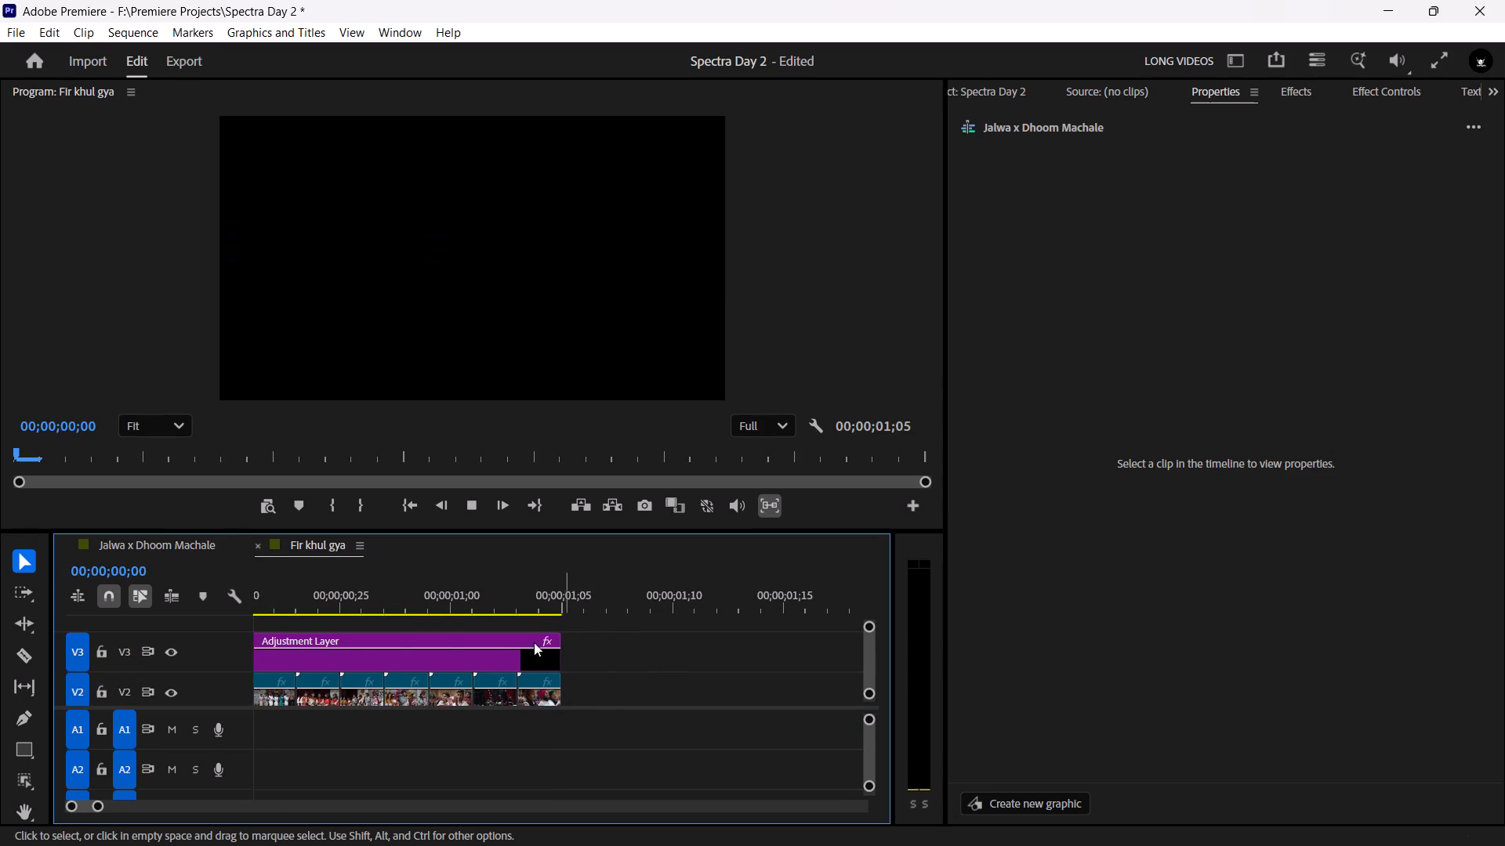
{"action": "left_click_drag", "start_coordinate": [406, 588], "coordinate": [313, 591]}
{"action": "left_click", "coordinate": [424, 645]}
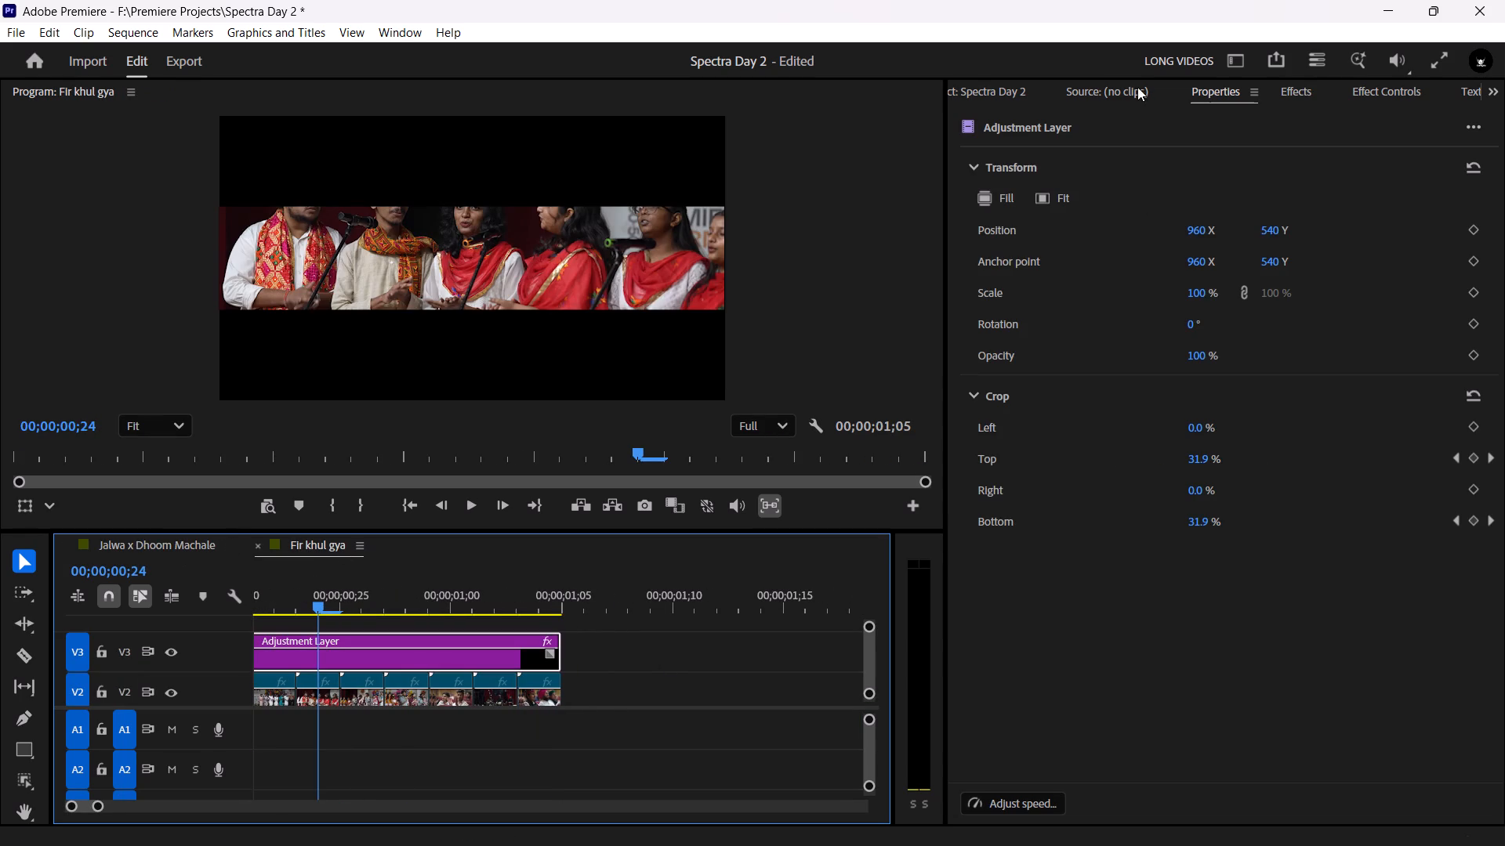
{"action": "left_click", "coordinate": [1362, 88]}
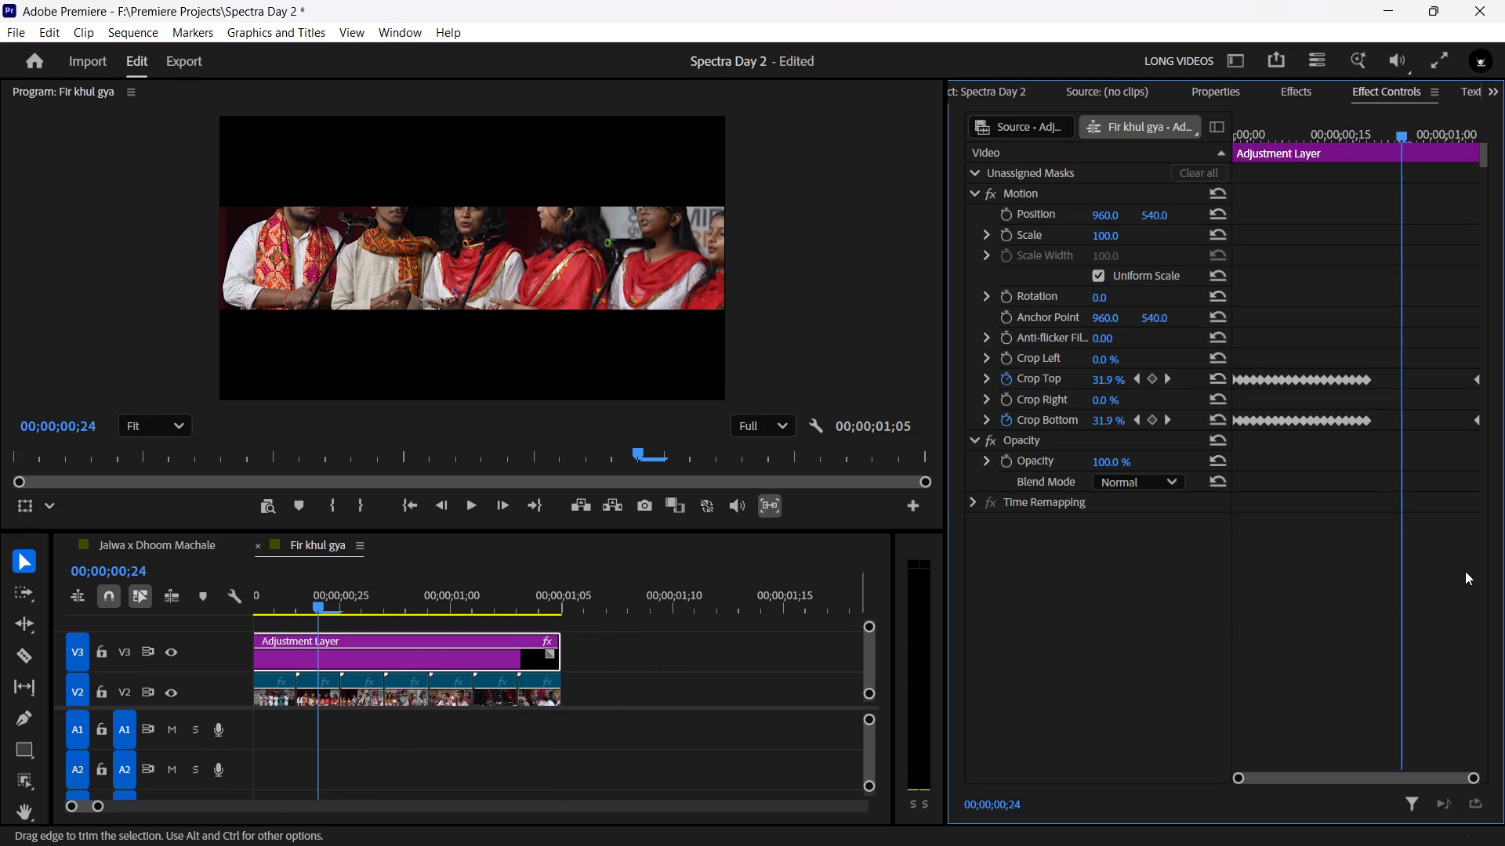
{"action": "scroll", "coordinate": [1395, 495], "scroll_direction": "up", "scroll_amount": 7, "text": "alt"}
{"action": "left_click_drag", "start_coordinate": [1238, 781], "coordinate": [1499, 778]}
{"action": "left_click_drag", "start_coordinate": [1405, 778], "coordinate": [1395, 779]}
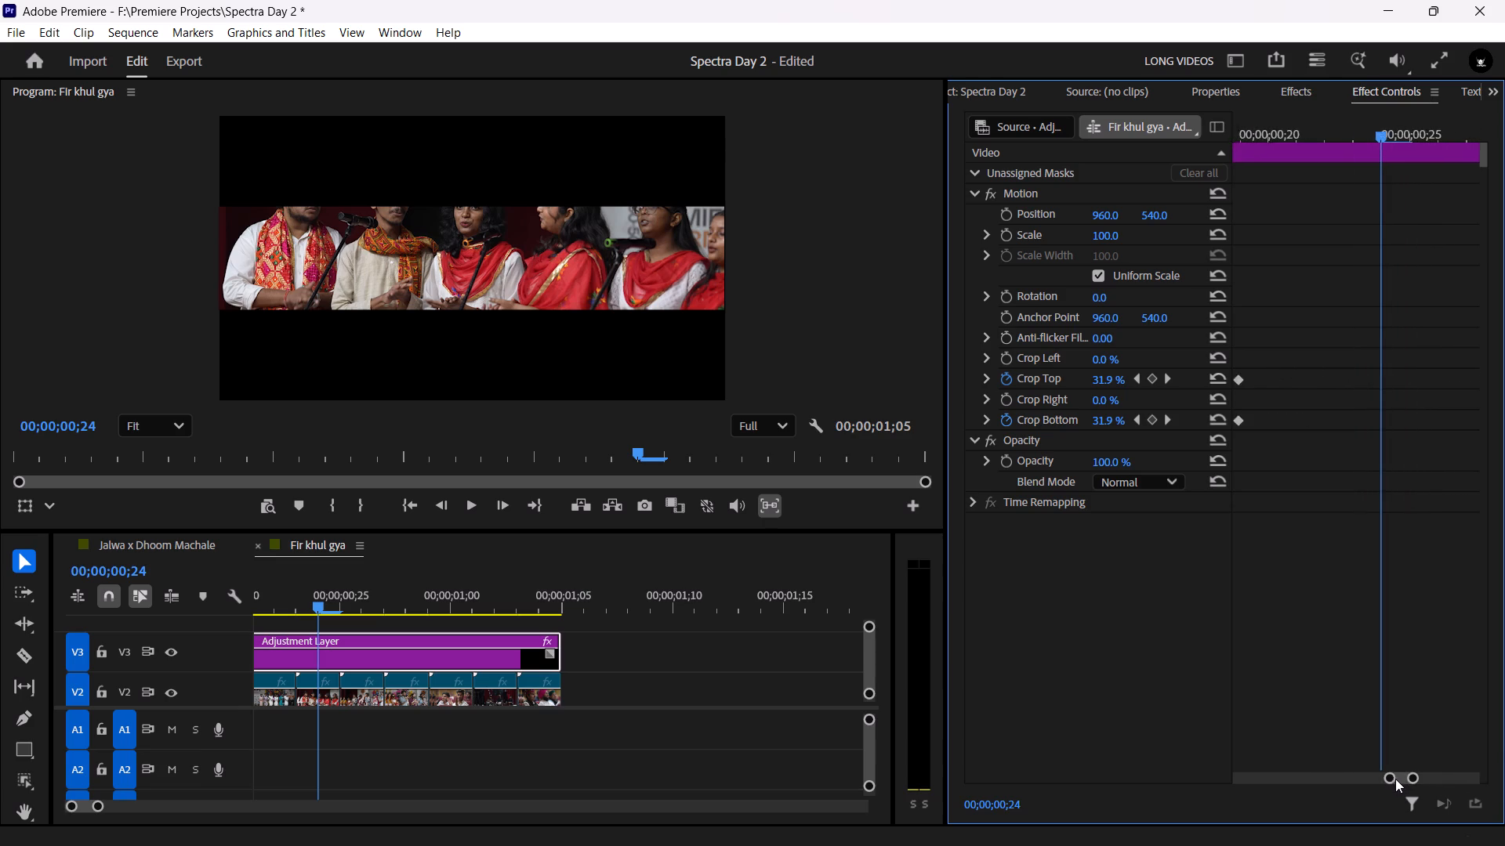
{"action": "left_click_drag", "start_coordinate": [1395, 779], "coordinate": [1358, 783]}
{"action": "left_click", "coordinate": [1351, 133]}
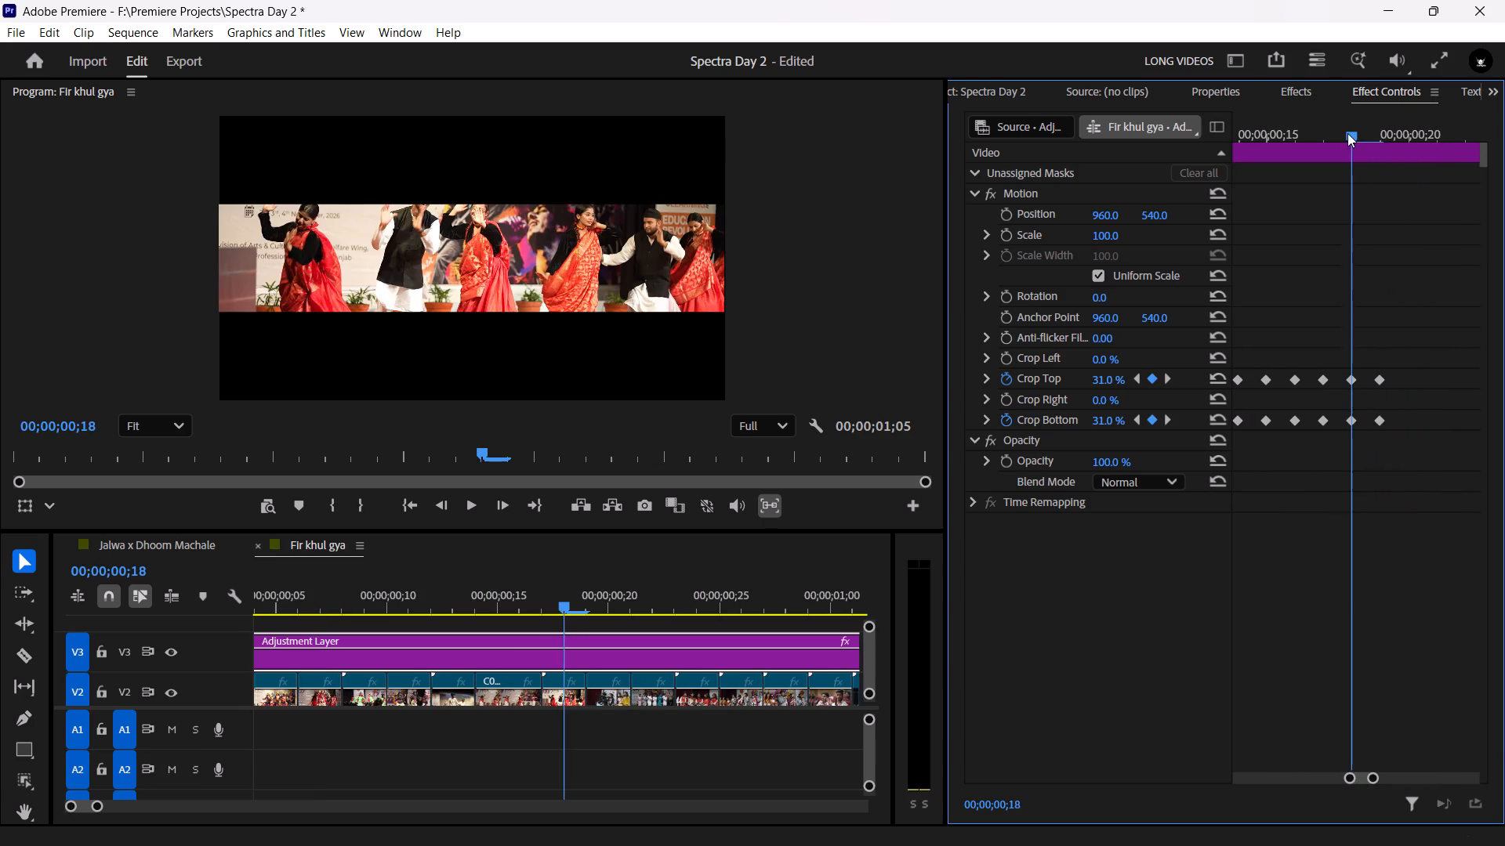
{"action": "key", "text": "Right"}
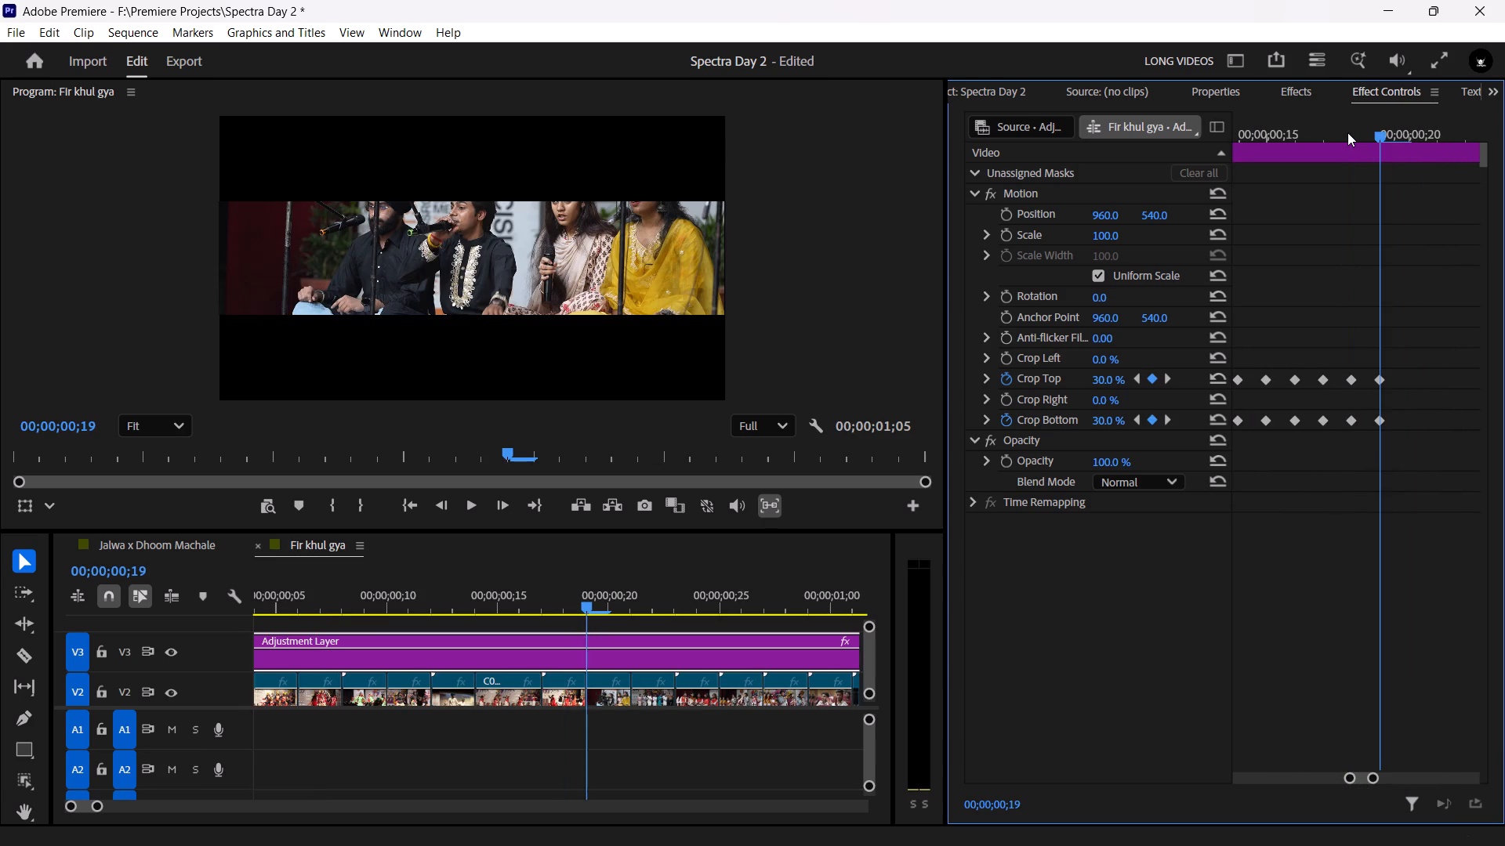
{"action": "key", "text": "Right"}
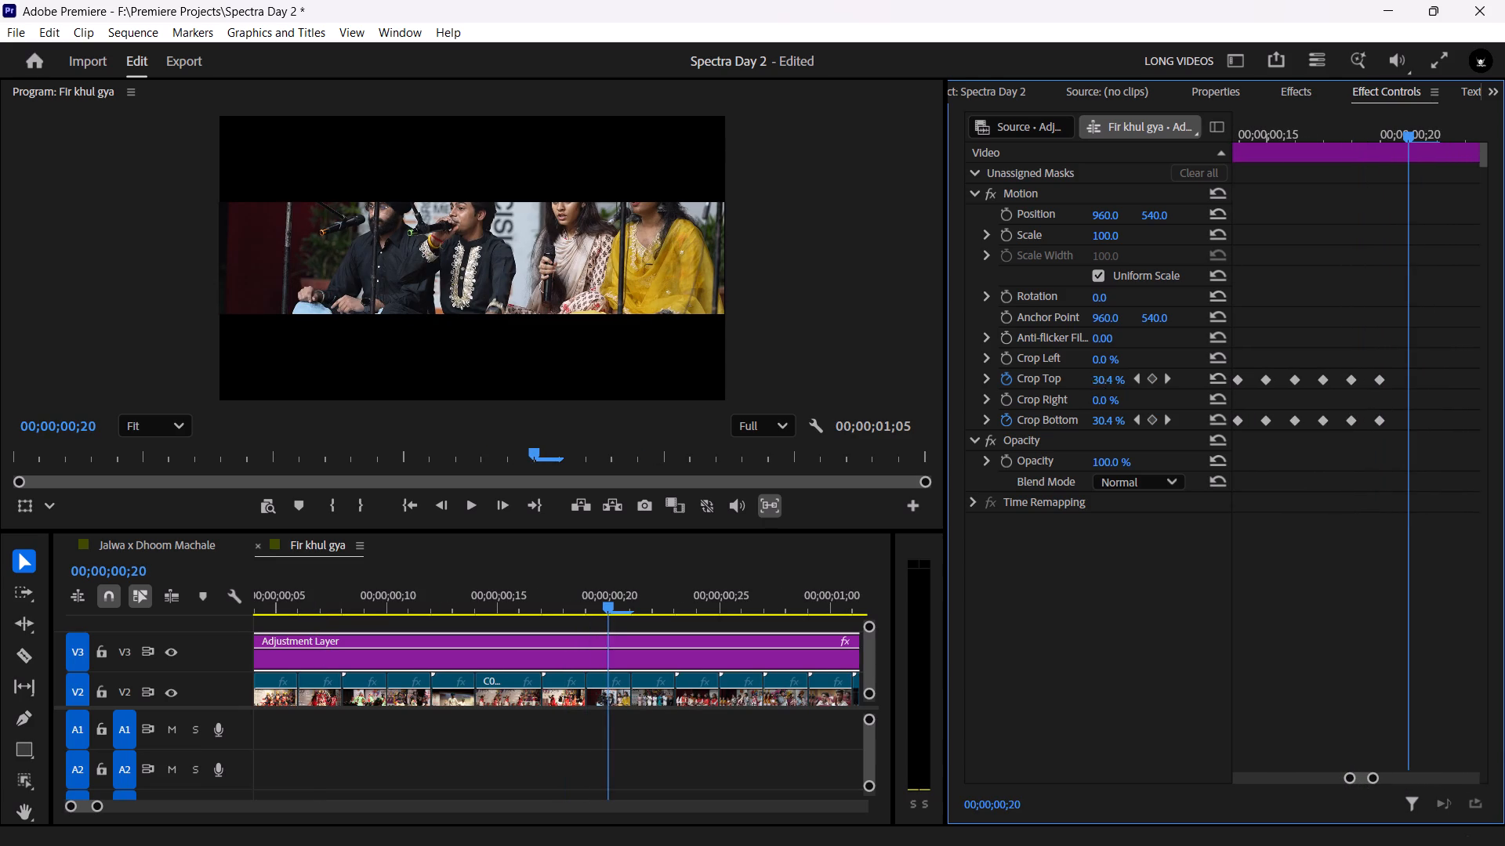
{"action": "left_click", "coordinate": [1098, 381]}
{"action": "type", "text": "29"}
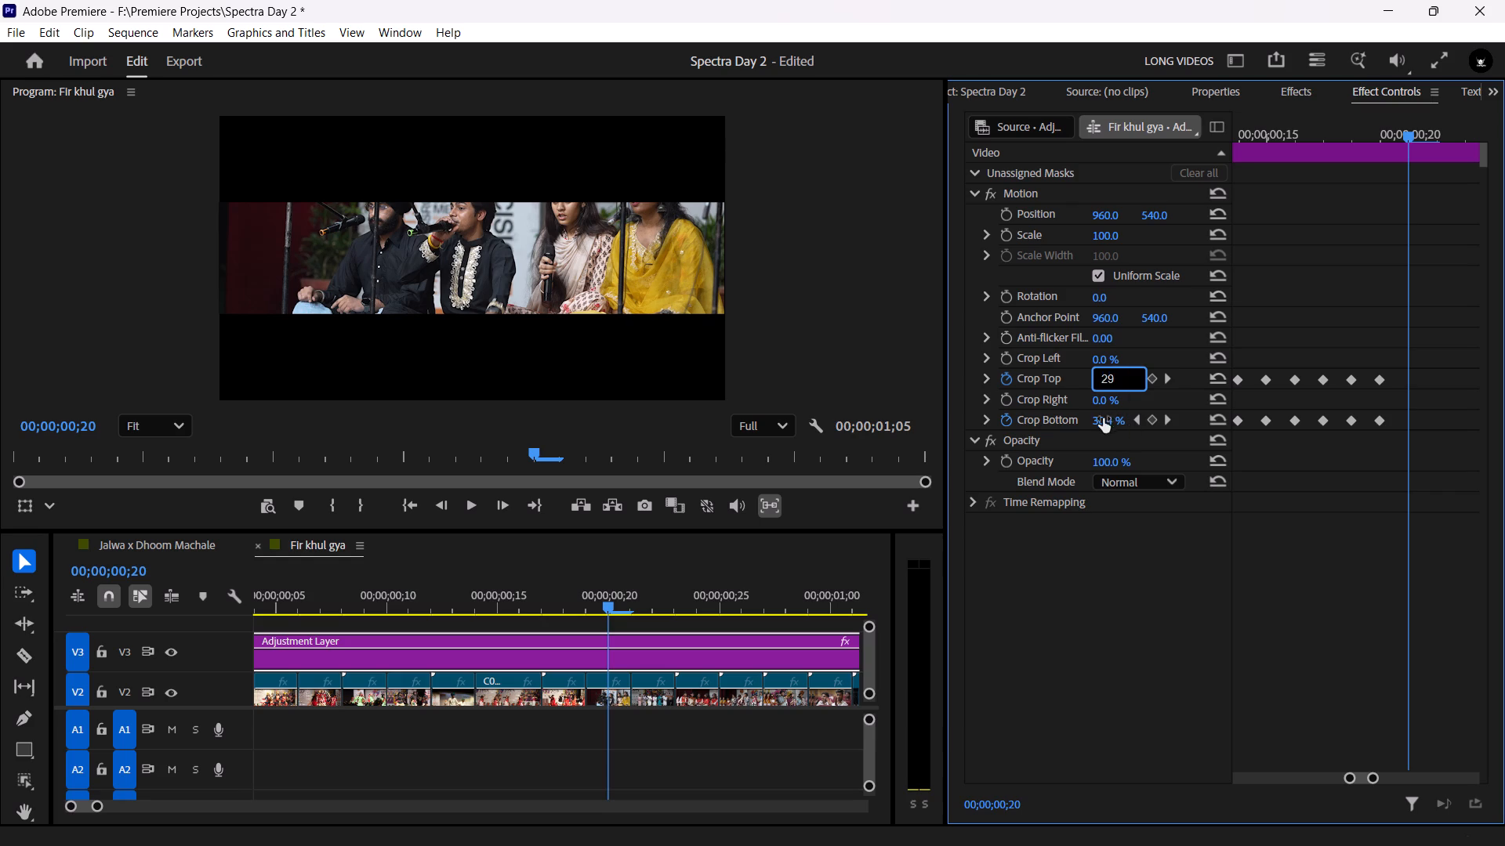
{"action": "left_click", "coordinate": [1103, 418]}
{"action": "type", "text": "29"}
{"action": "left_click", "coordinate": [1382, 493]}
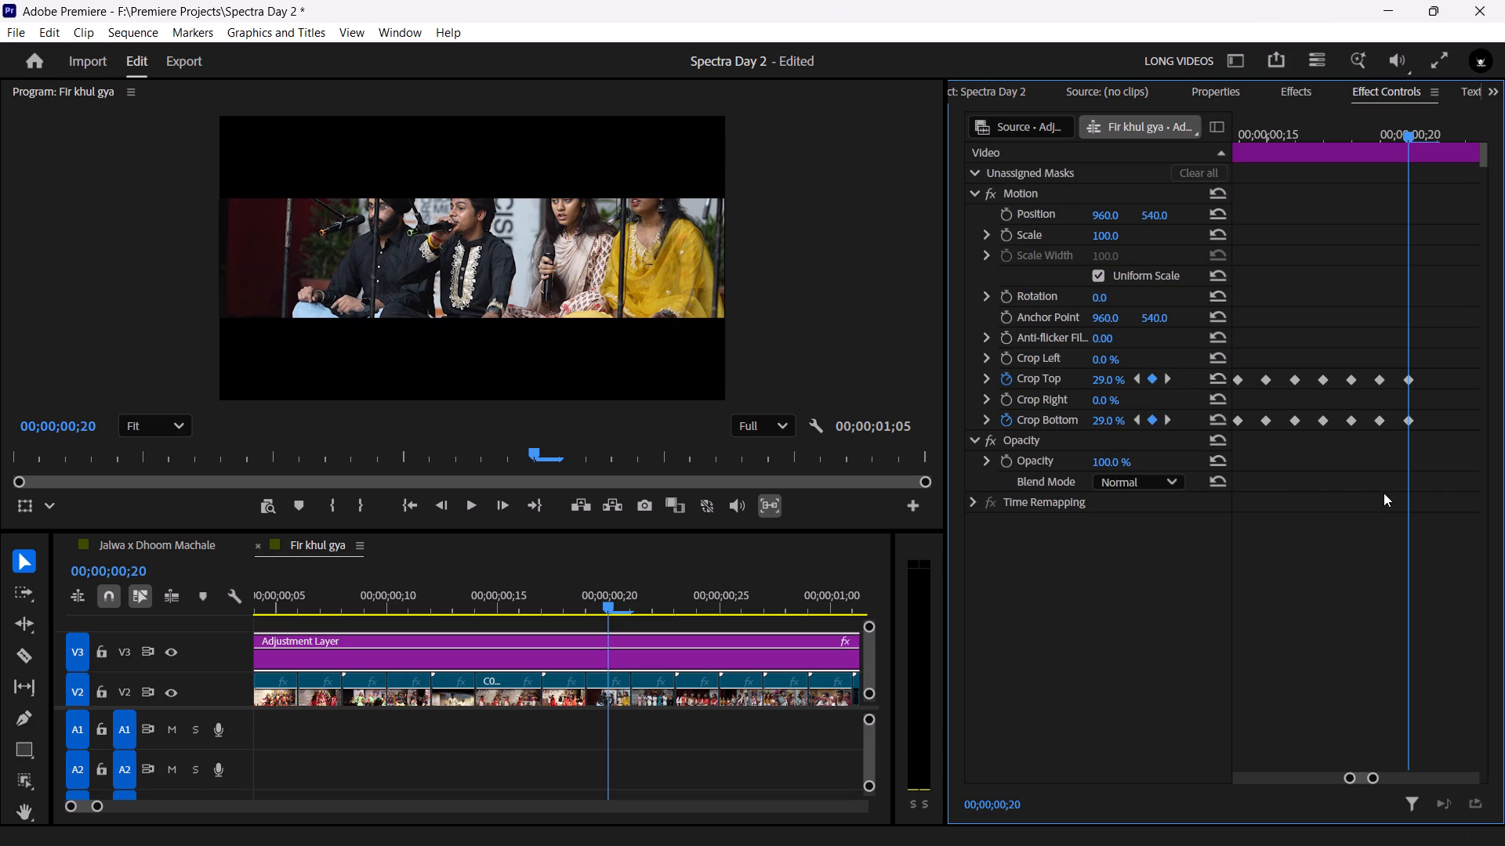
Keyframe the adjustment layer's Crop Top and Crop Bottom to 28% at 00;00;00;21.
{"action": "key", "text": "Right"}
{"action": "left_click", "coordinate": [1099, 380]}
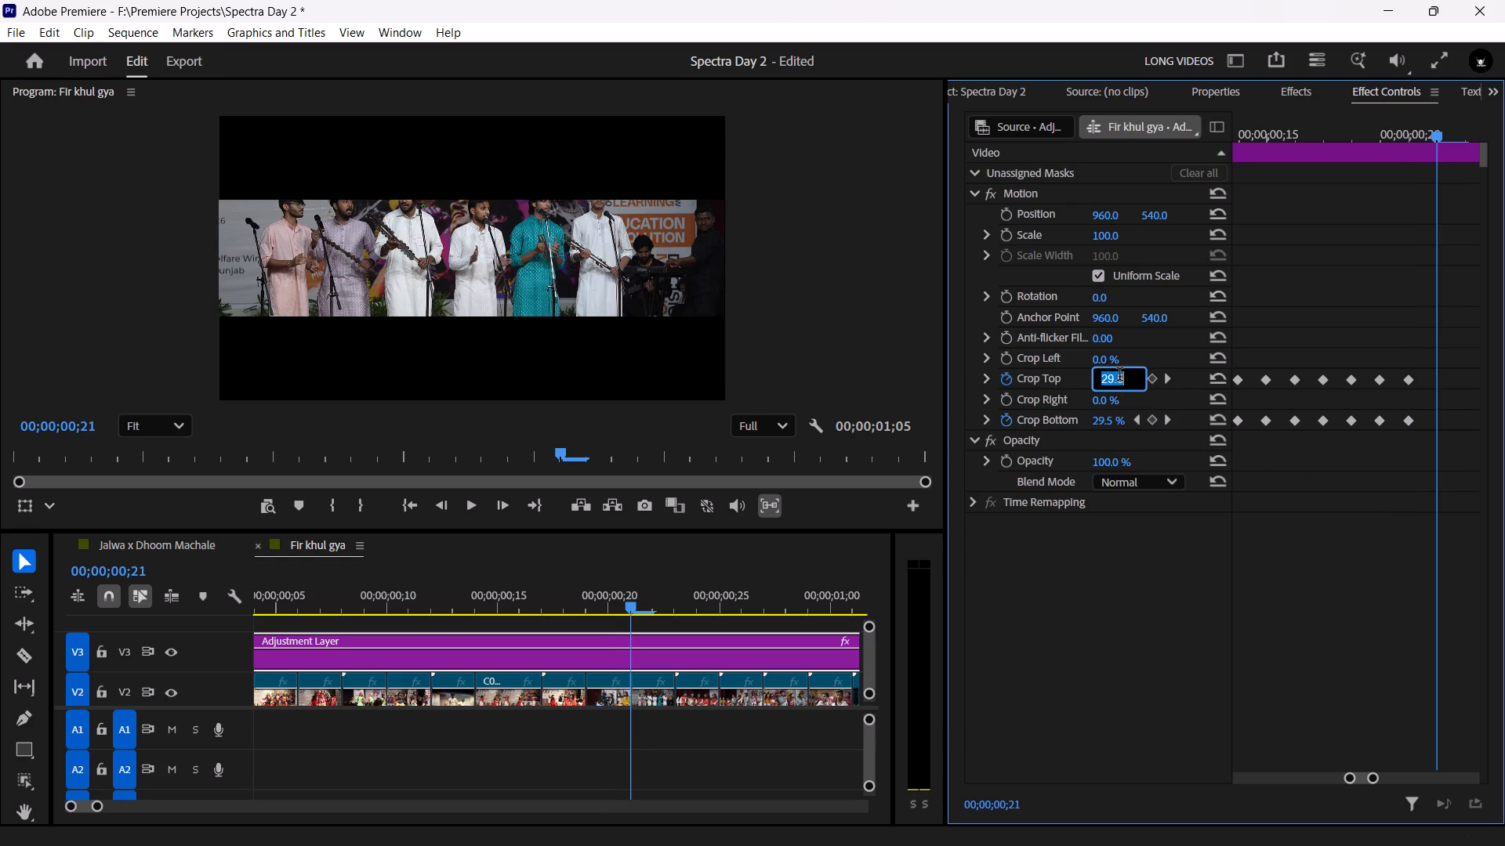
{"action": "key", "text": "2"}
{"action": "key", "text": "8"}
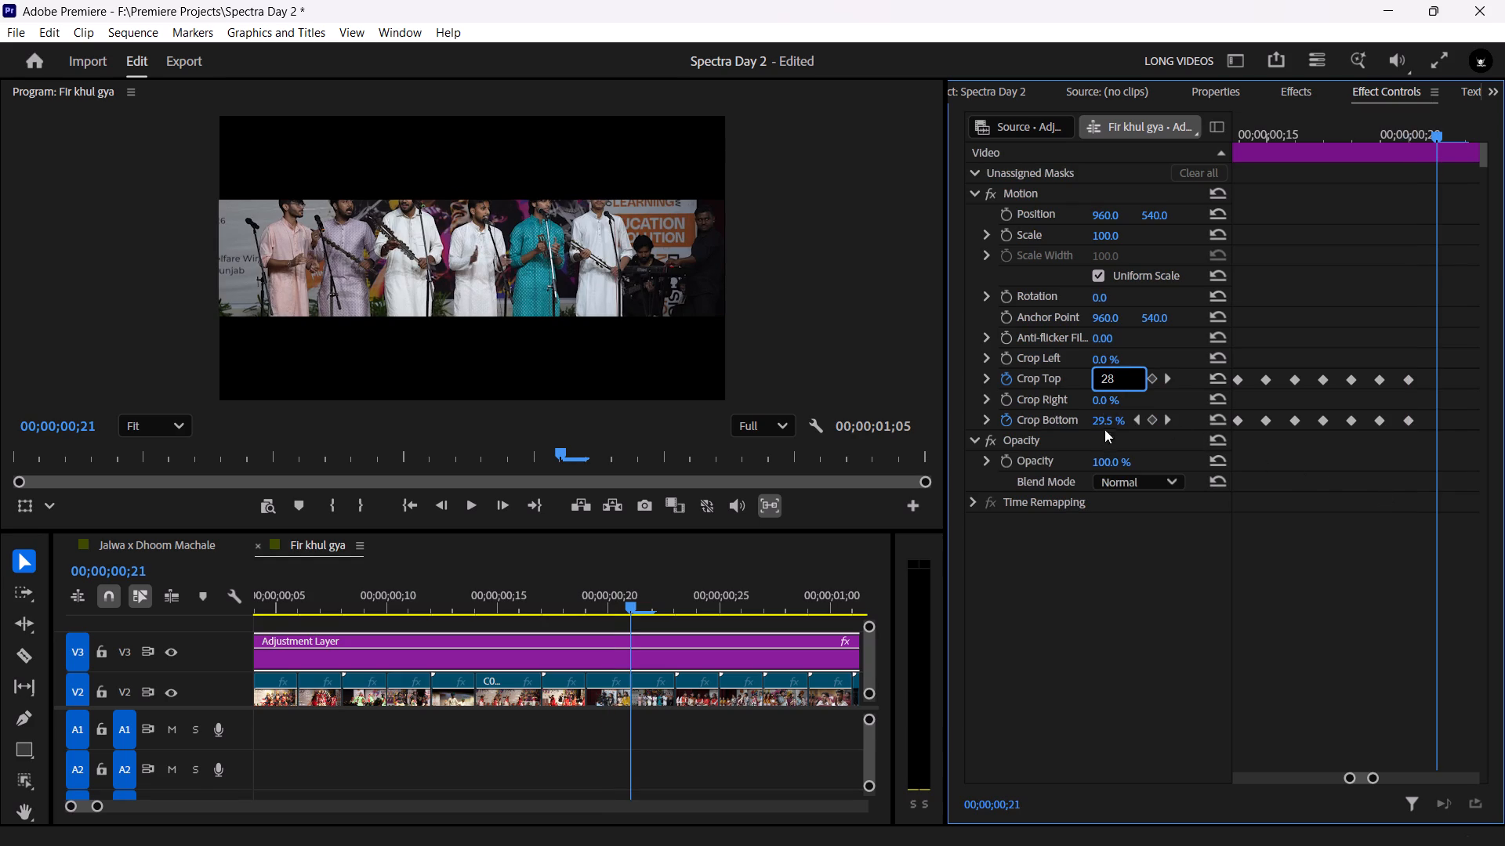
{"action": "left_click", "coordinate": [1105, 425]}
{"action": "type", "text": "28"}
{"action": "left_click", "coordinate": [1304, 492]}
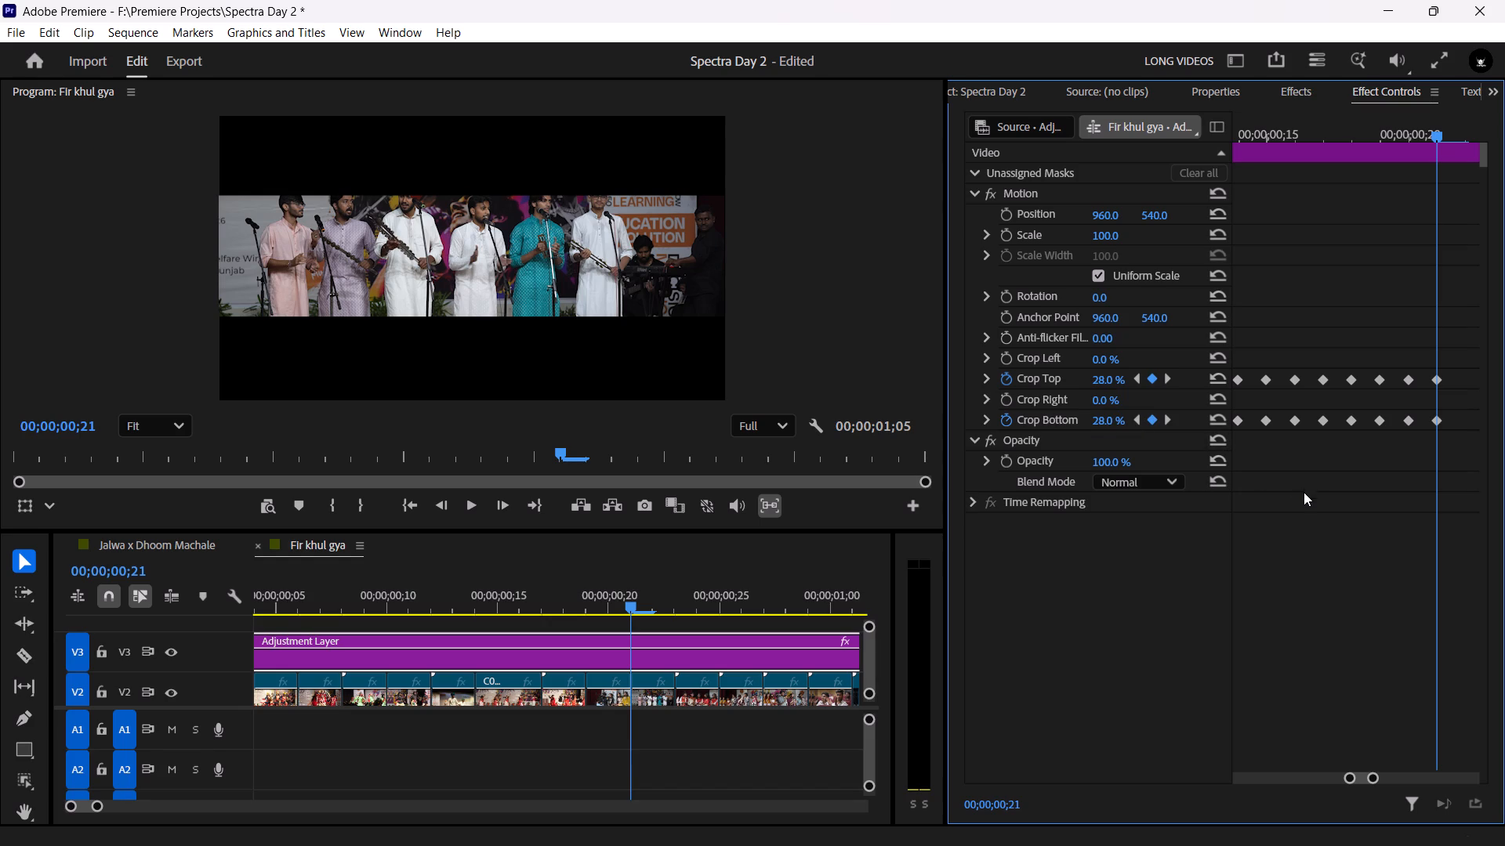
Keyframe the adjustment layer's Crop Top and Crop Bottom to 27% at 00;00;00;22.
{"action": "key", "text": "Right"}
{"action": "left_click", "coordinate": [1098, 386]}
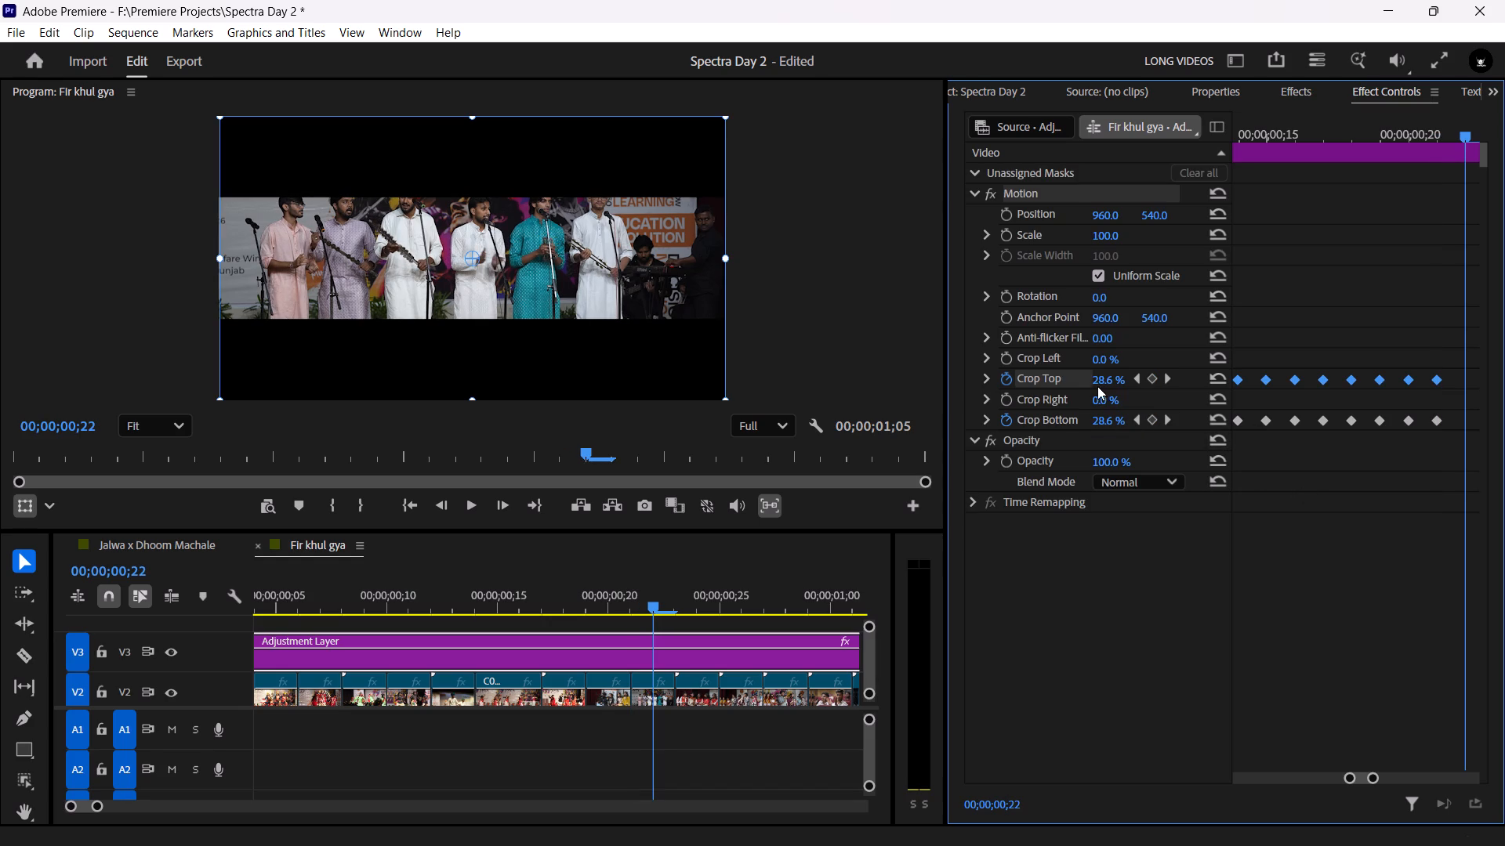
{"action": "left_click", "coordinate": [1100, 378]}
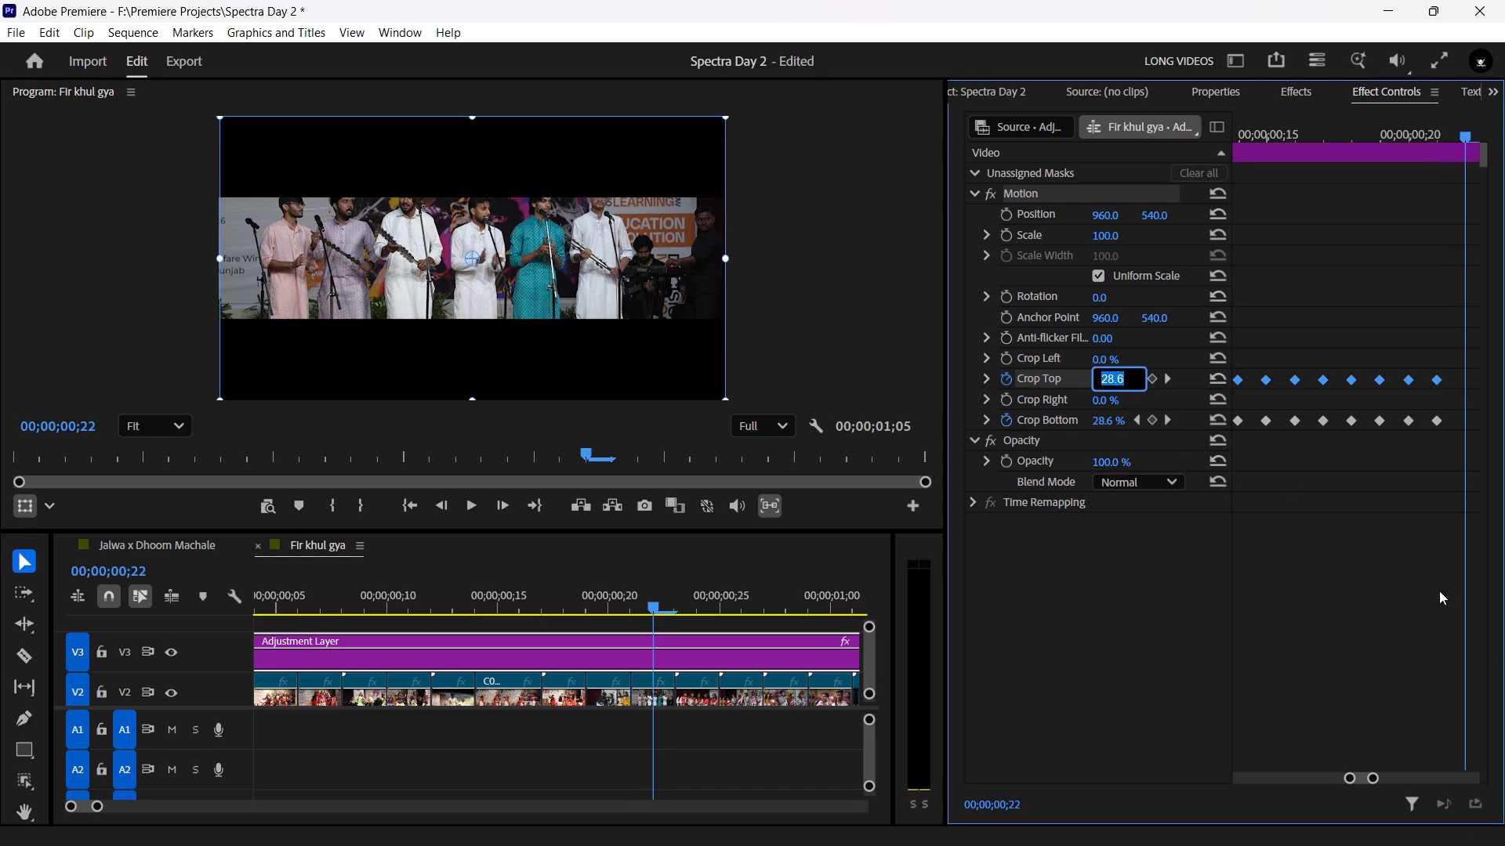
{"action": "left_click", "coordinate": [1405, 573]}
{"action": "left_click", "coordinate": [1104, 381]}
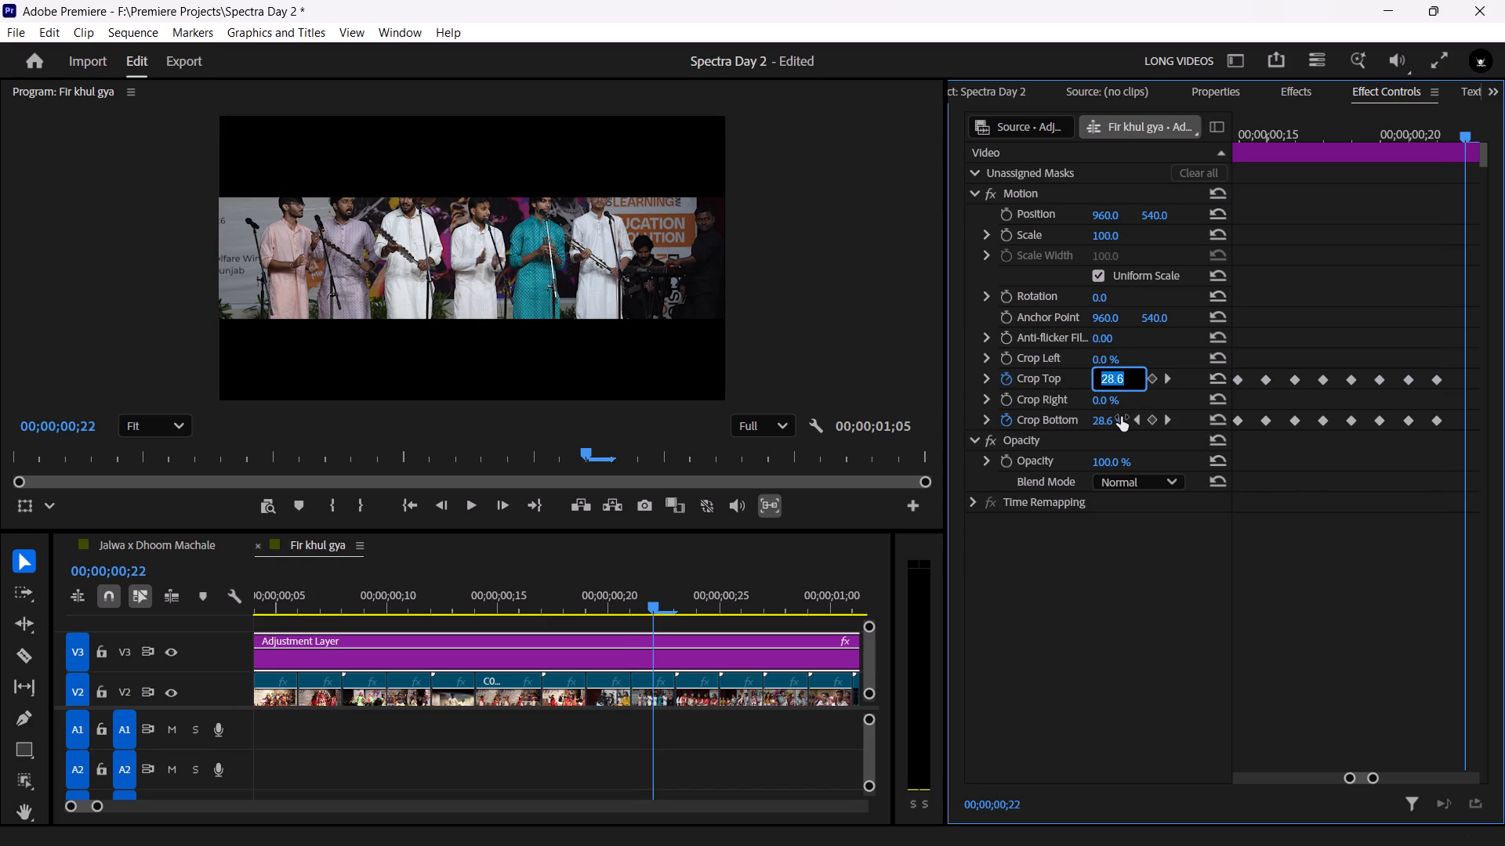
{"action": "type", "text": "27"}
{"action": "left_click", "coordinate": [1101, 418]}
{"action": "type", "text": "27"}
{"action": "left_click", "coordinate": [1337, 500]}
Keyframe the adjustment layer's Crop Top and Crop Bottom to 26% at 00;00;00;23.
{"action": "key", "text": "Right"}
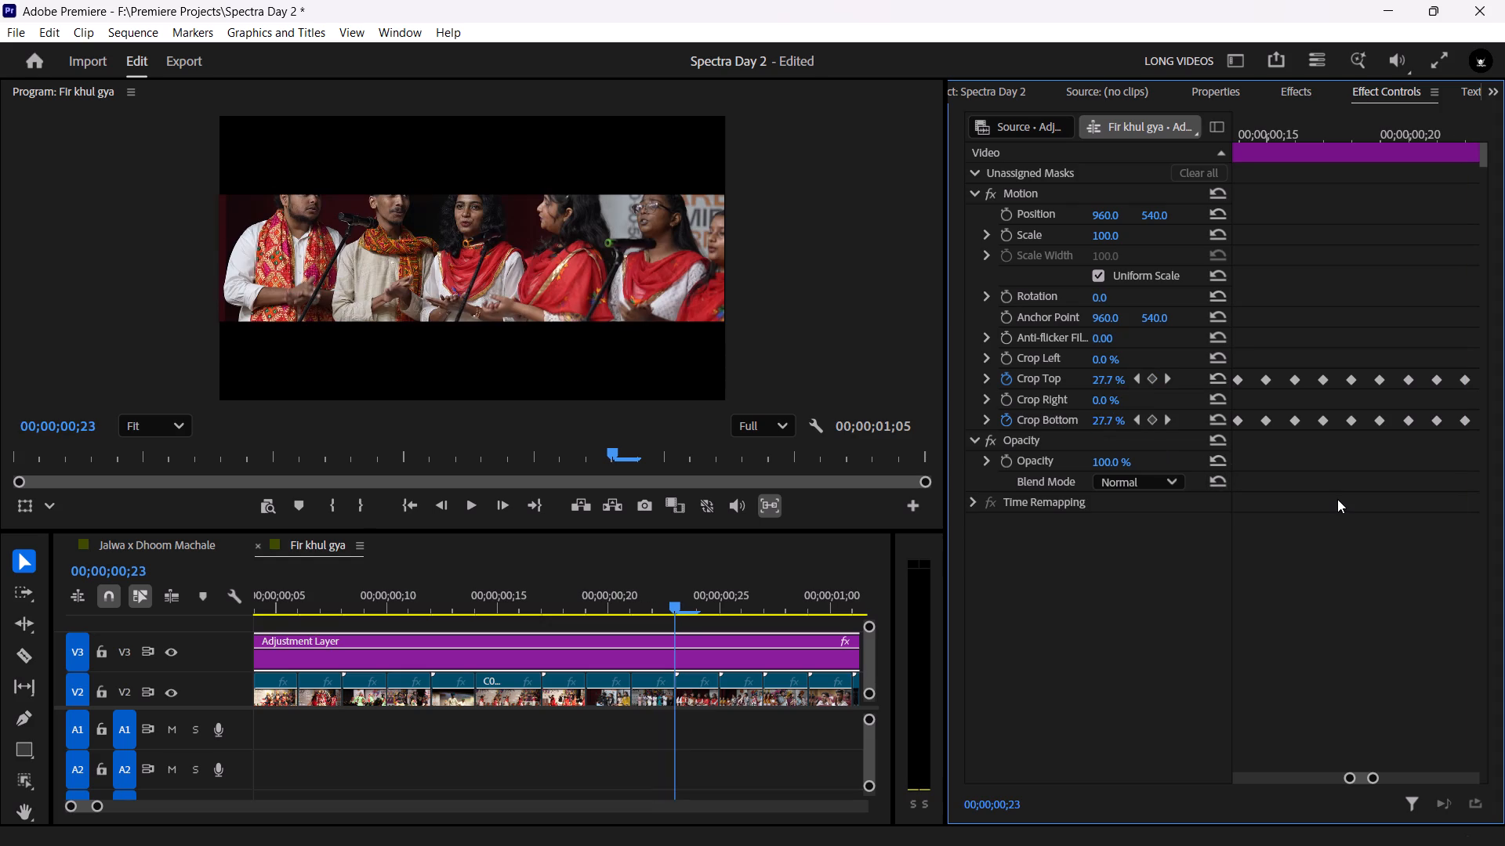
{"action": "left_click", "coordinate": [1104, 378]}
{"action": "key", "text": "3"}
{"action": "key", "text": "6"}
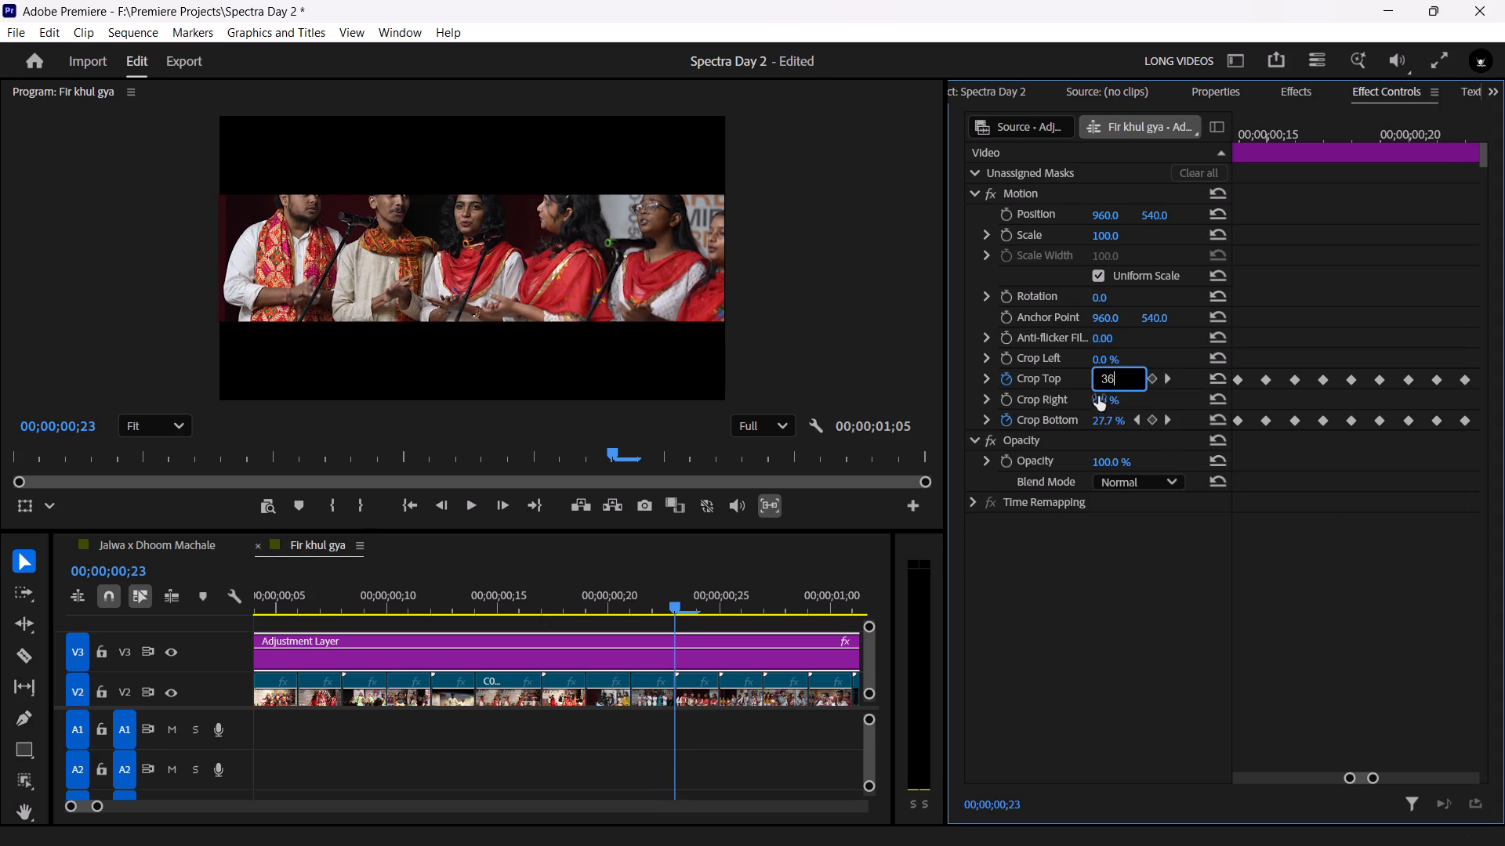
{"action": "left_click", "coordinate": [1104, 422]}
{"action": "left_click", "coordinate": [1106, 383]}
{"action": "key", "text": "2"}
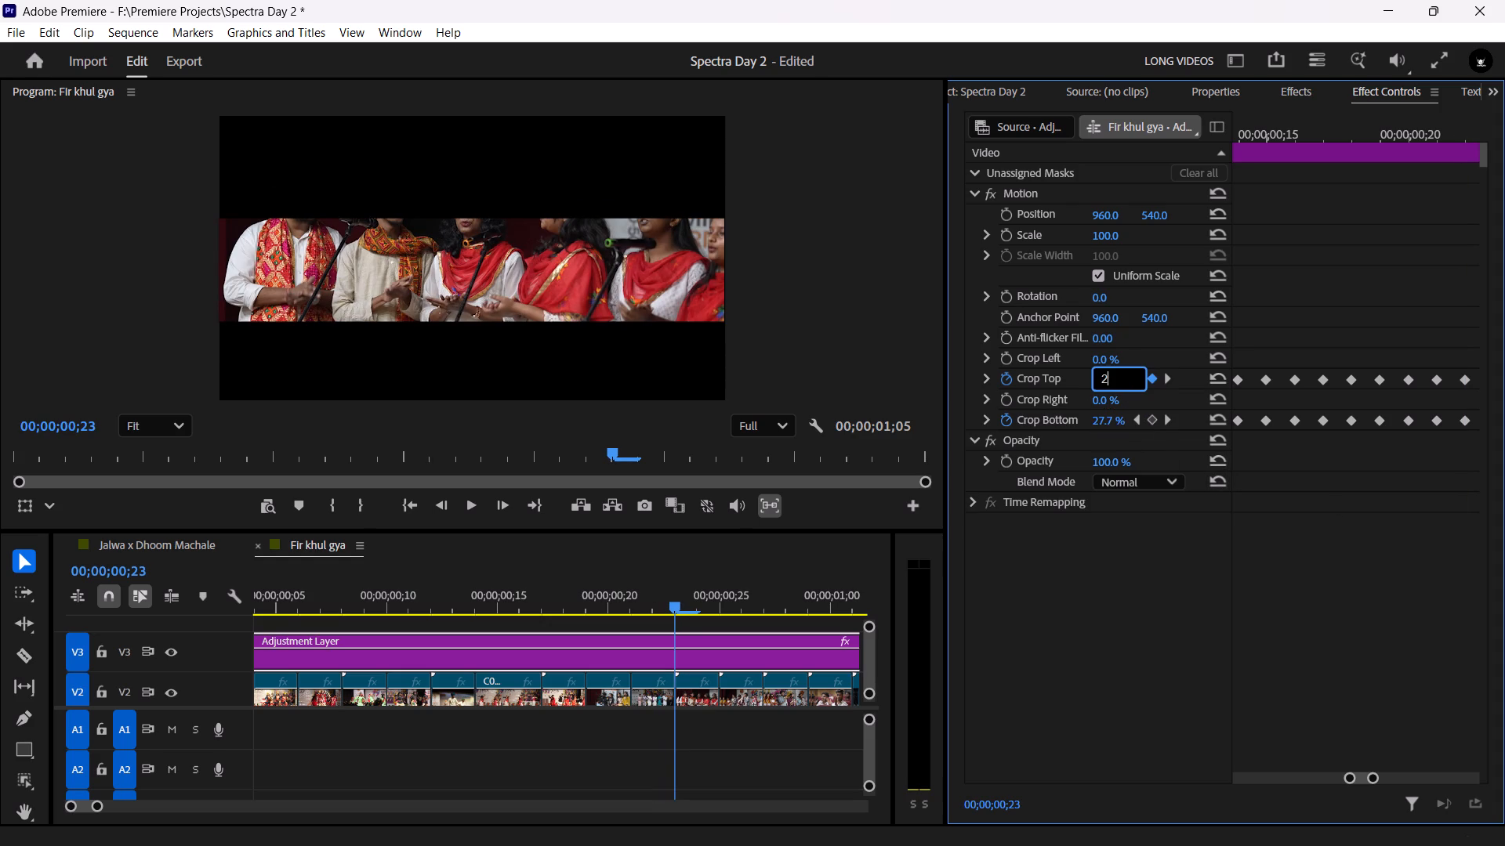
{"action": "key", "text": "6"}
{"action": "left_click", "coordinate": [1107, 418]}
{"action": "type", "text": "26"}
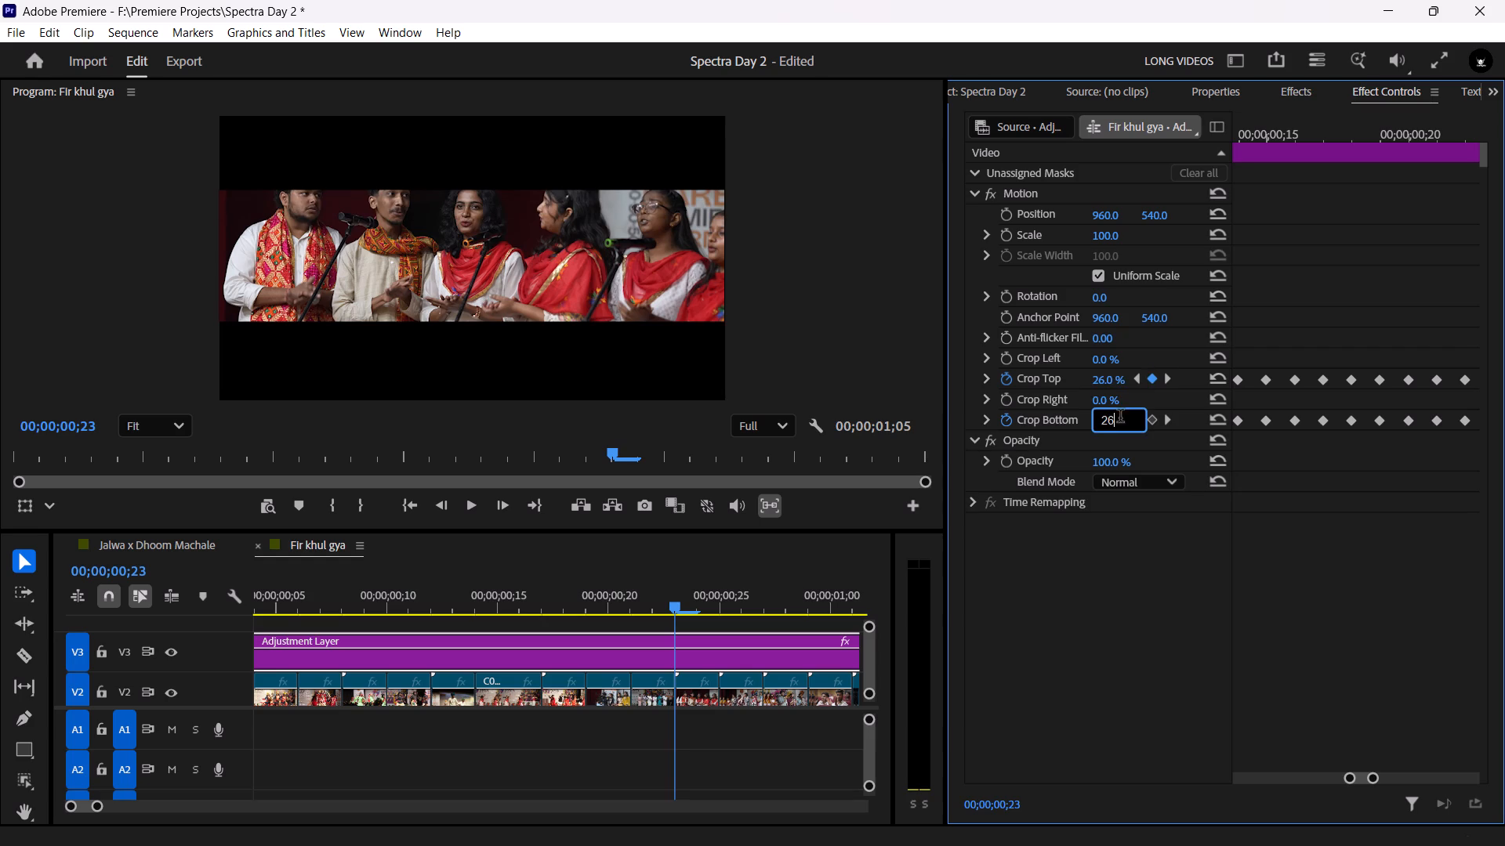
{"action": "left_click", "coordinate": [1311, 490]}
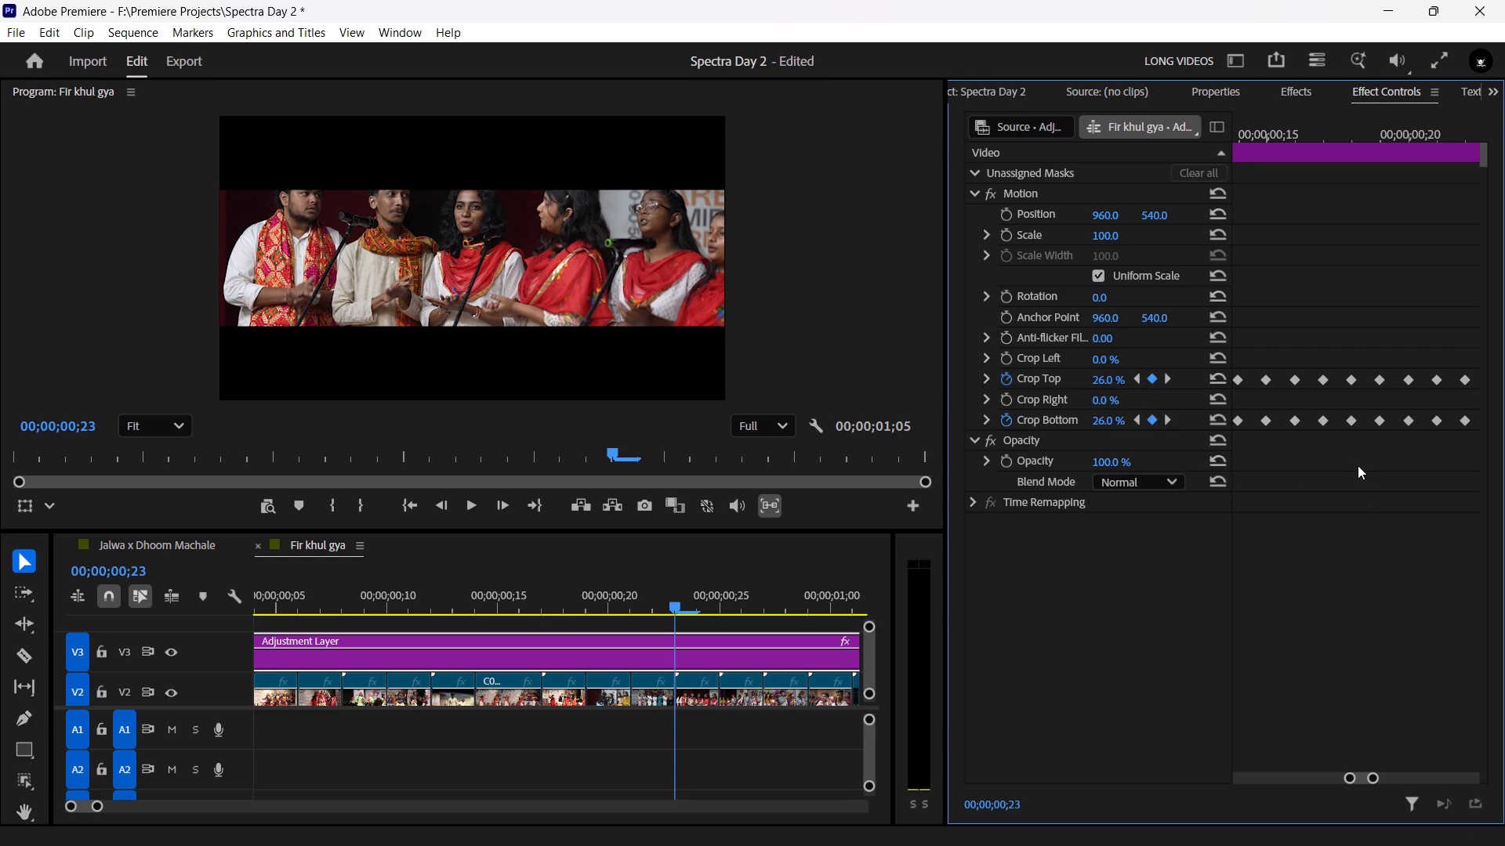
Keyframe the adjustment layer's Crop Top and Crop Bottom to 25% at 00;00;00;24.
{"action": "scroll", "coordinate": [1358, 496], "scroll_direction": "down", "scroll_amount": 9}
{"action": "left_click_drag", "start_coordinate": [1361, 779], "coordinate": [1417, 783]}
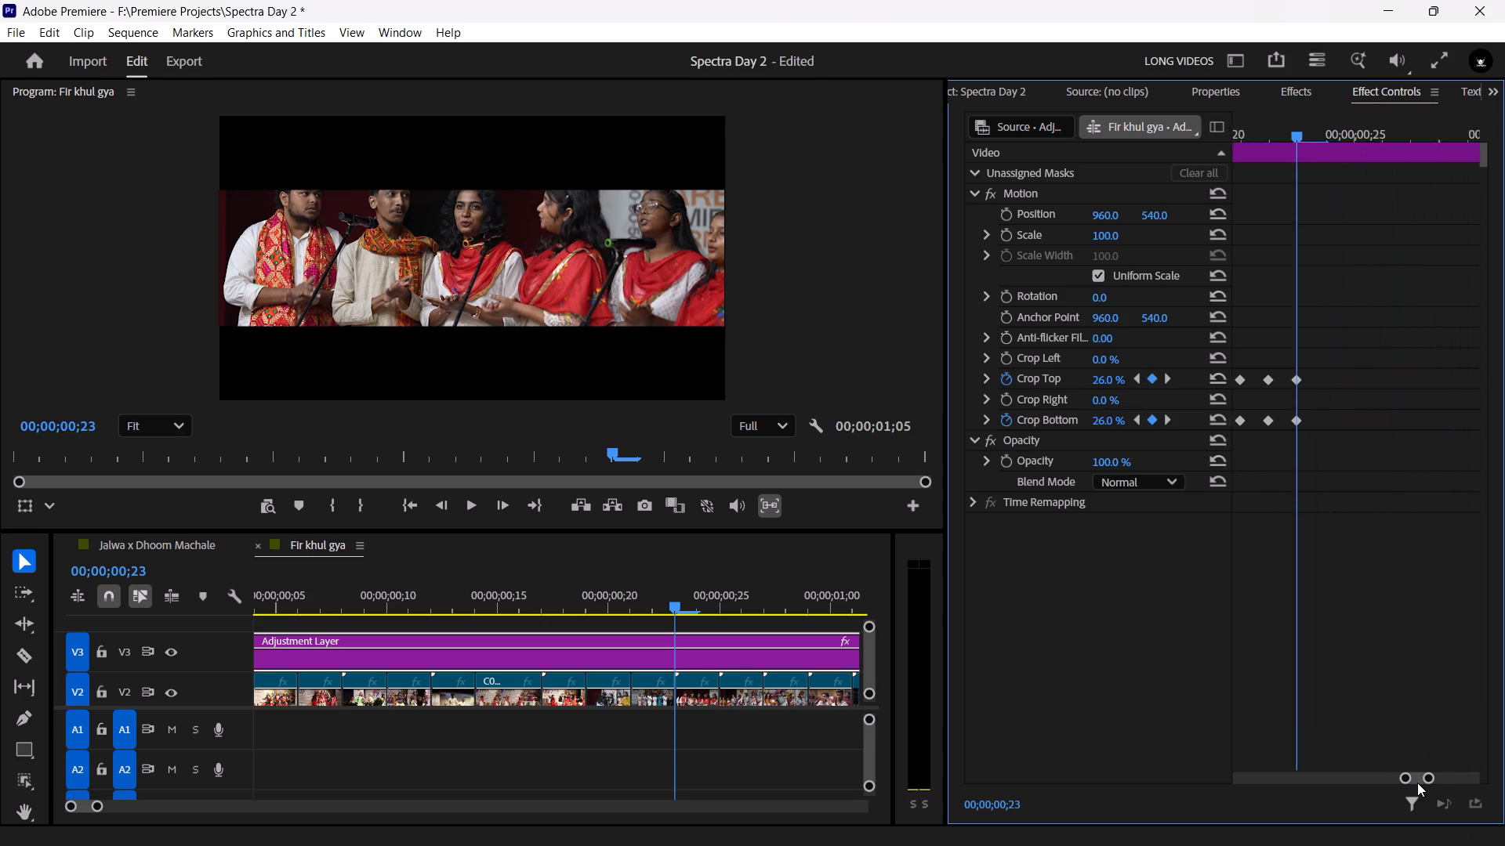
{"action": "left_click_drag", "start_coordinate": [1417, 783], "coordinate": [1412, 783]}
{"action": "key", "text": "Right"}
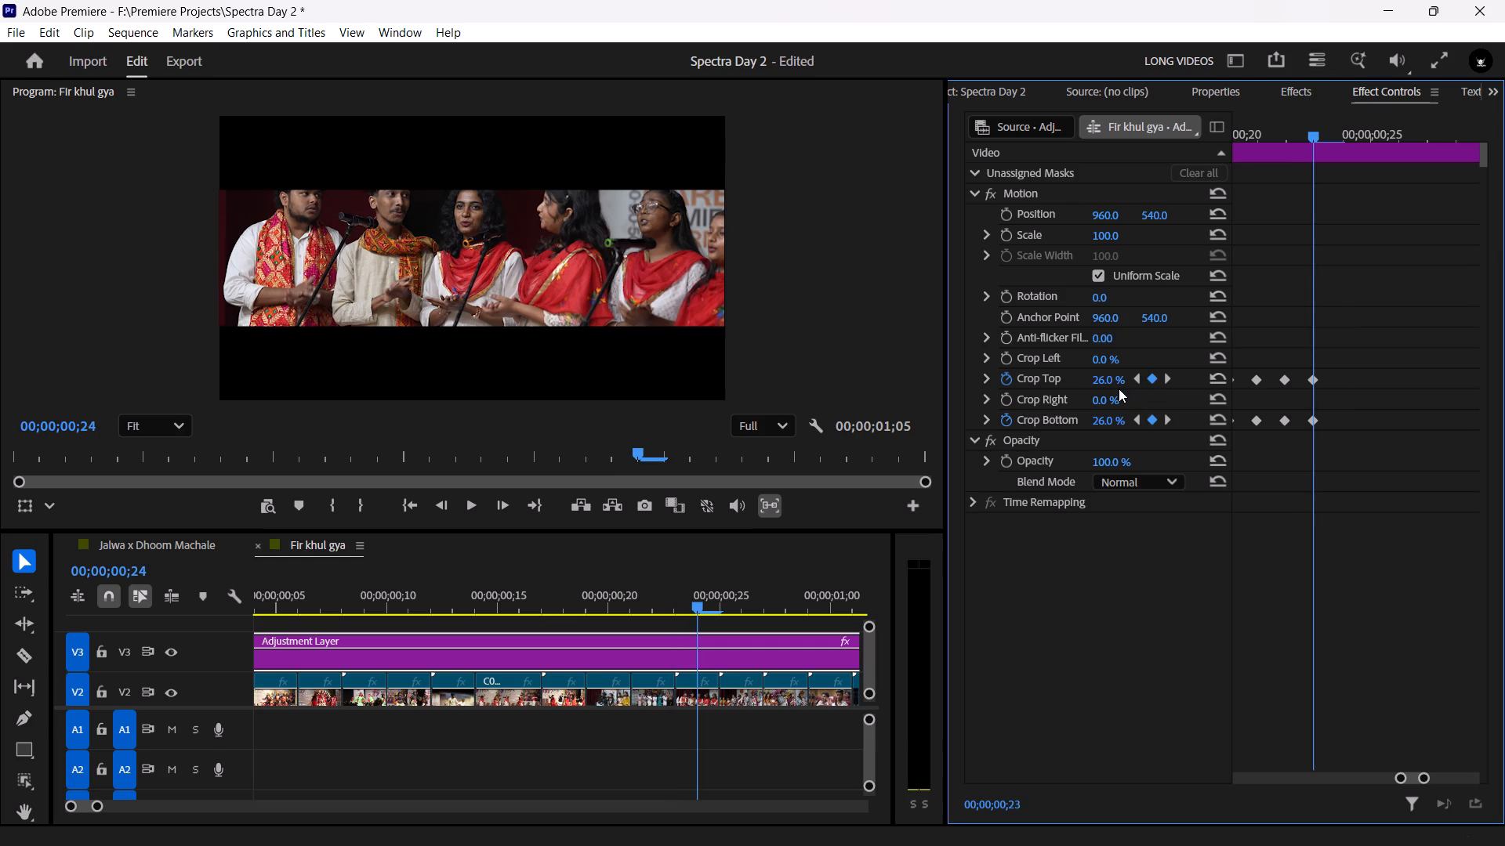
{"action": "left_click", "coordinate": [1100, 377]}
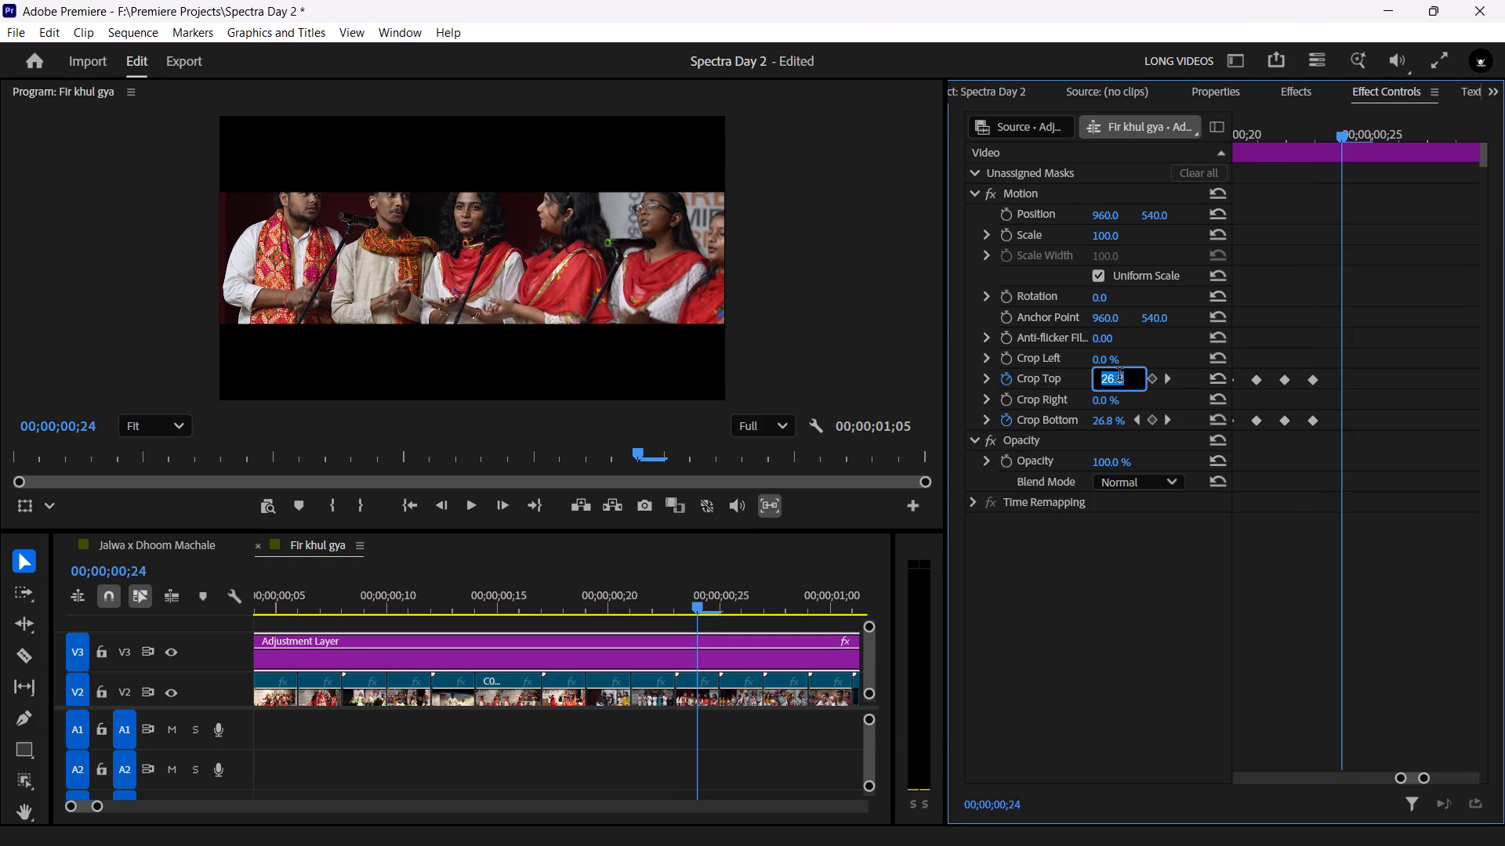
{"action": "key", "text": "2"}
{"action": "key", "text": "5"}
{"action": "left_click", "coordinate": [1099, 422]}
{"action": "key", "text": "2"}
{"action": "key", "text": "5"}
{"action": "left_click", "coordinate": [1333, 523]}
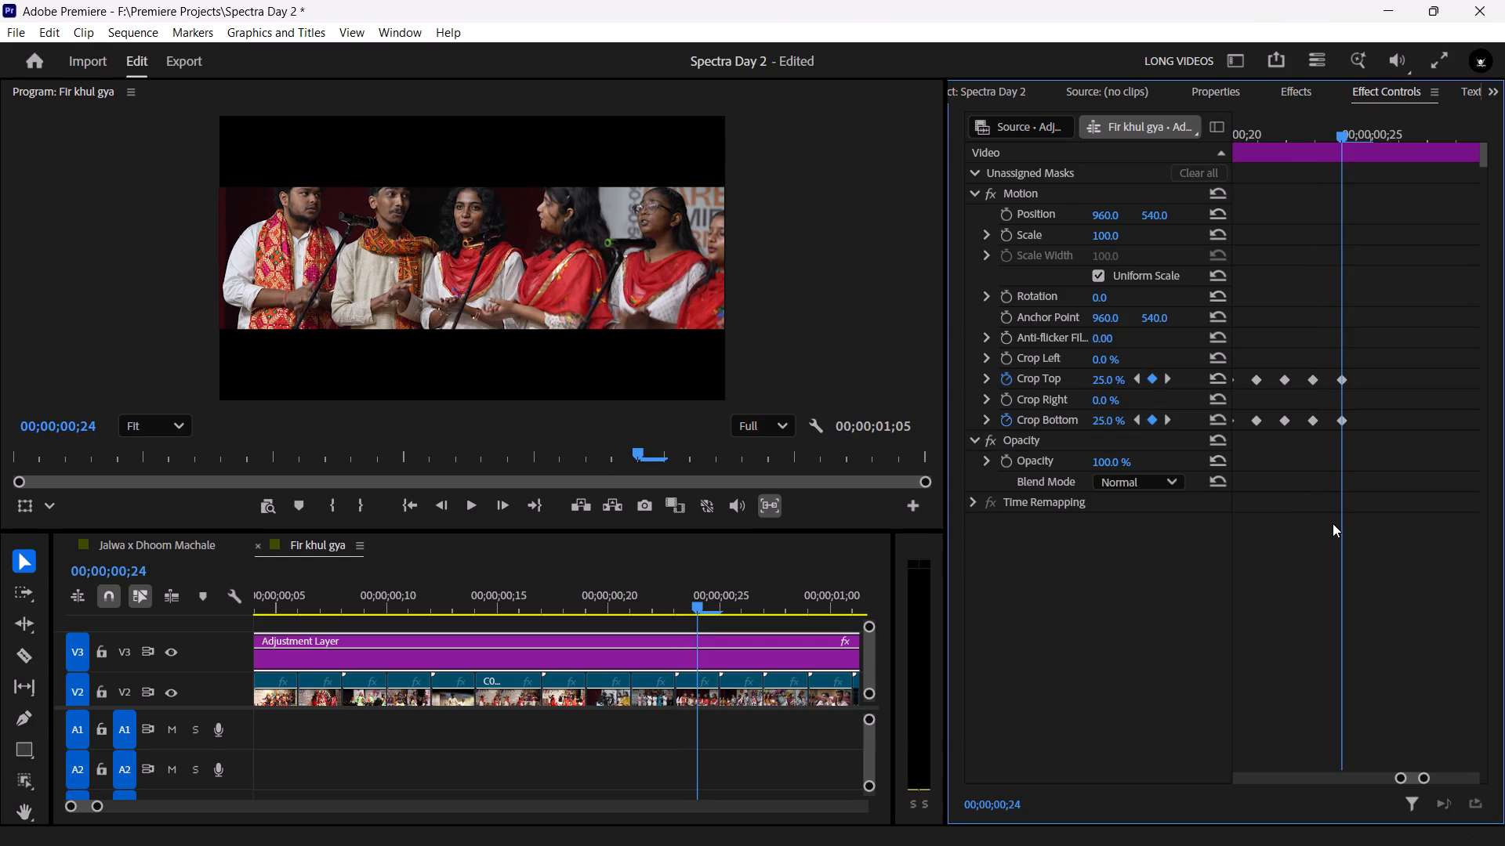
Keyframe the adjustment layer's Crop Top and Crop Bottom to 24% at 00;00;00;25.
{"action": "key", "text": "Right"}
{"action": "left_click", "coordinate": [1101, 378]}
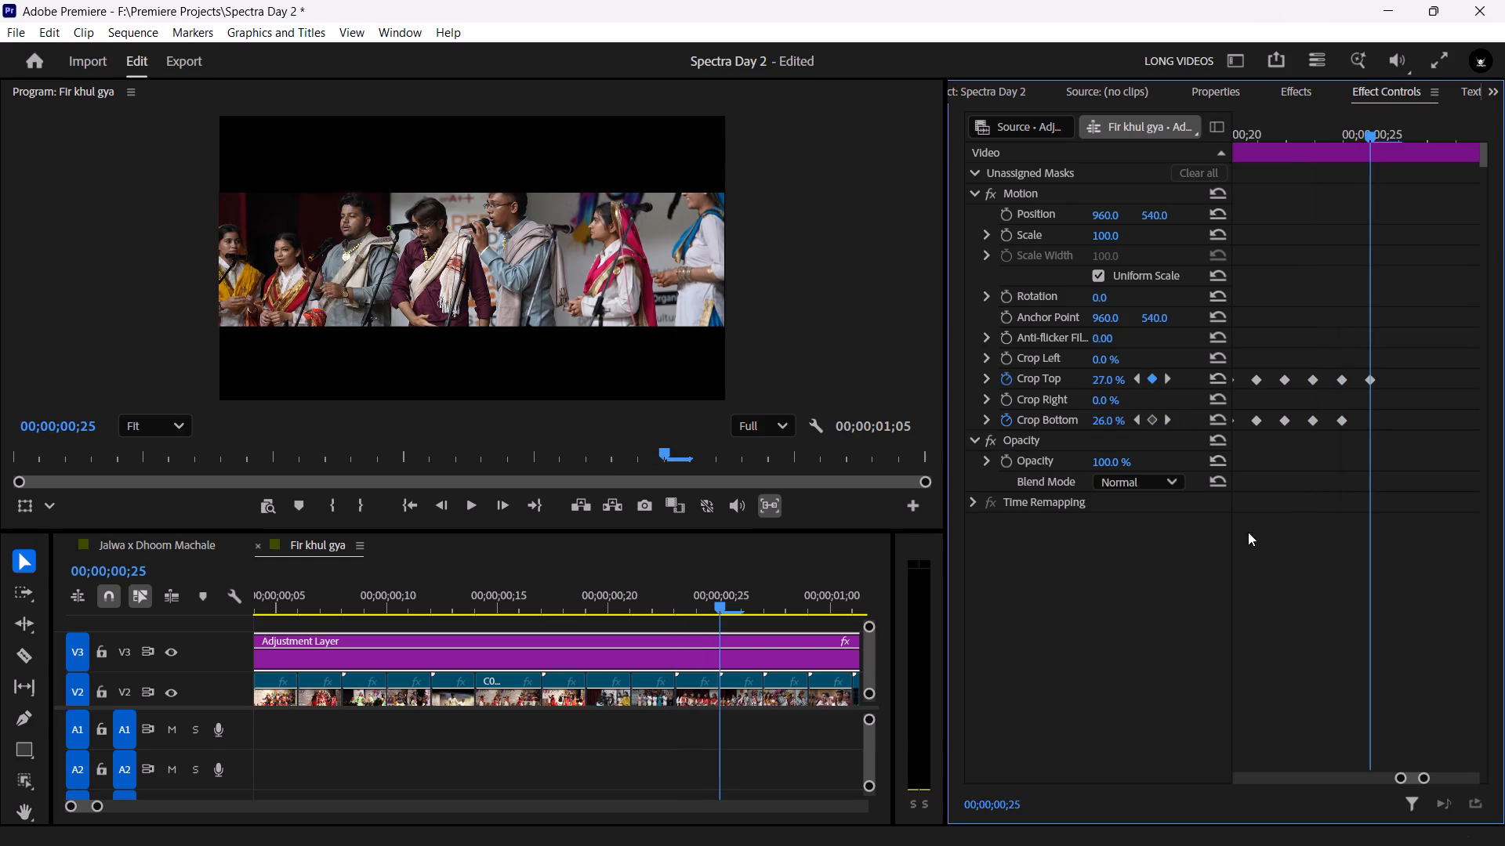
{"action": "left_click", "coordinate": [1101, 376]}
{"action": "type", "text": "24"}
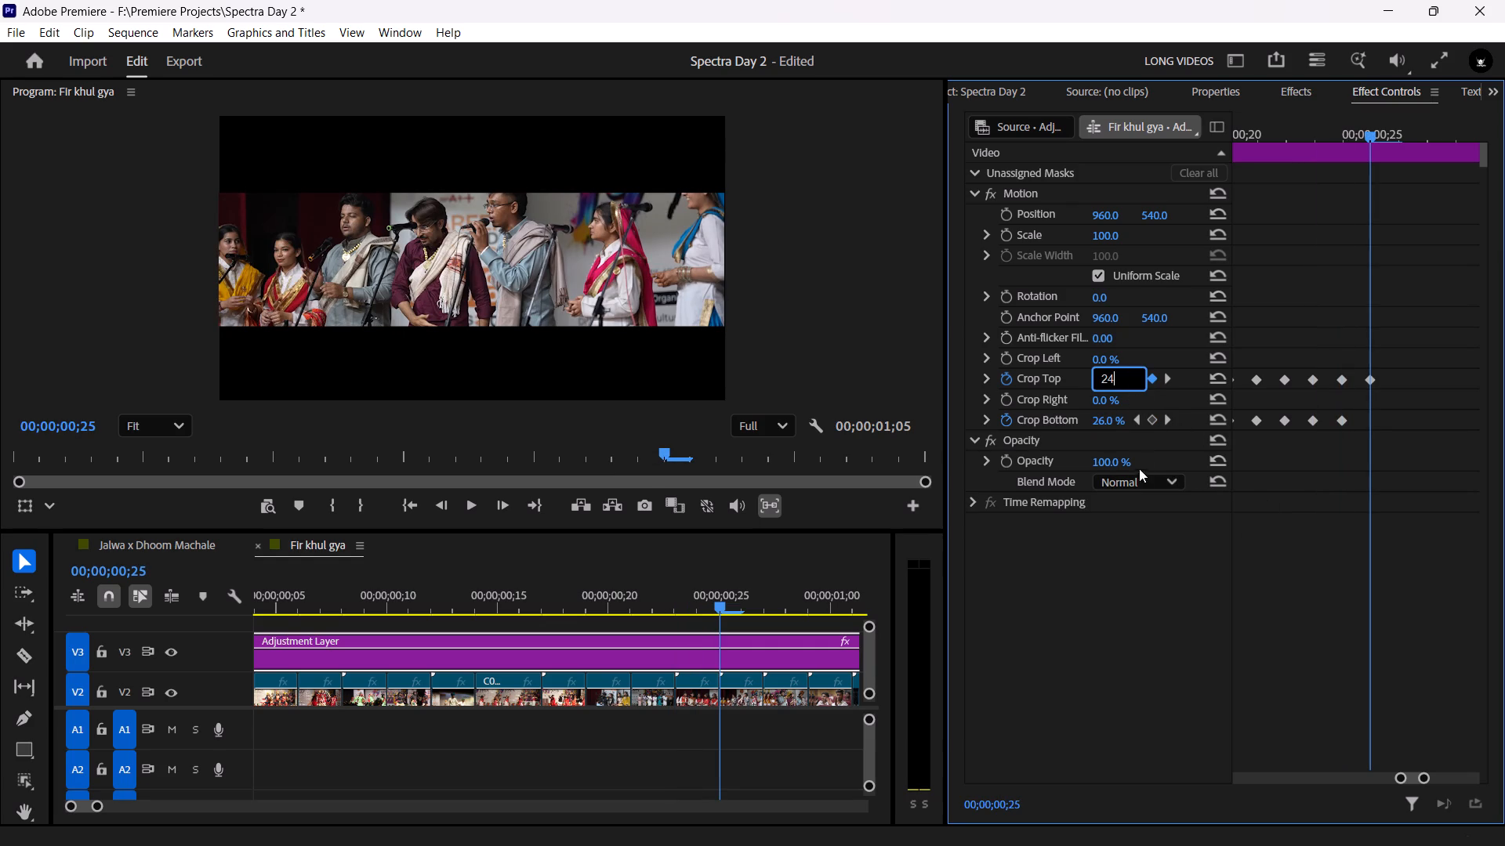
{"action": "left_click", "coordinate": [1101, 420]}
{"action": "key", "text": "2"}
{"action": "key", "text": "4"}
{"action": "left_click", "coordinate": [1099, 426]}
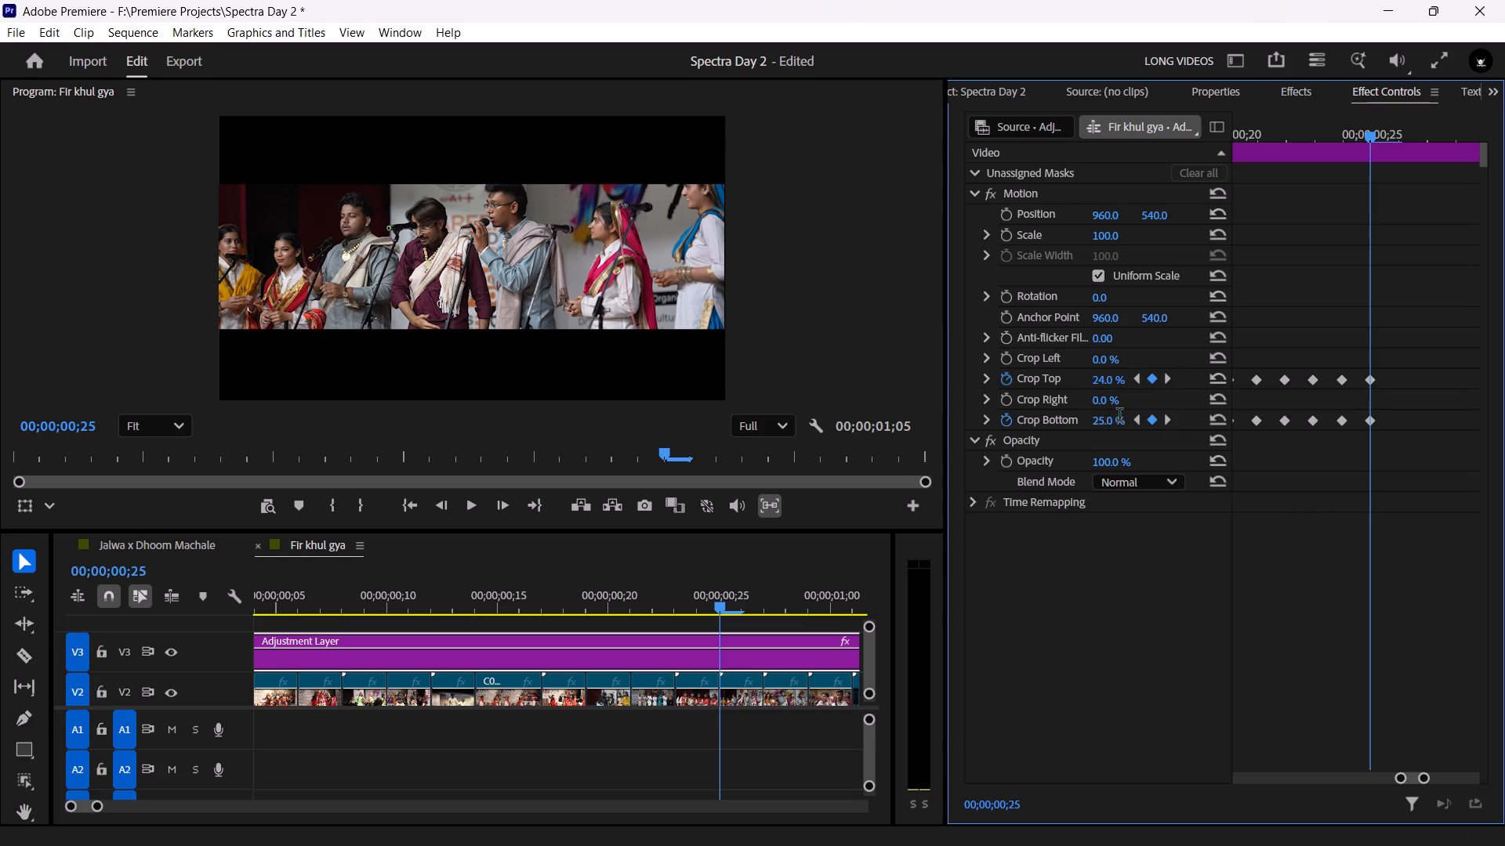
{"action": "type", "text": "24"}
{"action": "left_click", "coordinate": [1305, 473]}
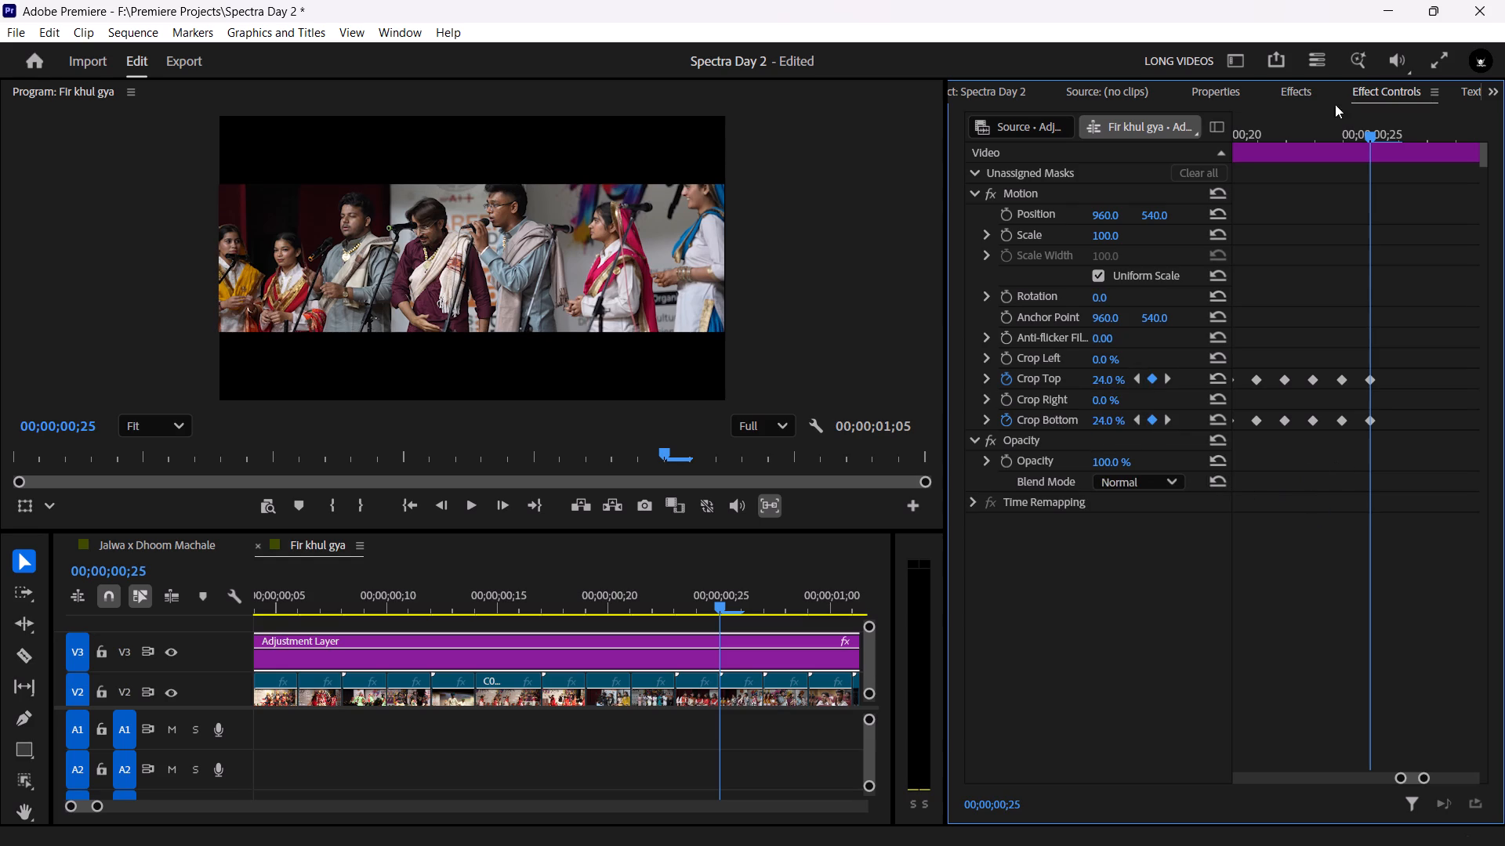
Keyframe the adjustment layer's Crop Top and Crop Bottom to 23% at 00;00;00;26.
{"action": "key", "text": "Left"}
{"action": "key", "text": "Right"}
{"action": "key", "text": "Right"}
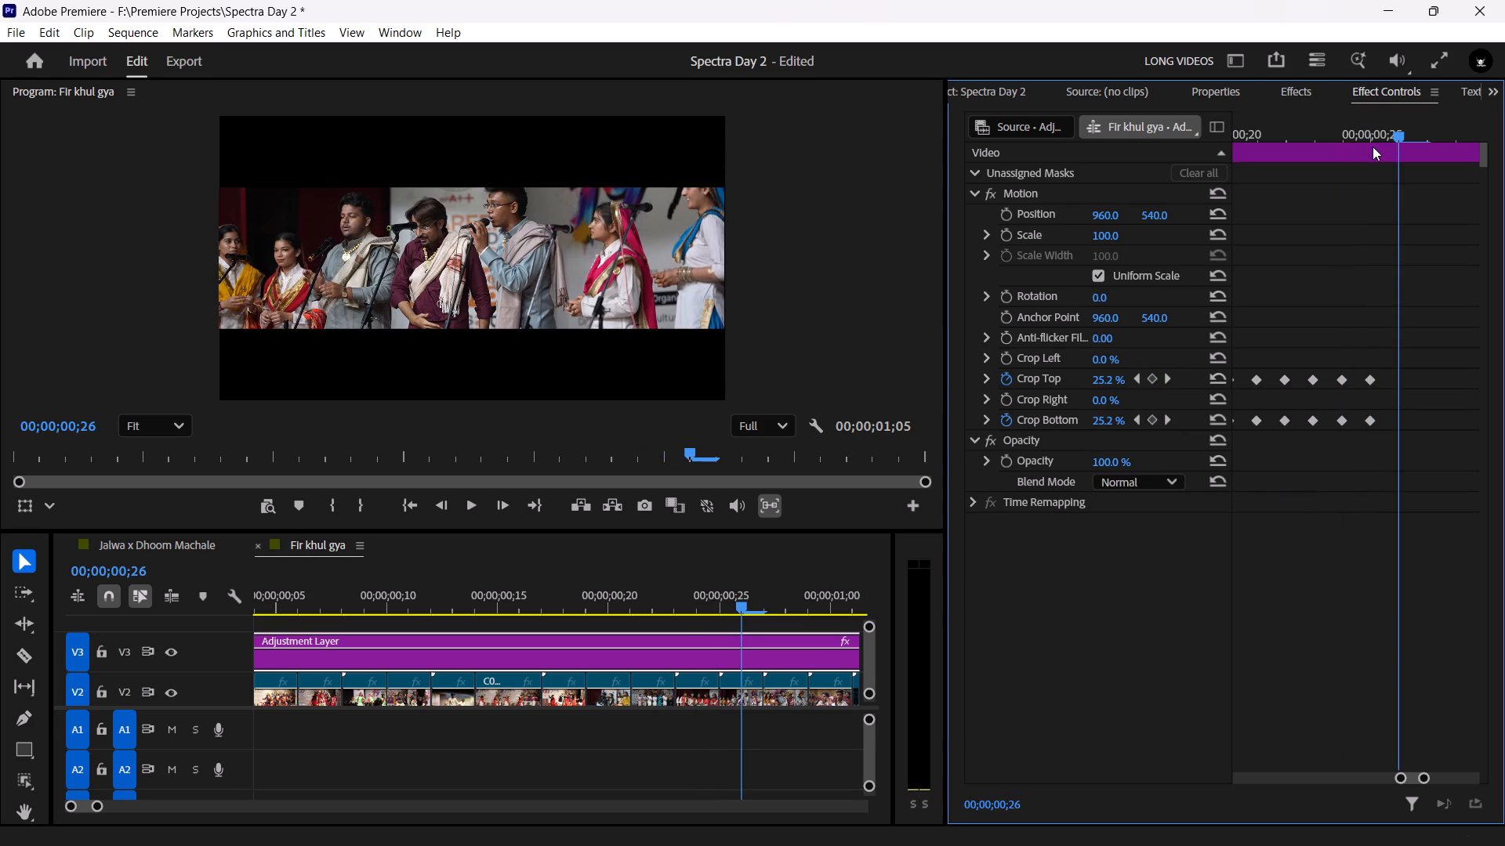
{"action": "left_click", "coordinate": [1102, 378]}
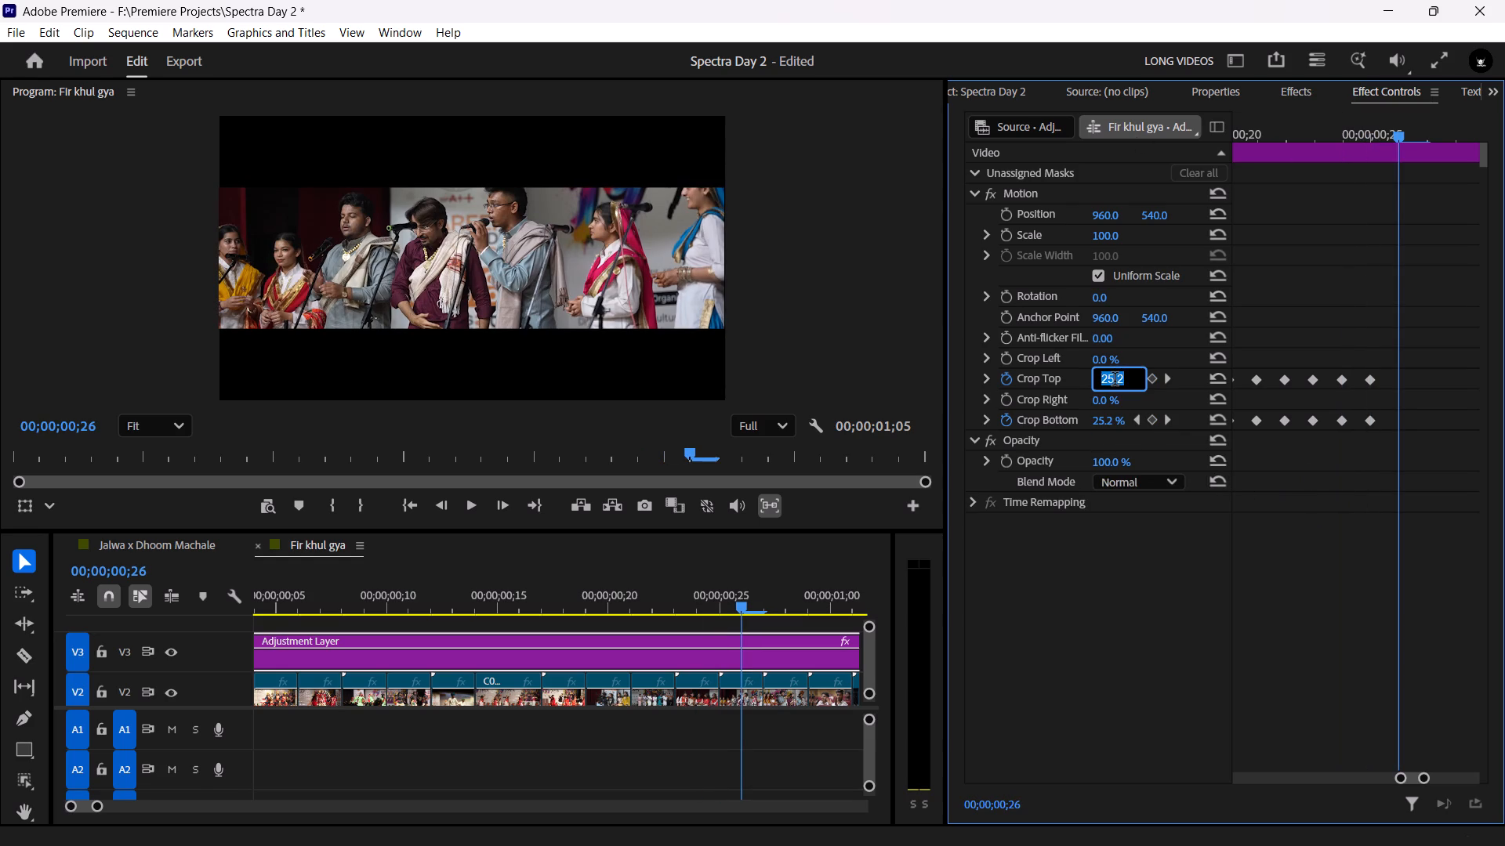
{"action": "key", "text": "2"}
{"action": "key", "text": "3"}
{"action": "left_click", "coordinate": [1101, 425]}
{"action": "type", "text": "23"}
{"action": "left_click", "coordinate": [1310, 457]}
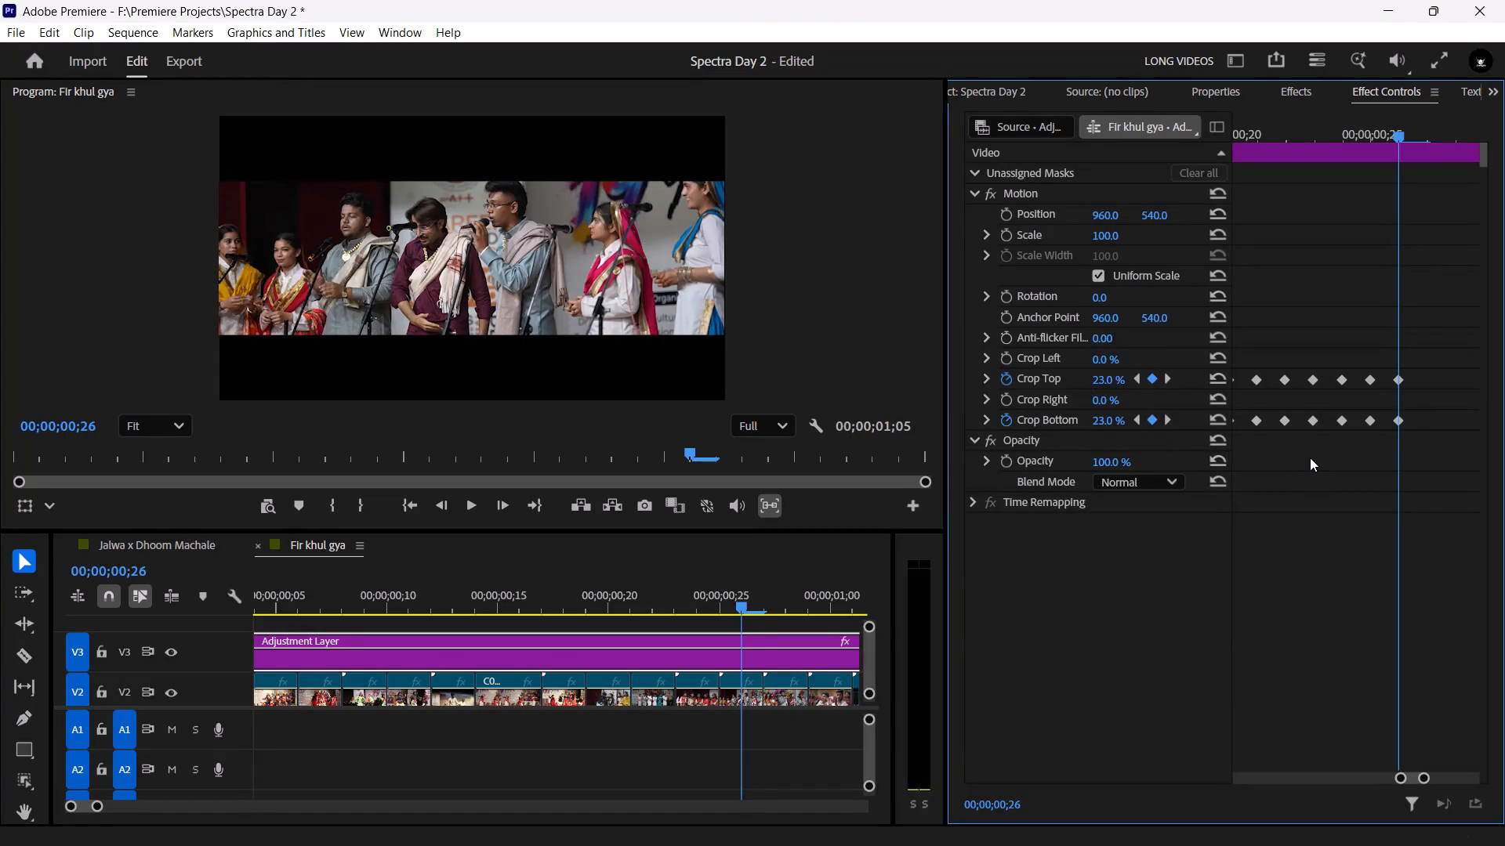
Keyframe the adjustment layer's Crop Top and Crop Bottom to 22% at 00;00;00;27.
{"action": "key", "text": "Right"}
{"action": "left_click", "coordinate": [1096, 375]}
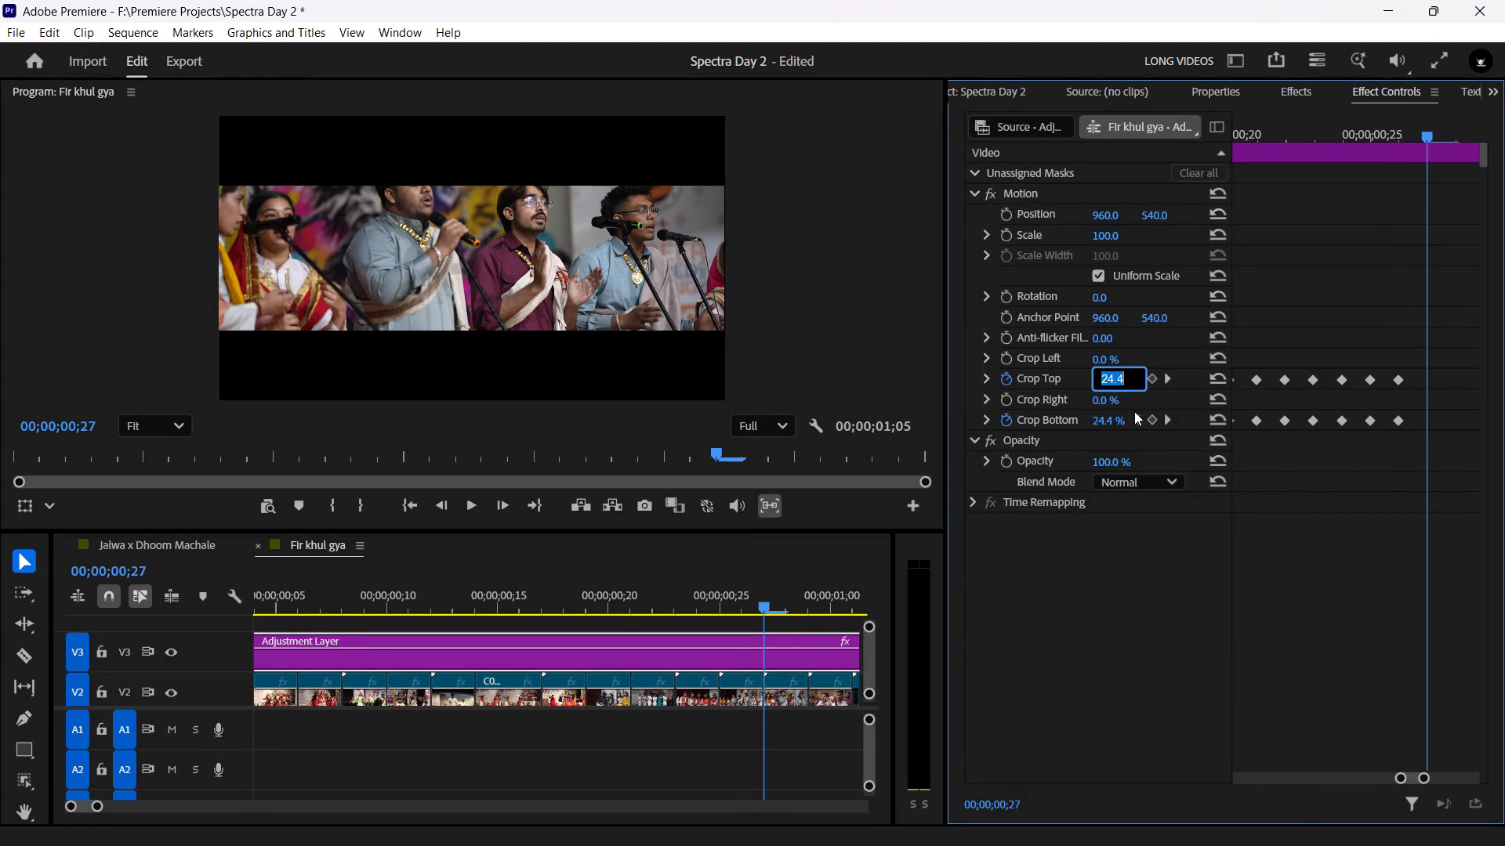
{"action": "key", "text": "2"}
{"action": "key", "text": "2"}
{"action": "left_click", "coordinate": [1296, 554]}
{"action": "left_click", "coordinate": [1103, 414]}
{"action": "key", "text": "2"}
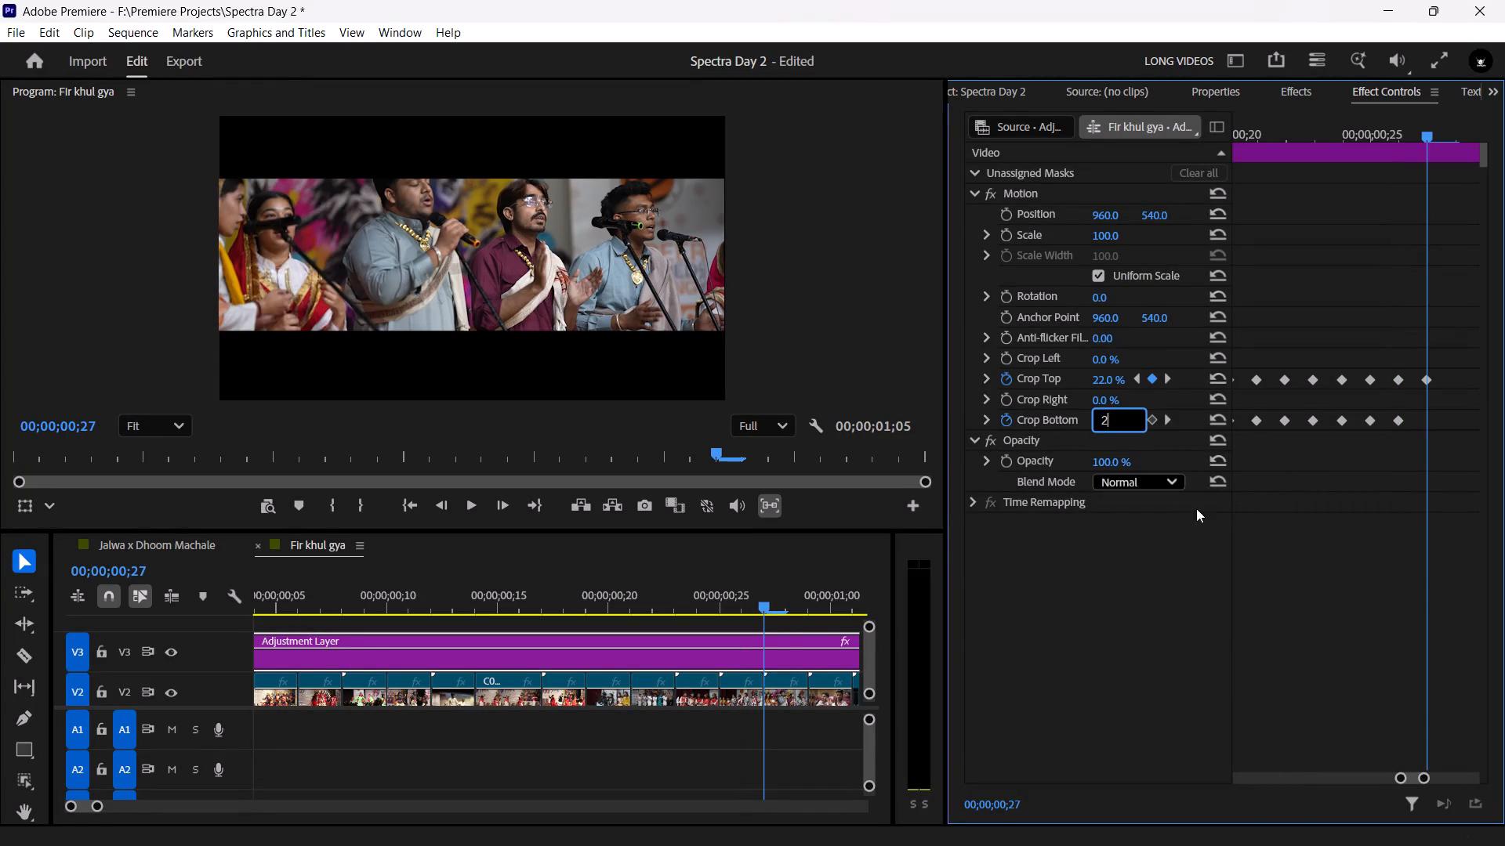
{"action": "key", "text": "2"}
{"action": "left_click", "coordinate": [1258, 482]}
Switch to the Brave browser window with the open YouTube video page.
{"action": "left_click", "coordinate": [1022, 831]}
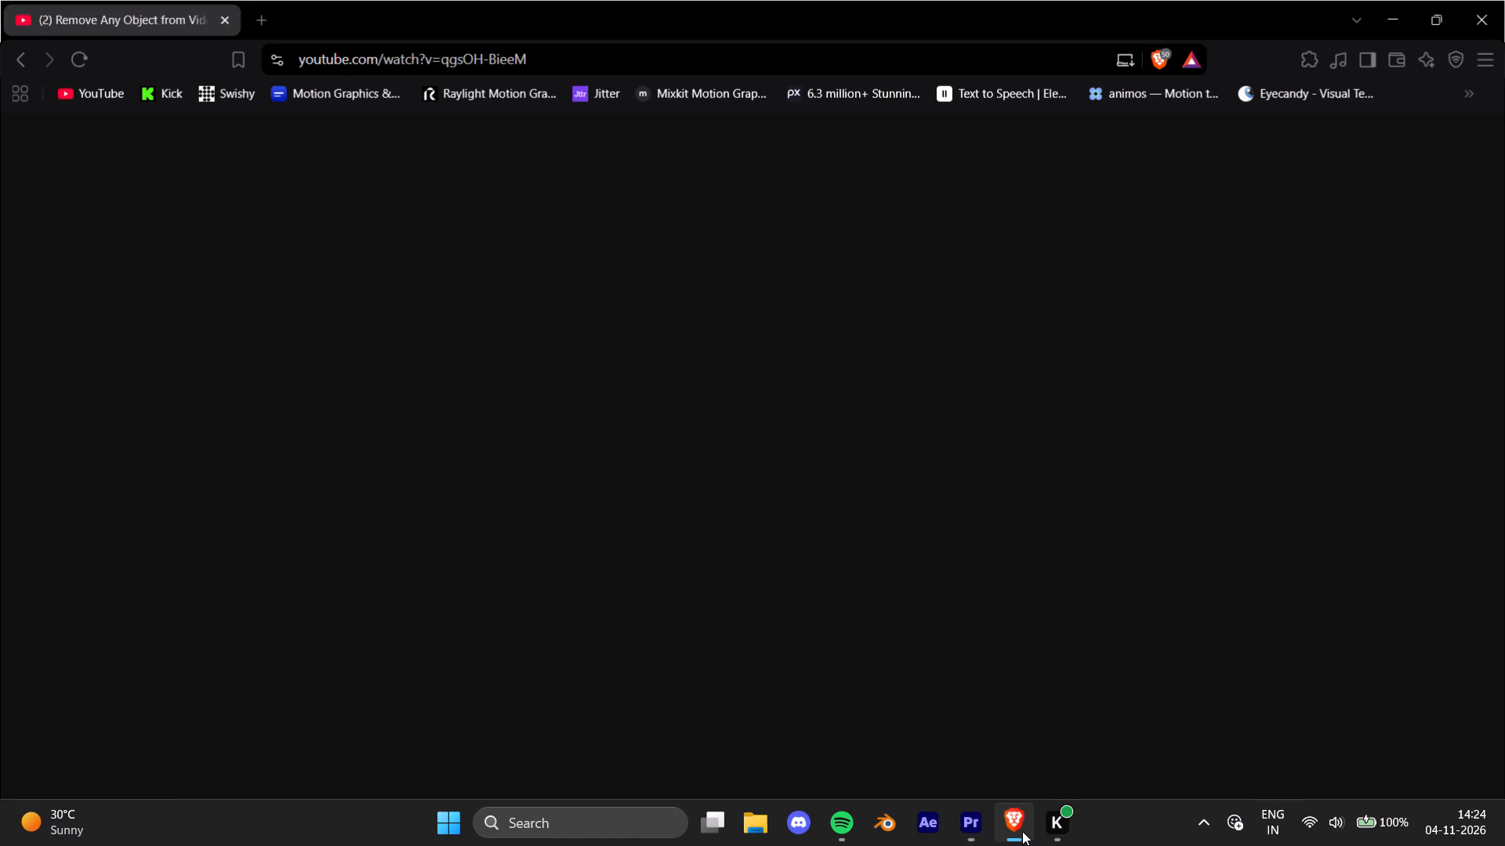